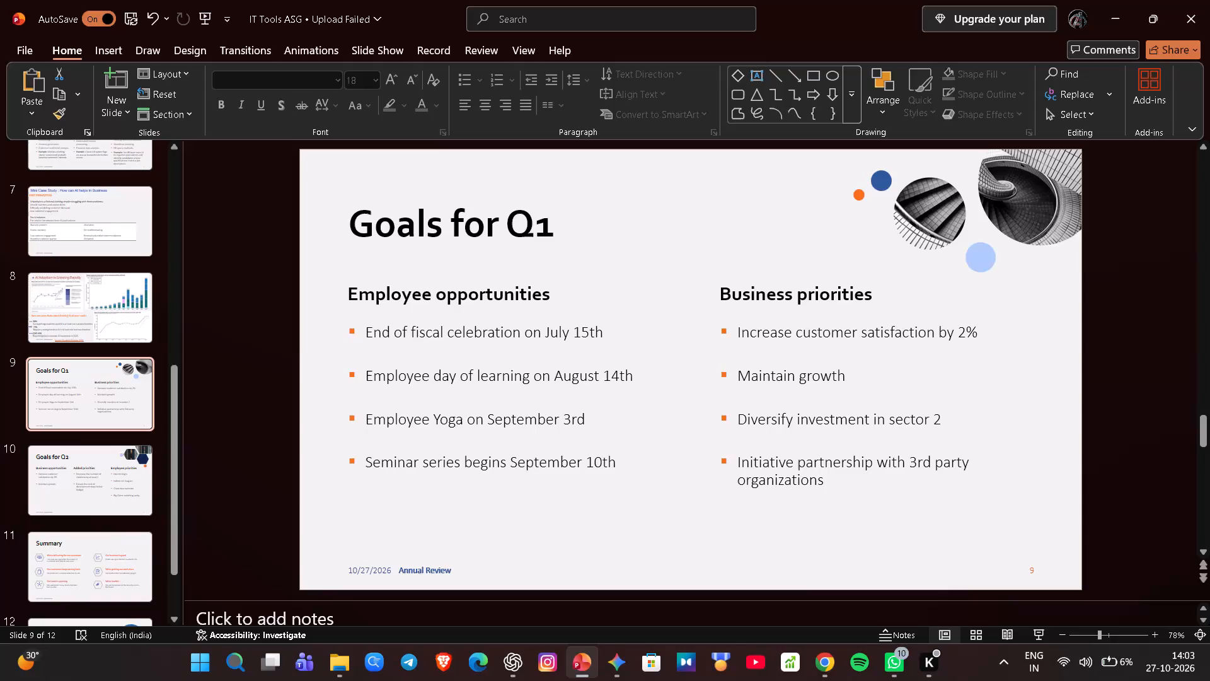
Cut the "Goals for Q1" title from slide 9 and remove its empty title placeholder.
click(551, 220)
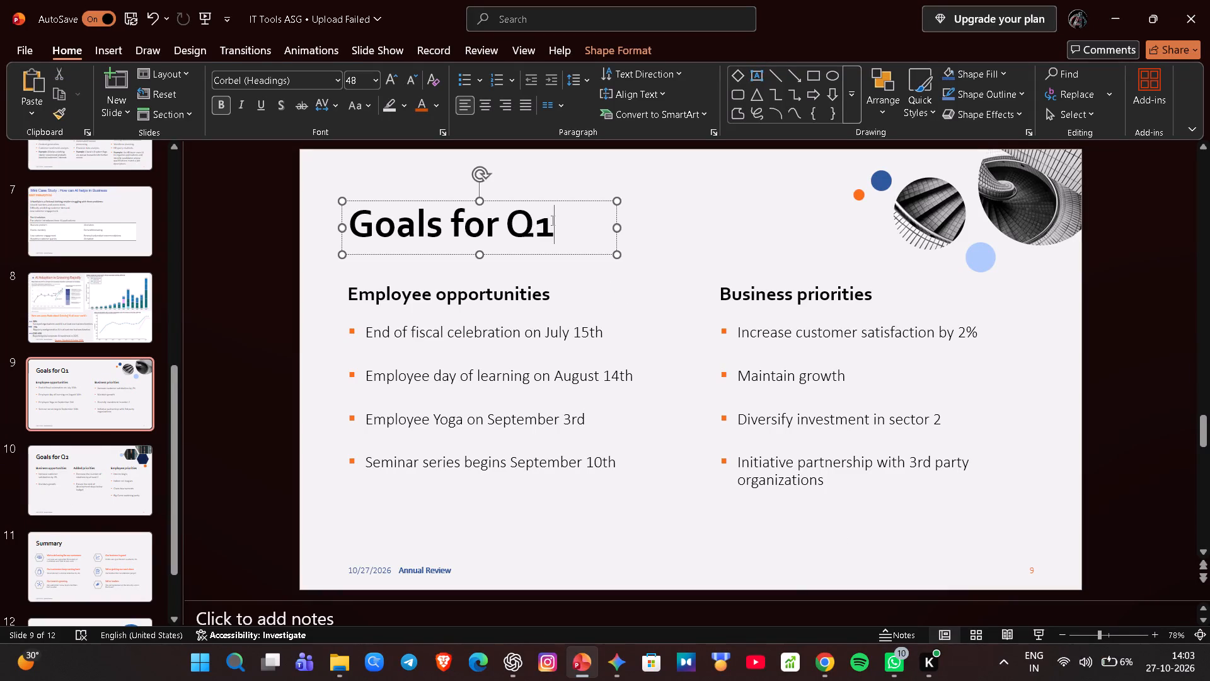
right_click(477, 199)
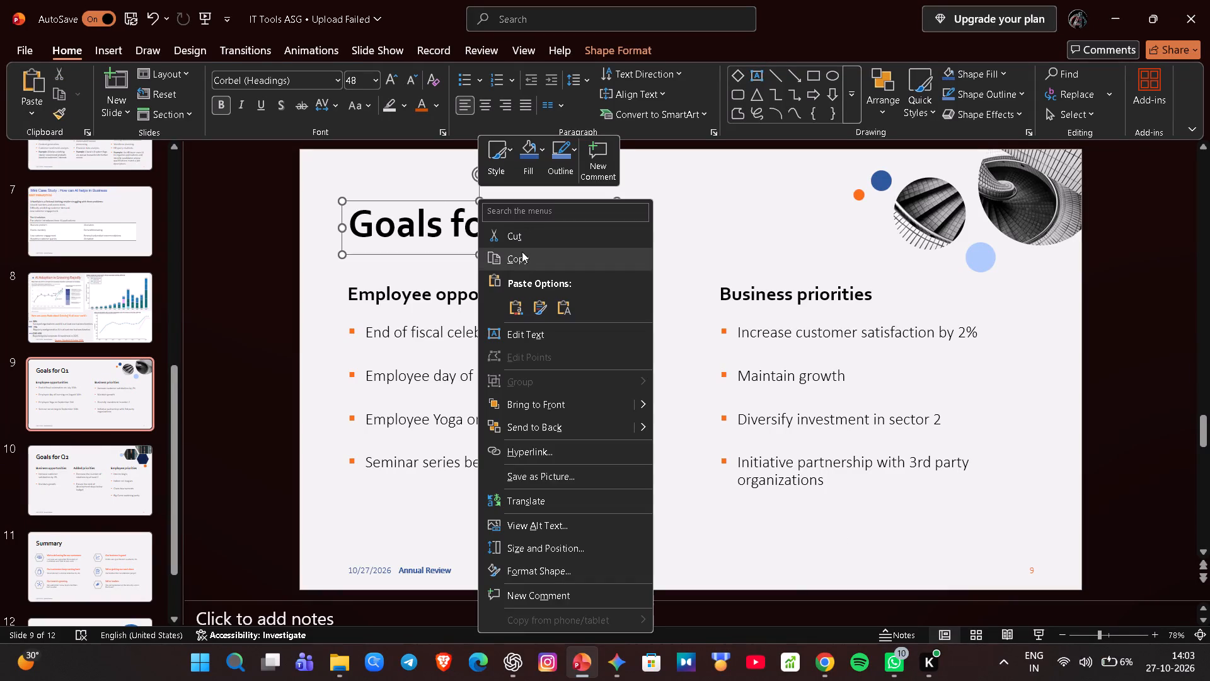
click(522, 243)
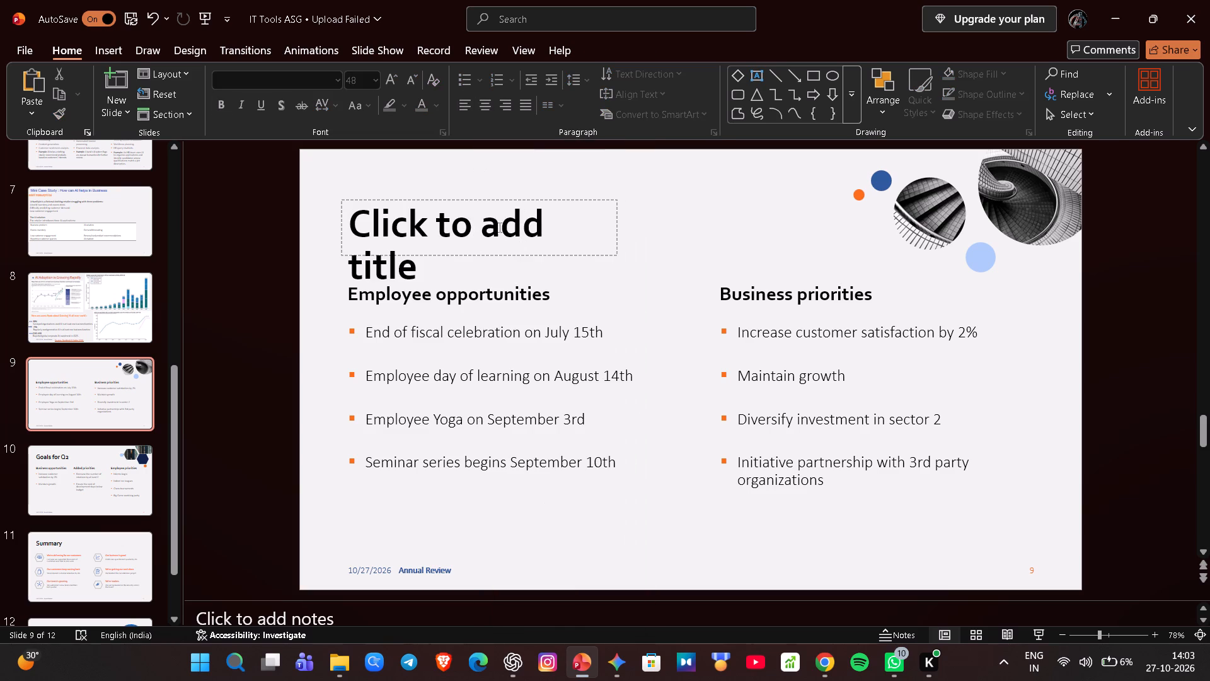
right_click(526, 197)
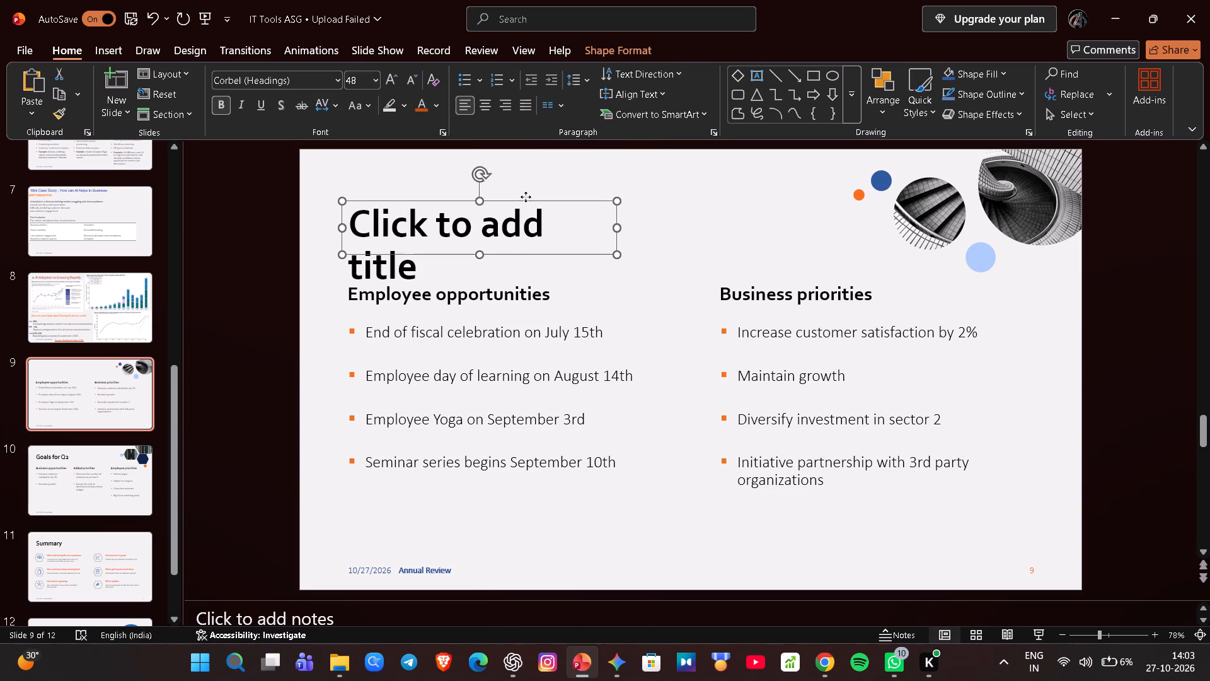
click(553, 230)
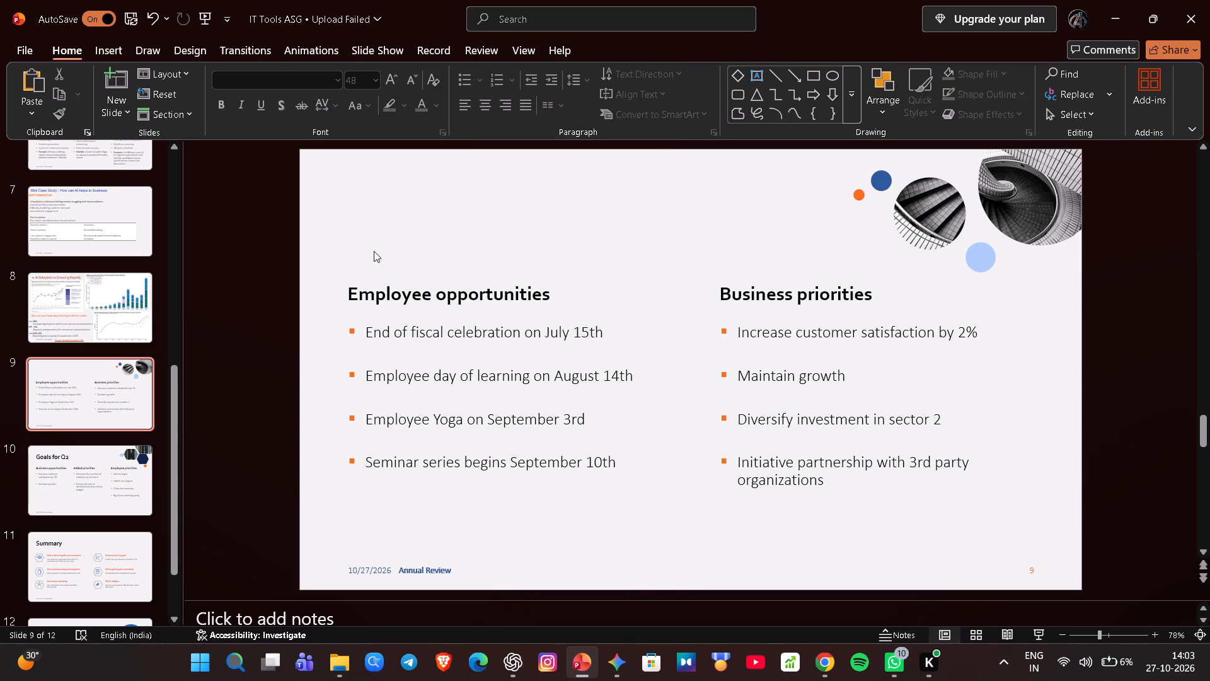
Cut the "Employee opportunities" heading from slide 9 and remove its empty placeholder.
drag(349, 281, 361, 297)
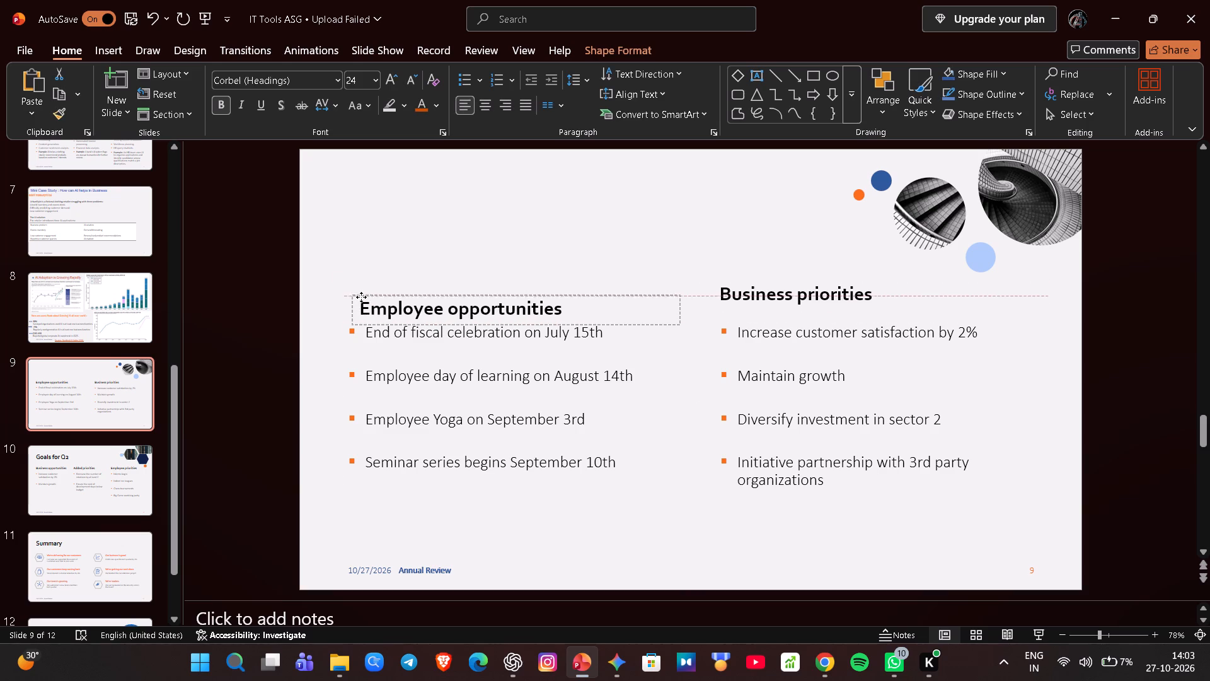
drag(361, 297, 356, 279)
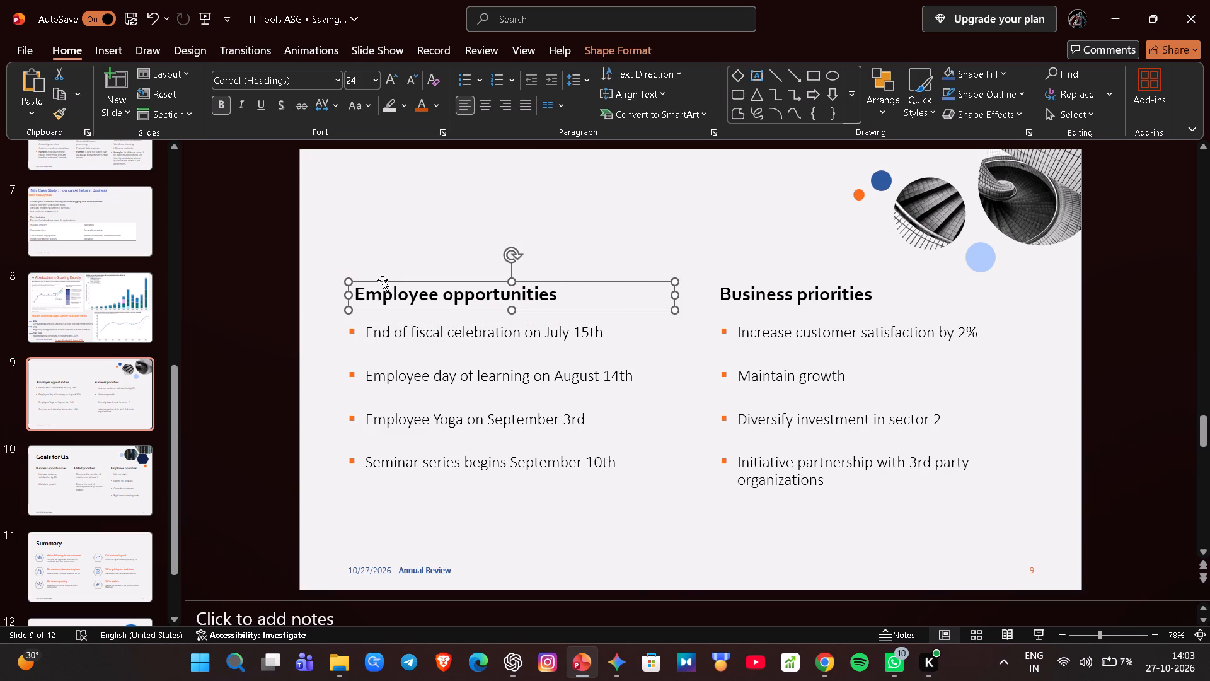
right_click(383, 280)
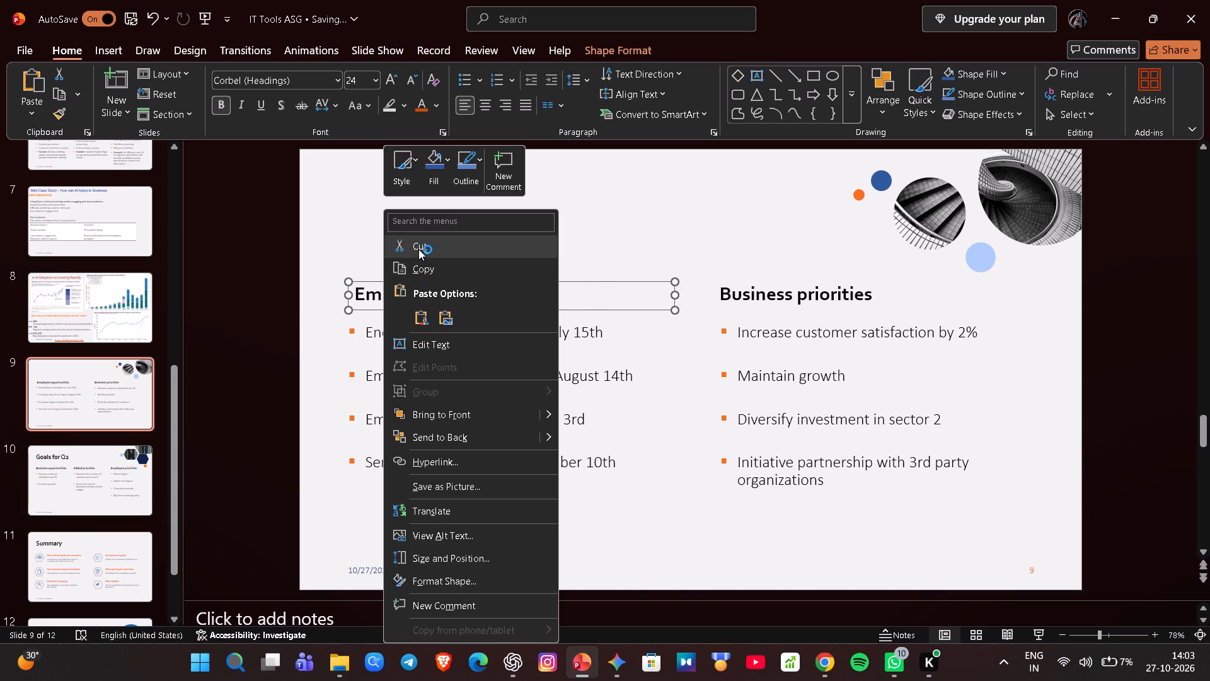
click(418, 249)
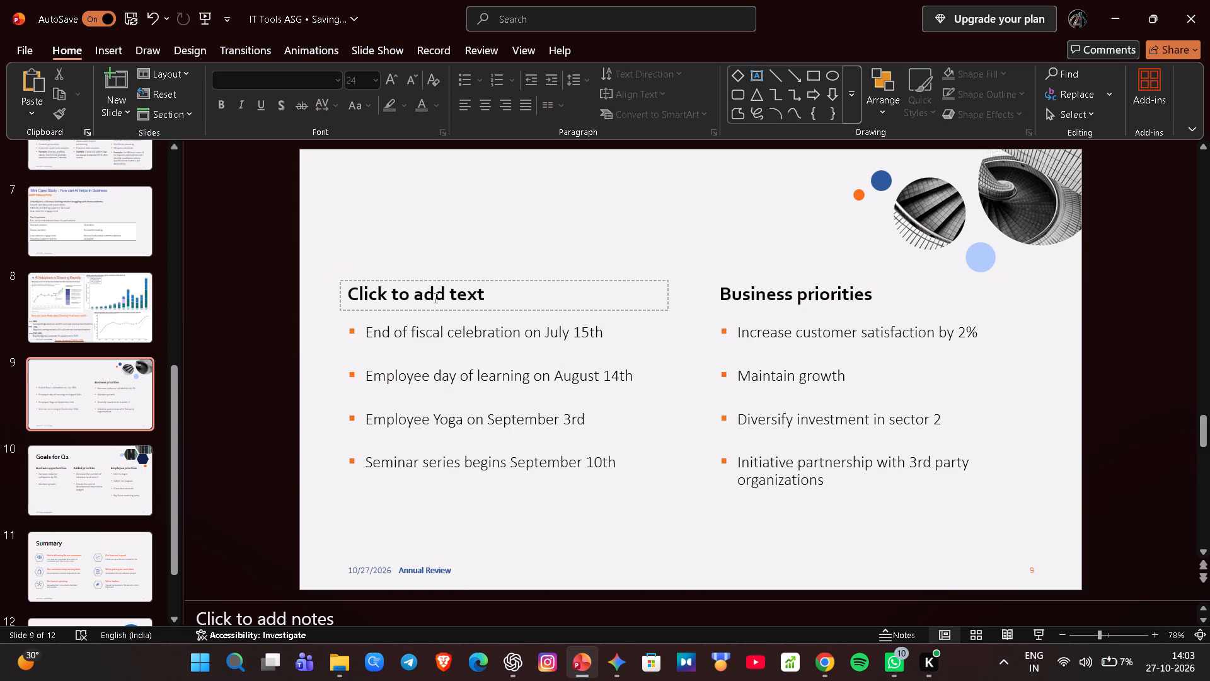
right_click(434, 298)
drag(674, 223, 505, 272)
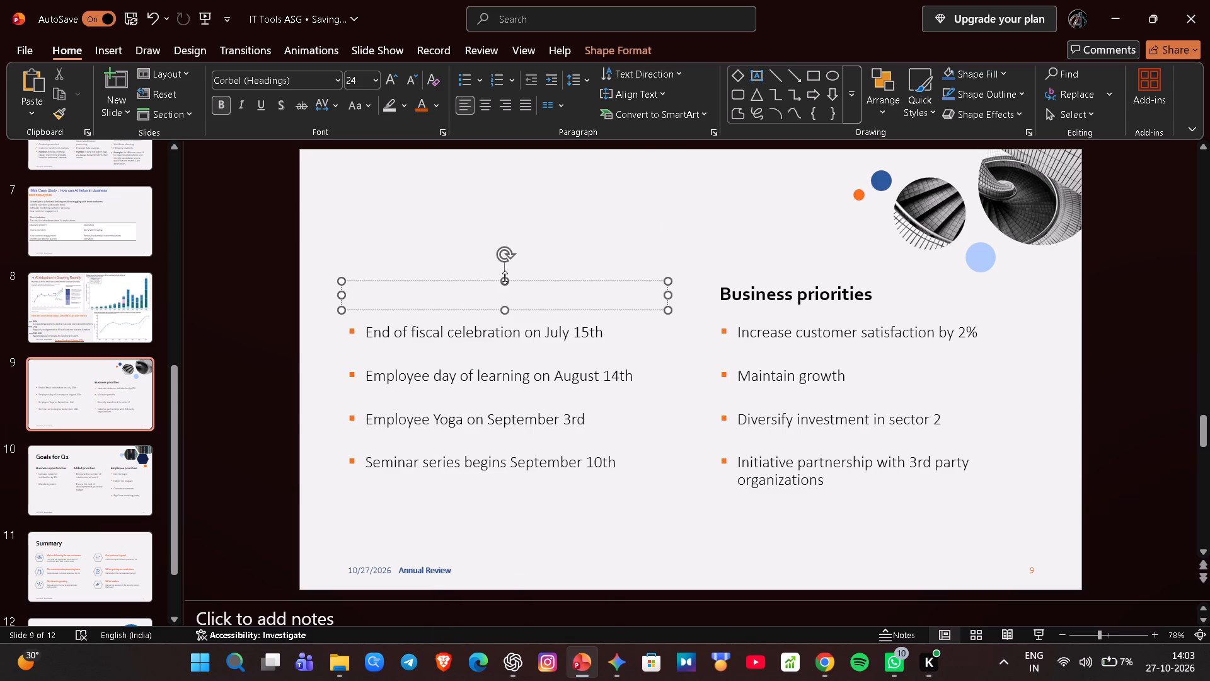
right_click(505, 277)
click(570, 243)
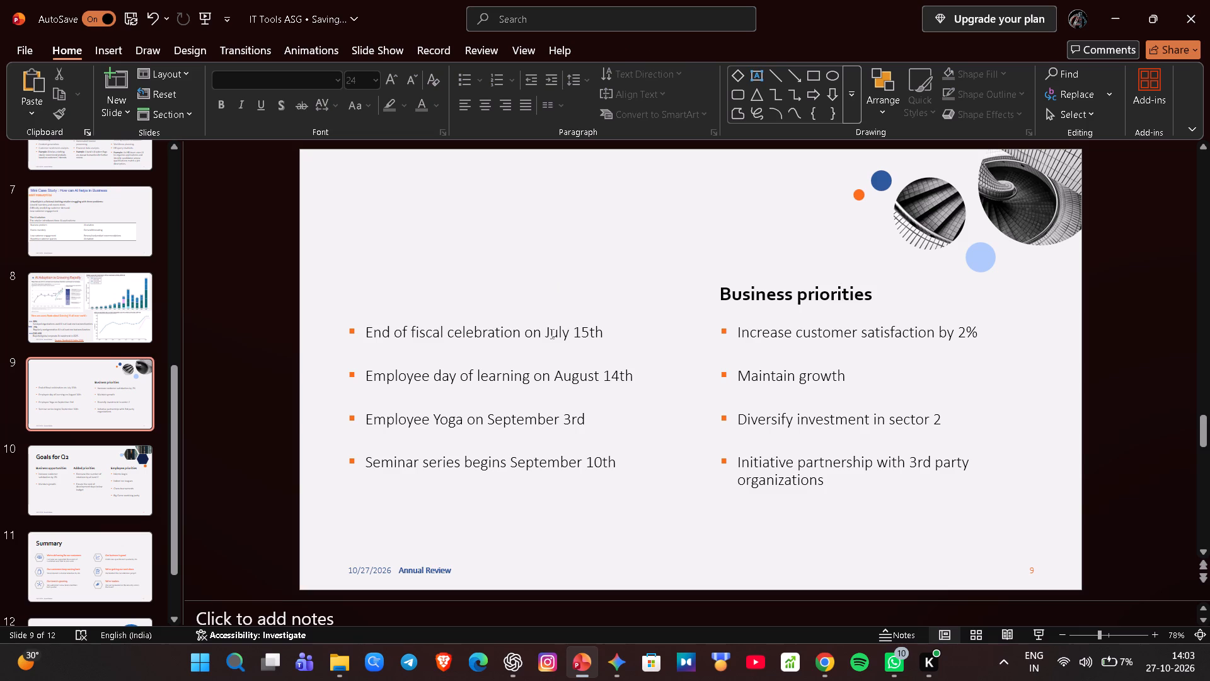
Cut the bullet list of employee events, starting with "End of fiscal celebration on July 15th", from slide 9.
click(610, 337)
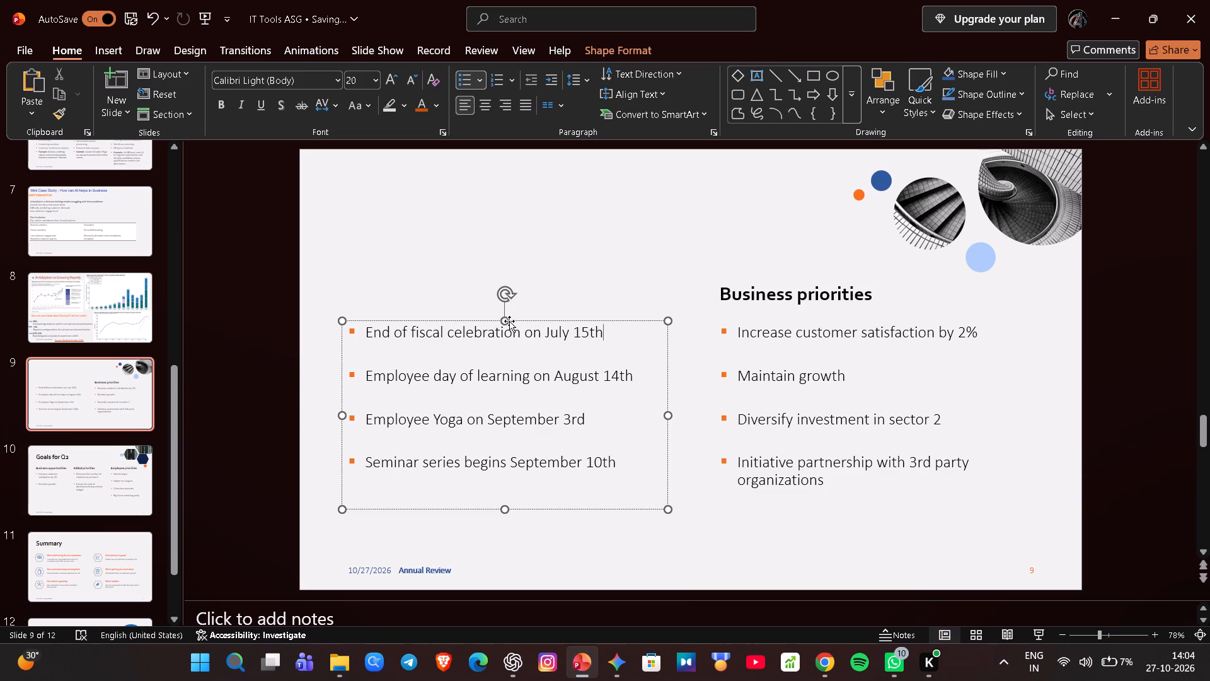
right_click(509, 321)
double_click(563, 250)
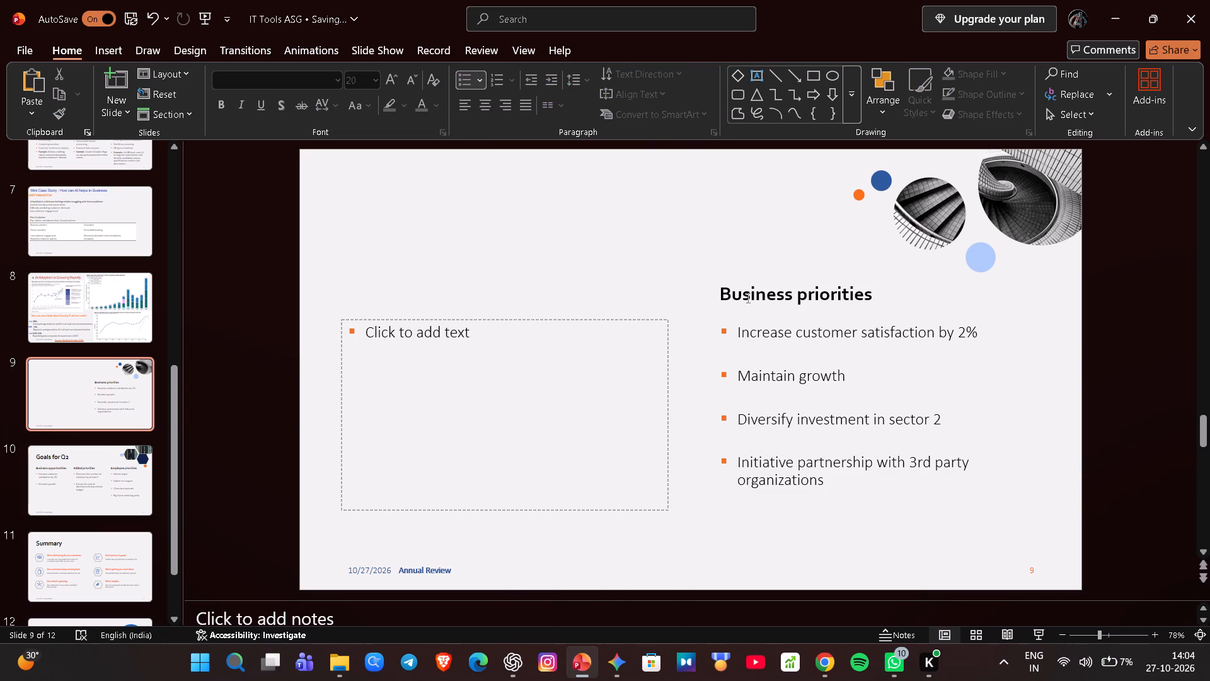
Cut the "Business priorities" heading text from slide 9.
click(747, 298)
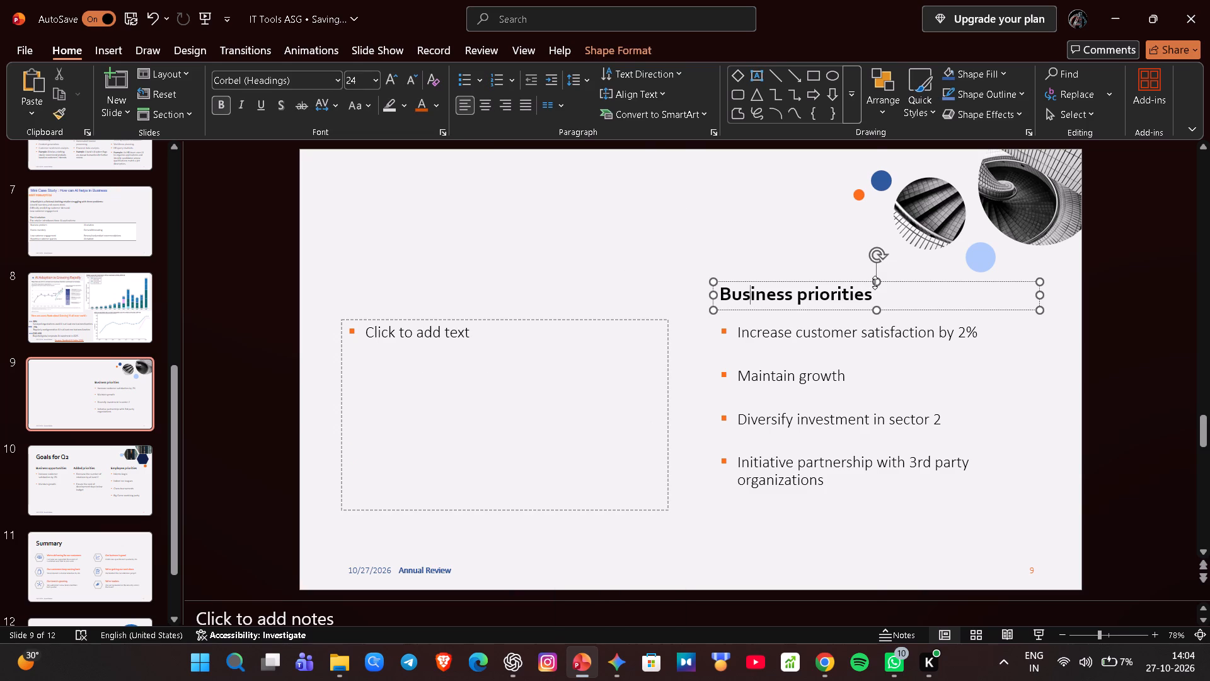
right_click(875, 282)
click(899, 248)
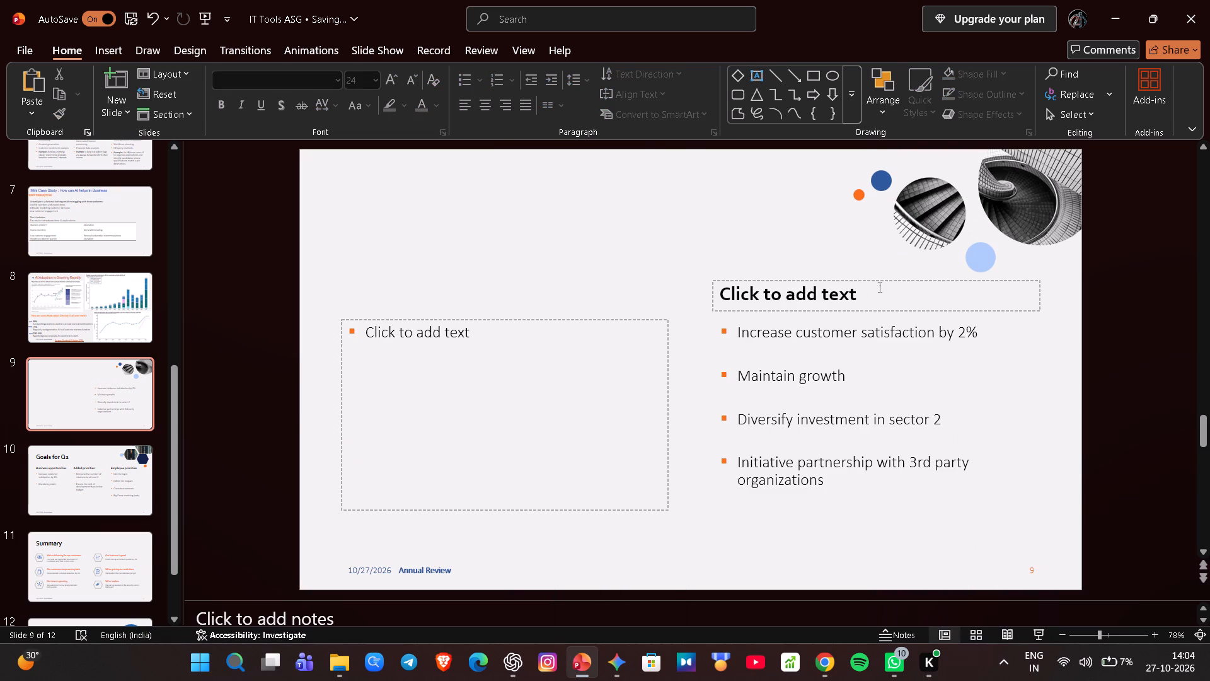
Cut the business priorities bullet list from slide 9 and remove its empty placeholder.
click(790, 338)
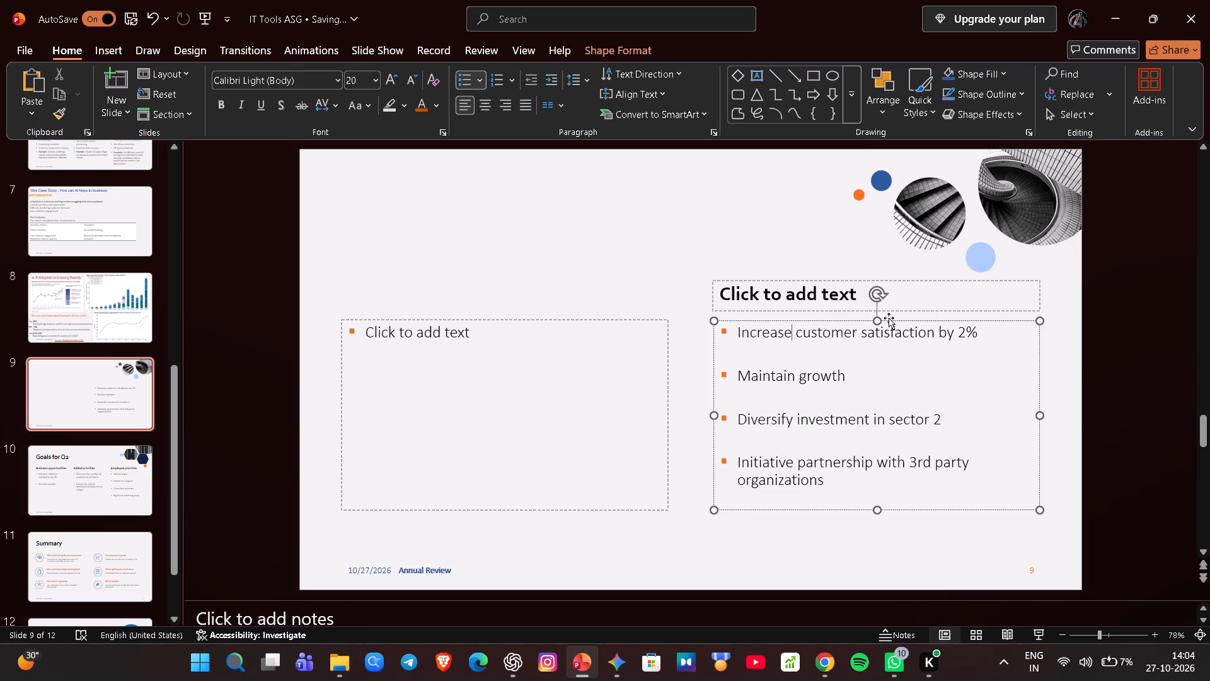
right_click(882, 322)
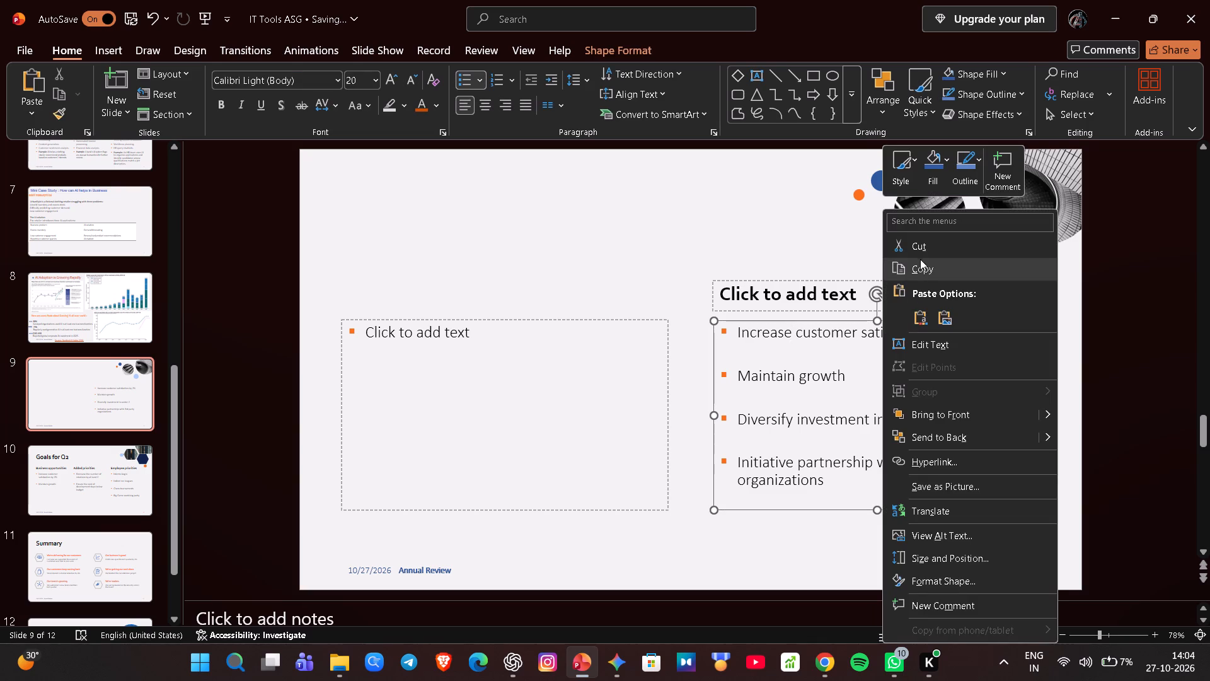
click(920, 251)
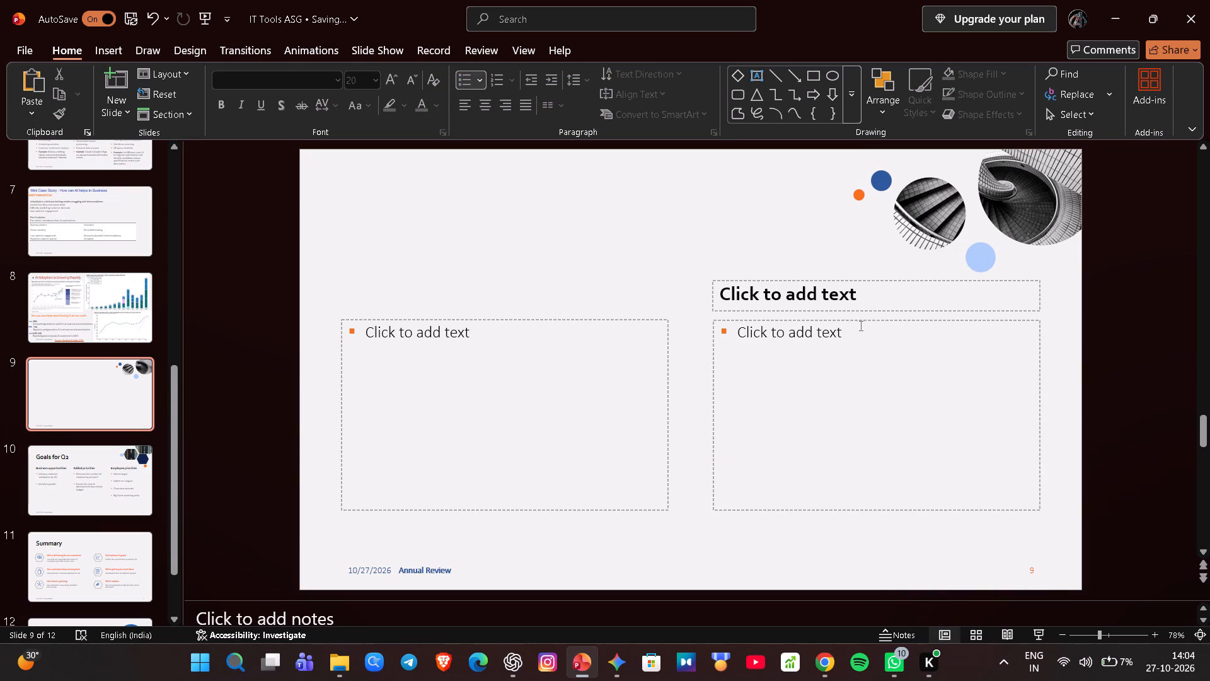
right_click(860, 325)
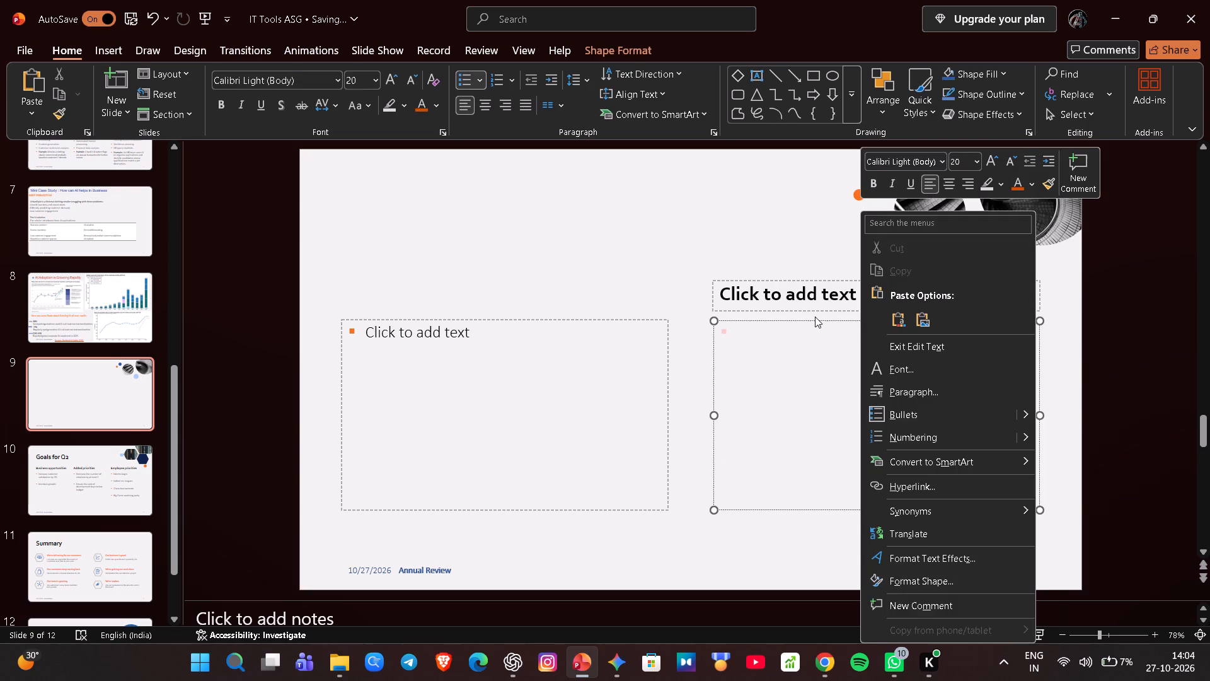
click(813, 317)
click(813, 317)
right_click(813, 317)
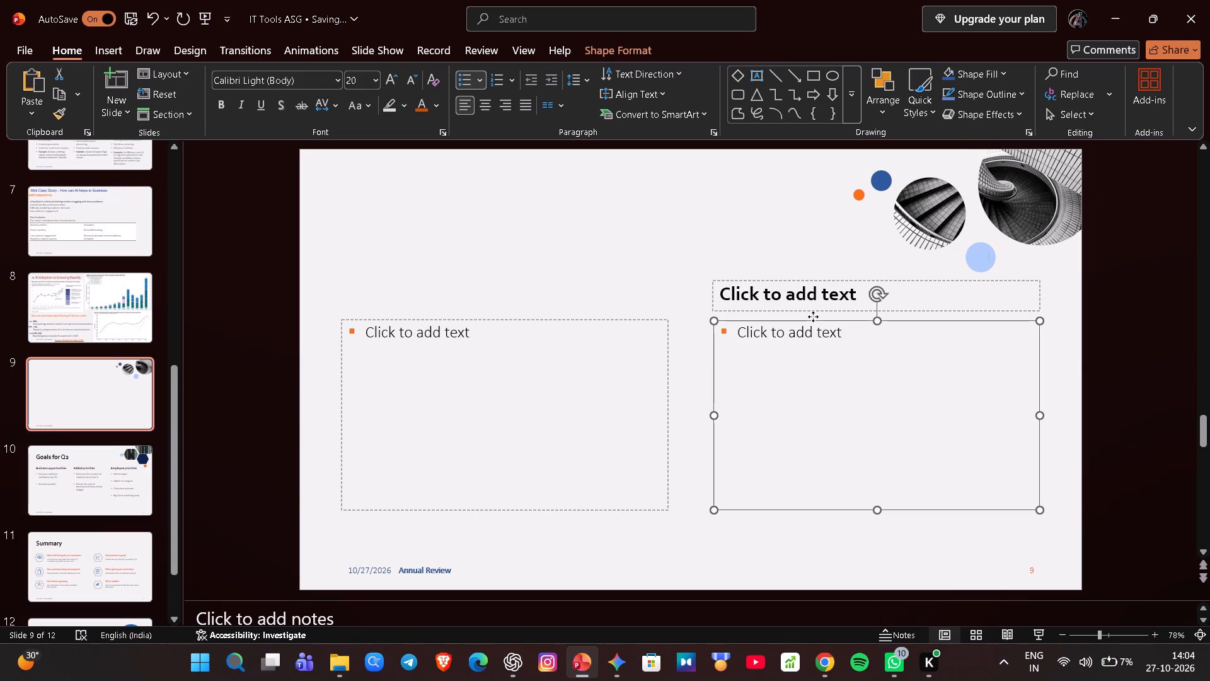
click(877, 252)
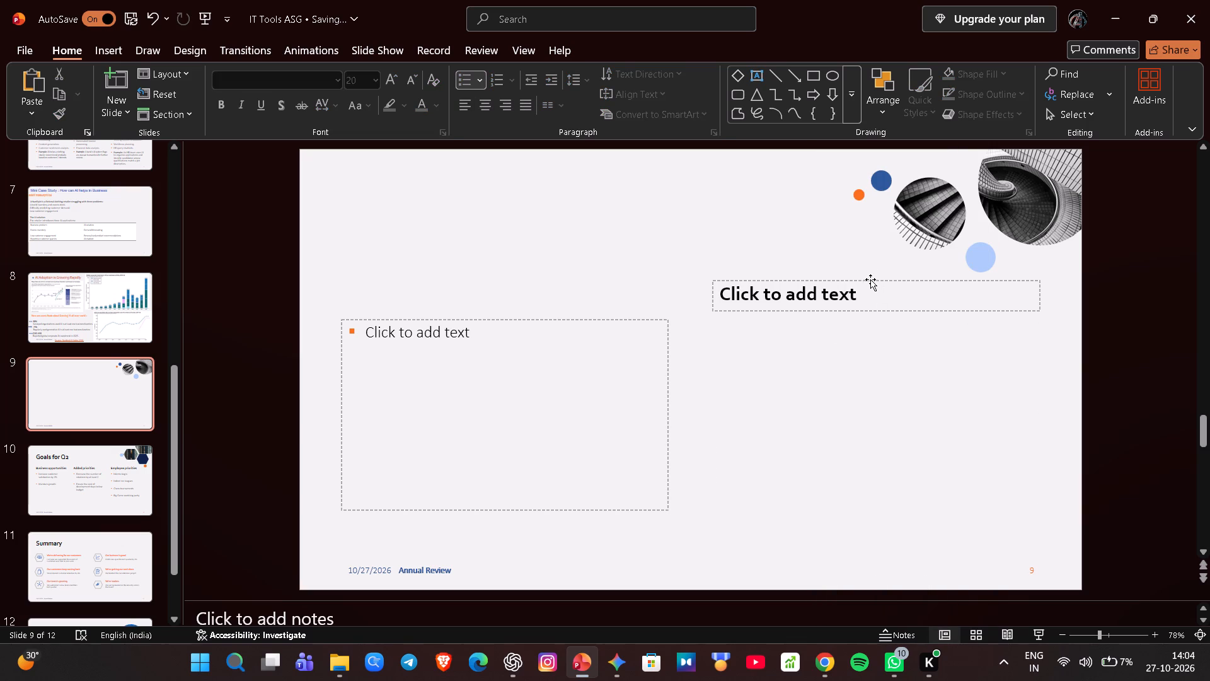
Remove the two remaining empty text placeholders from slide 9, the second-column heading and the first-column bullet box.
double_click(870, 281)
right_click(870, 281)
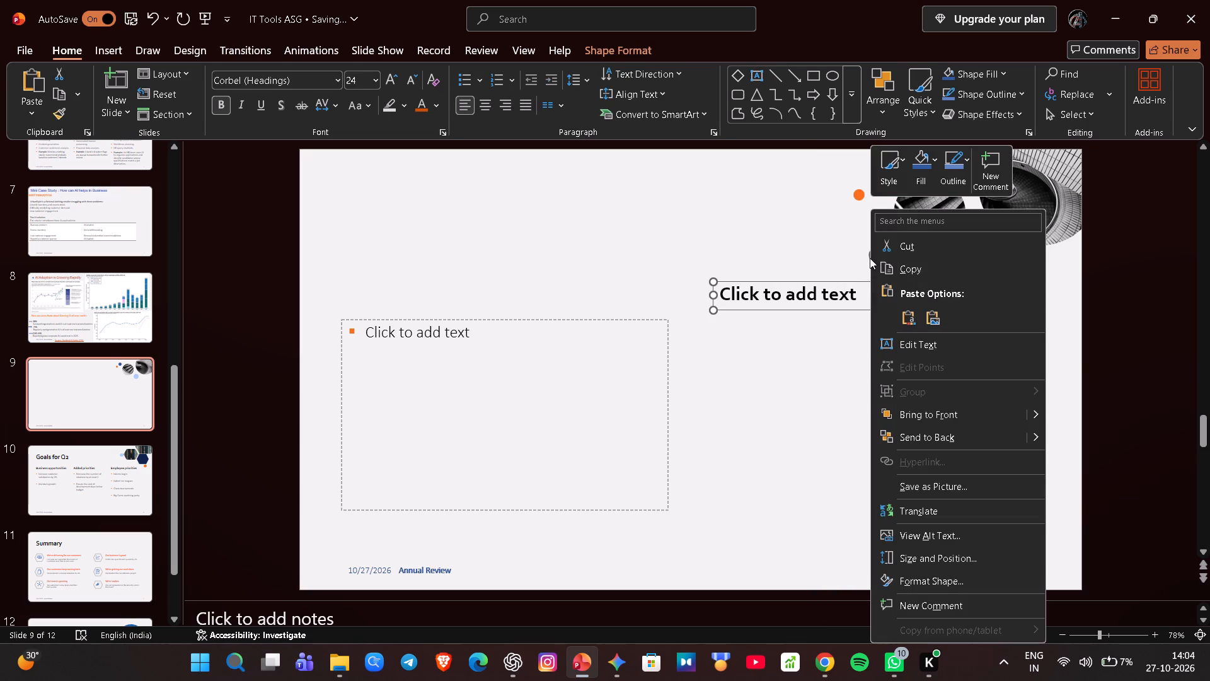
click(877, 243)
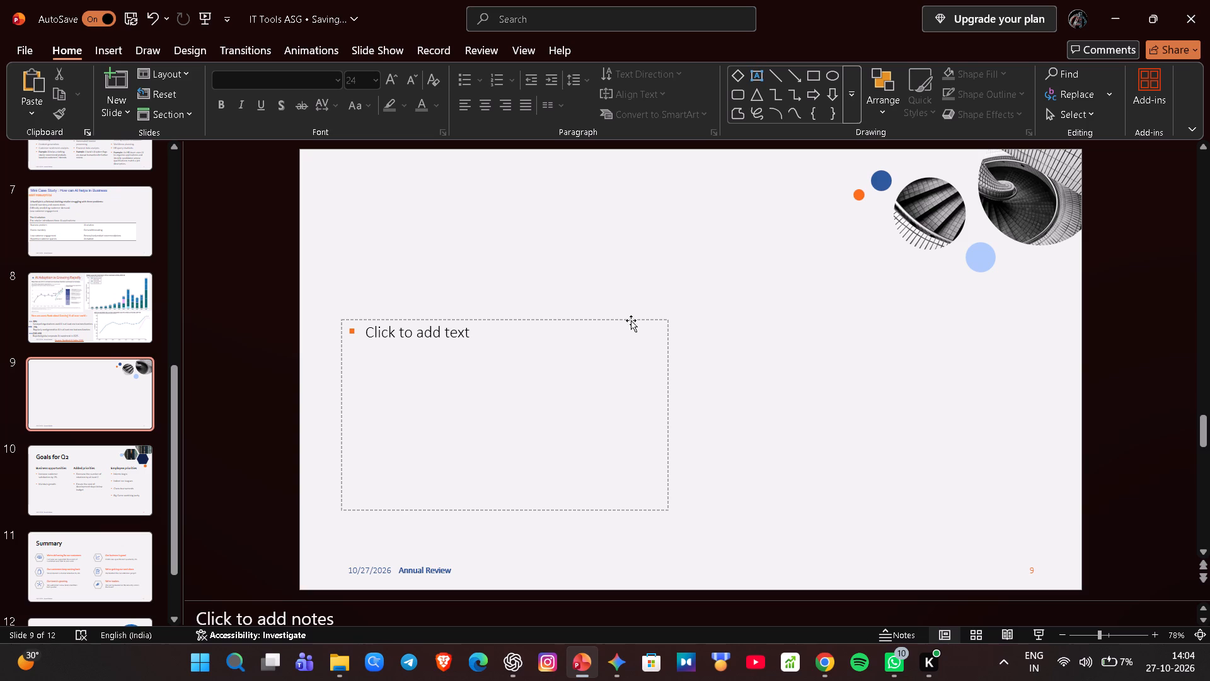
right_click(631, 320)
click(694, 247)
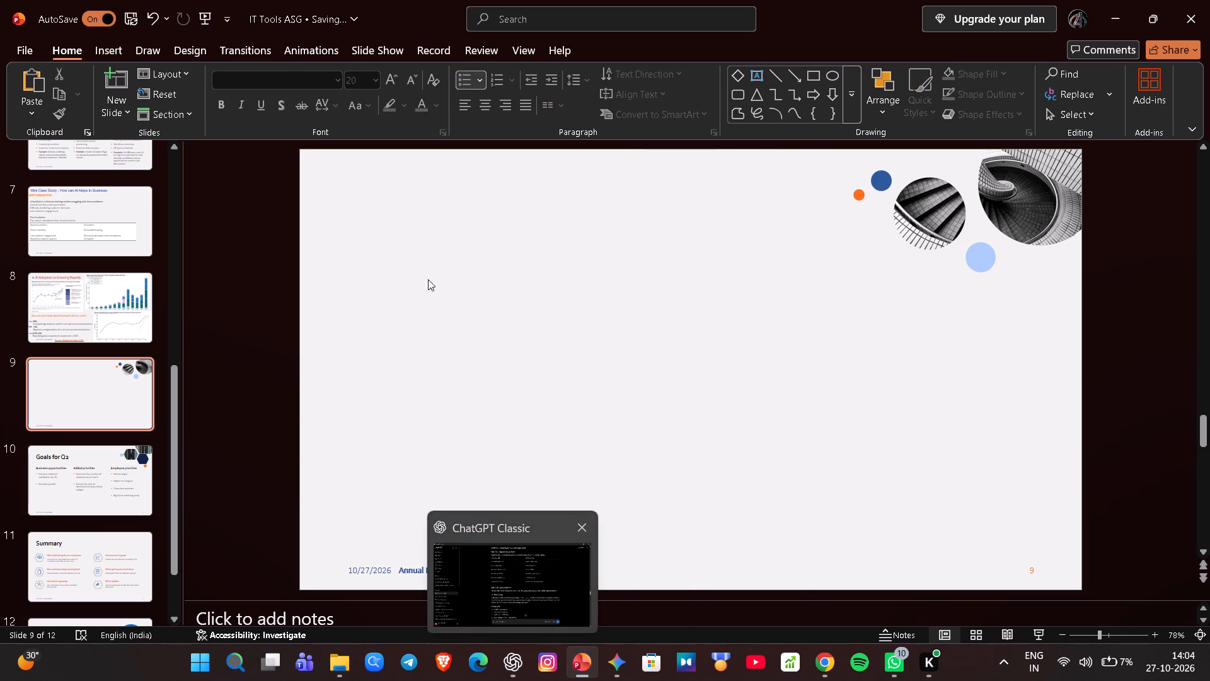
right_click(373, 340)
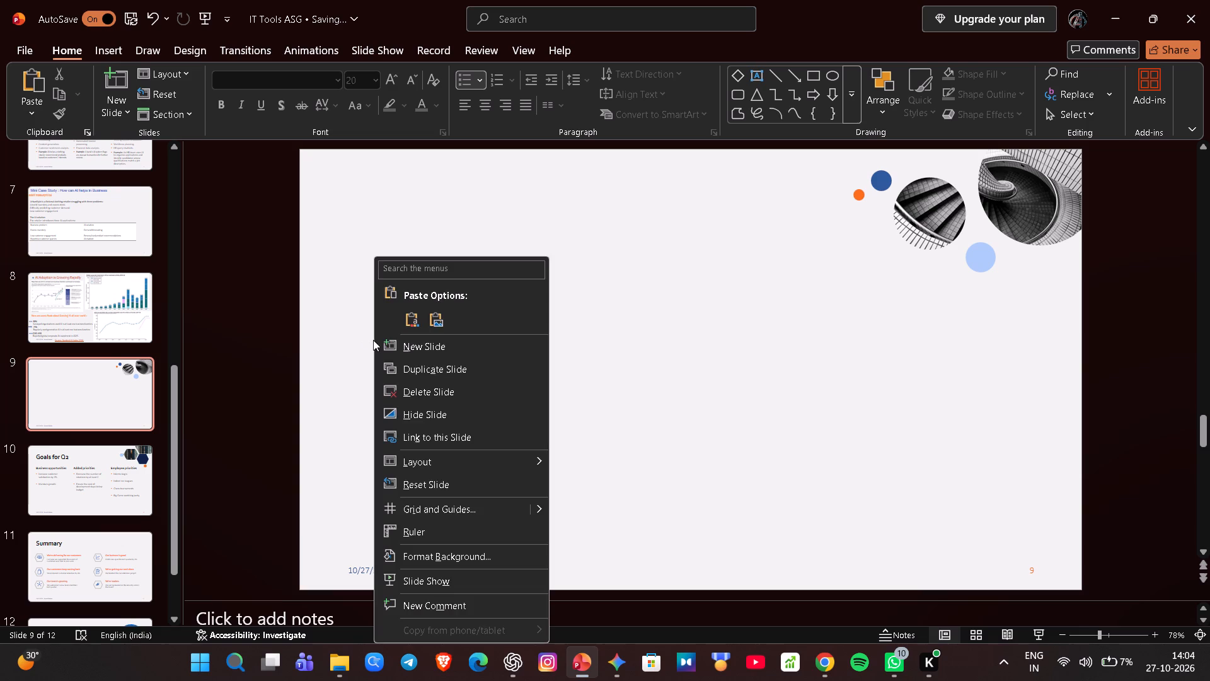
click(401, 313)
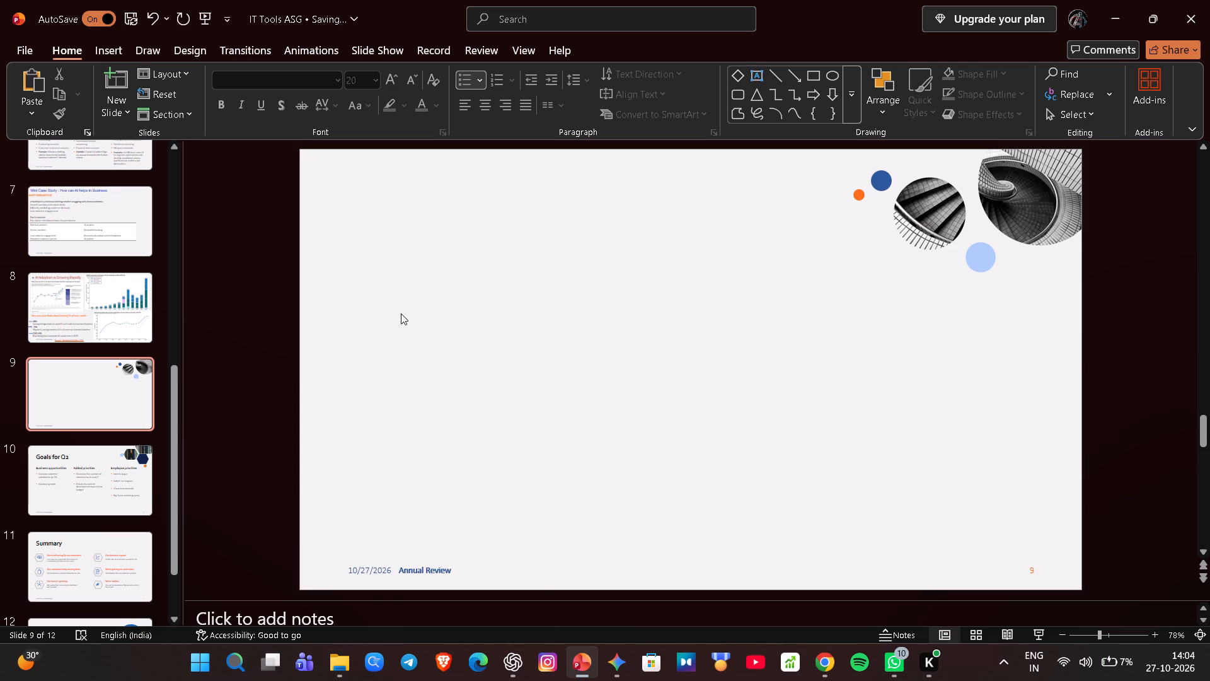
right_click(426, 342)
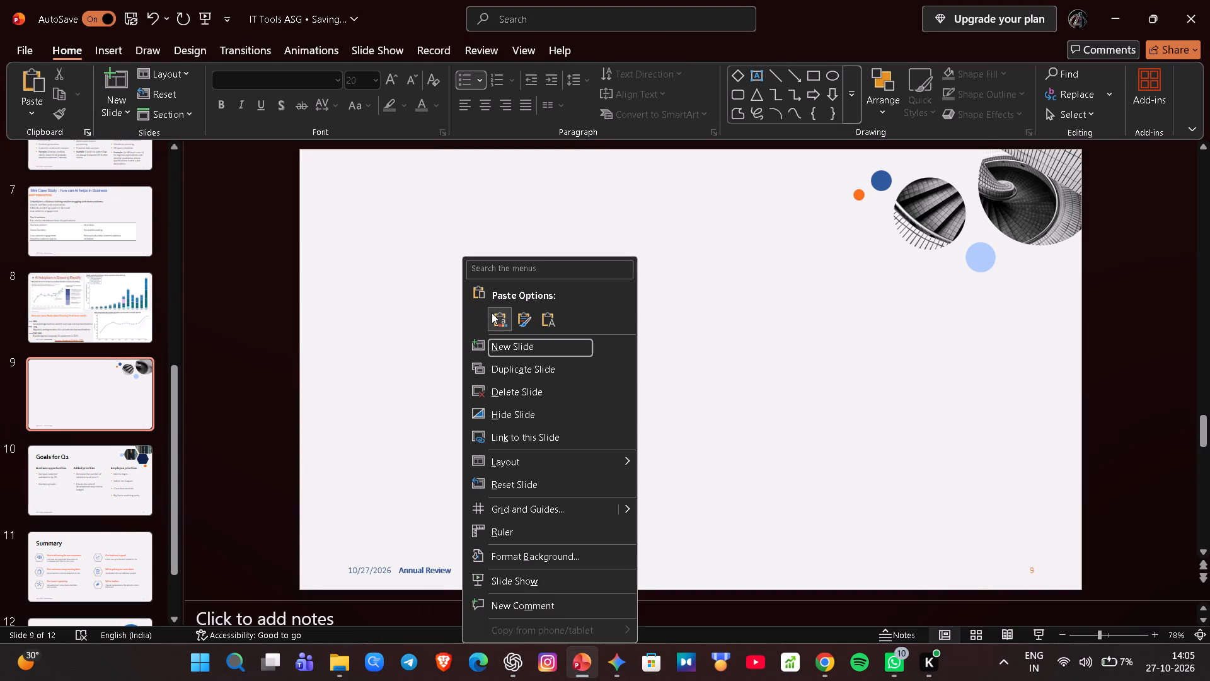
click(492, 313)
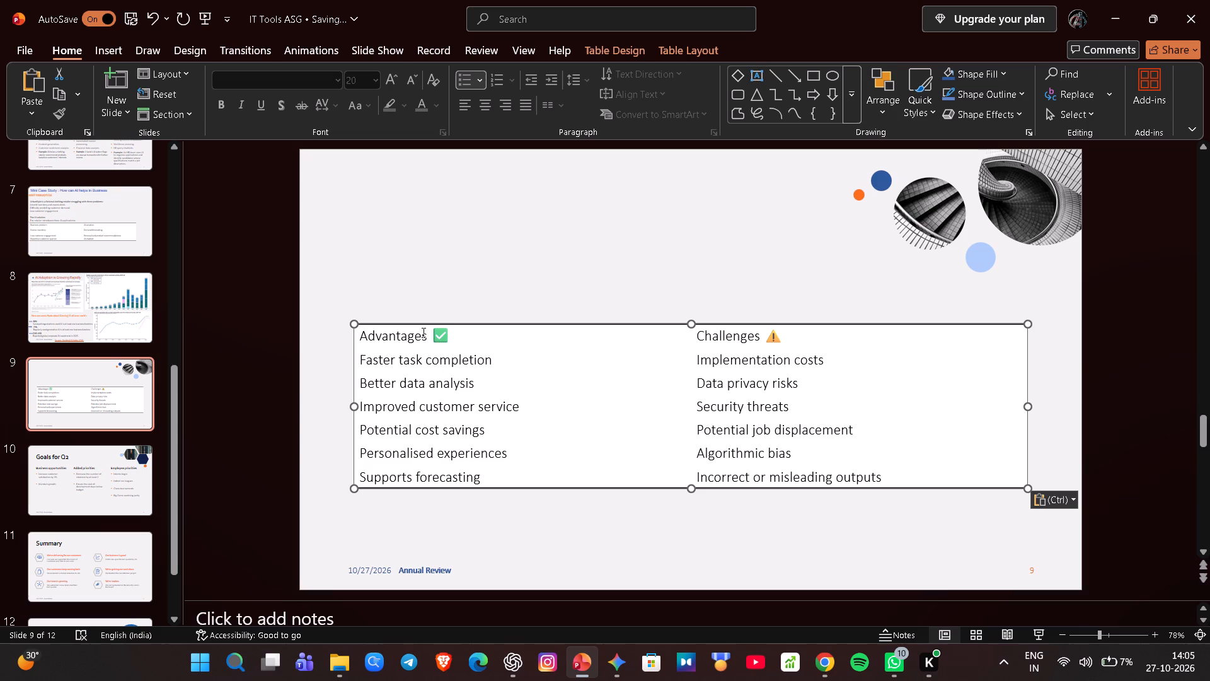
Delete the check mark and warning emojis from the Advantages and Challenges header cells of slide 9's table.
click(449, 334)
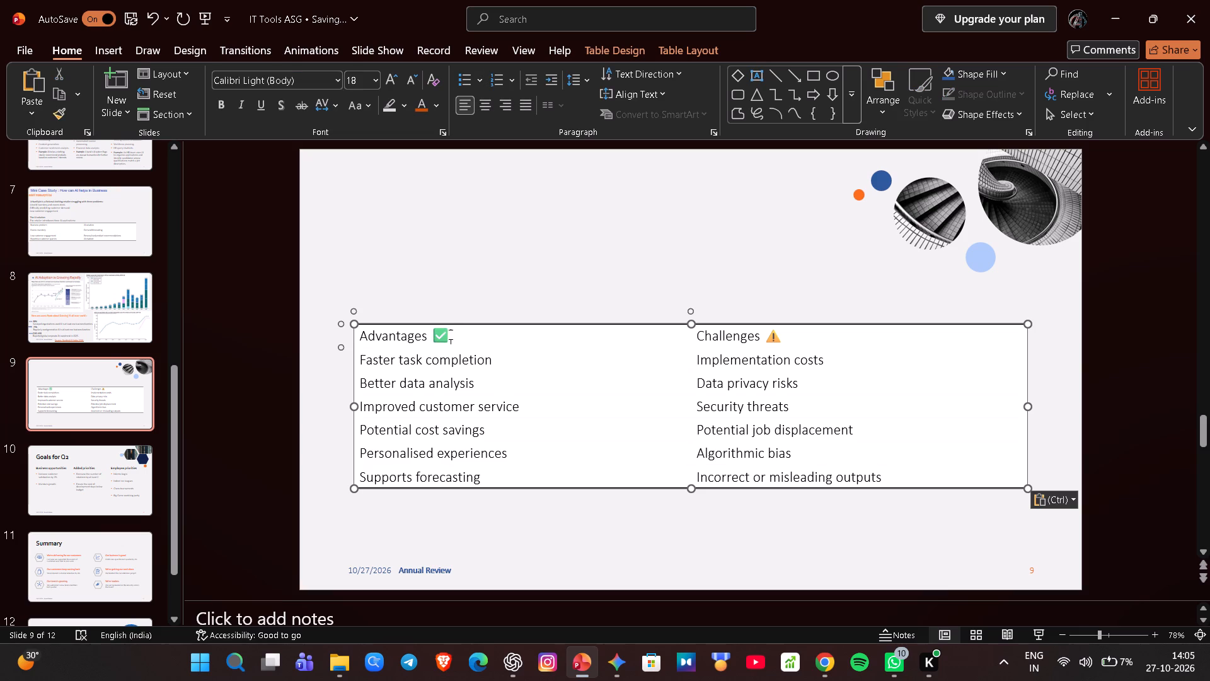
click(449, 334)
key(BackSpace)
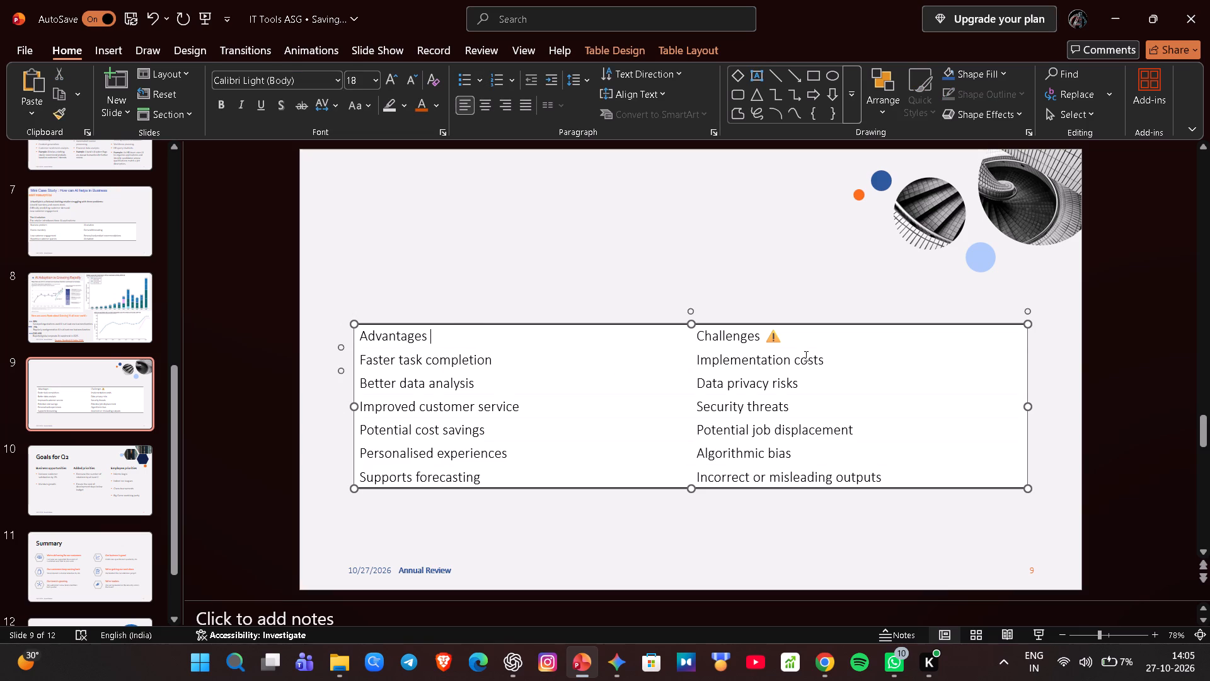
click(784, 336)
key(BackSpace)
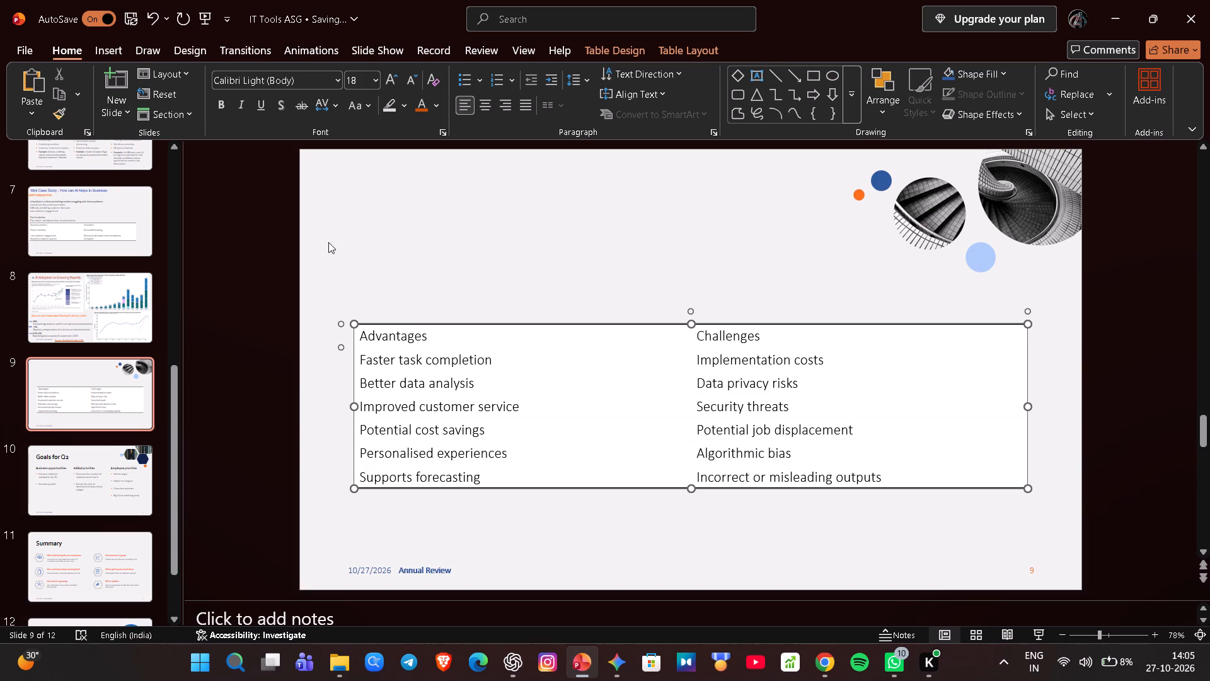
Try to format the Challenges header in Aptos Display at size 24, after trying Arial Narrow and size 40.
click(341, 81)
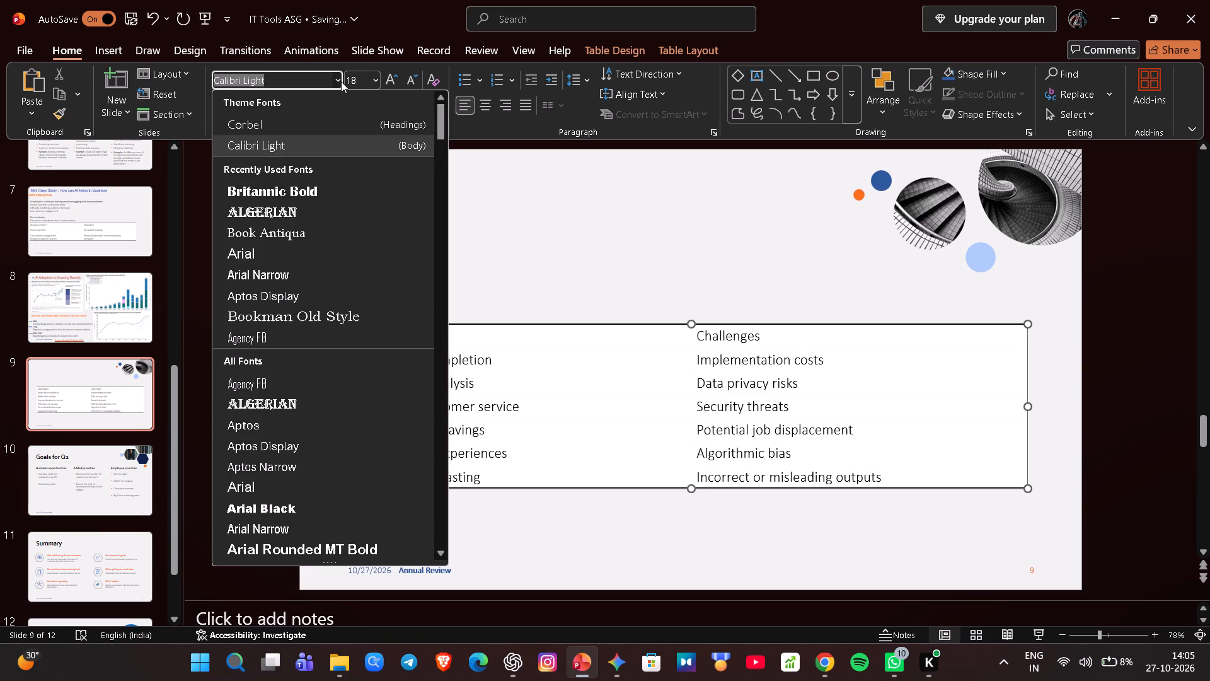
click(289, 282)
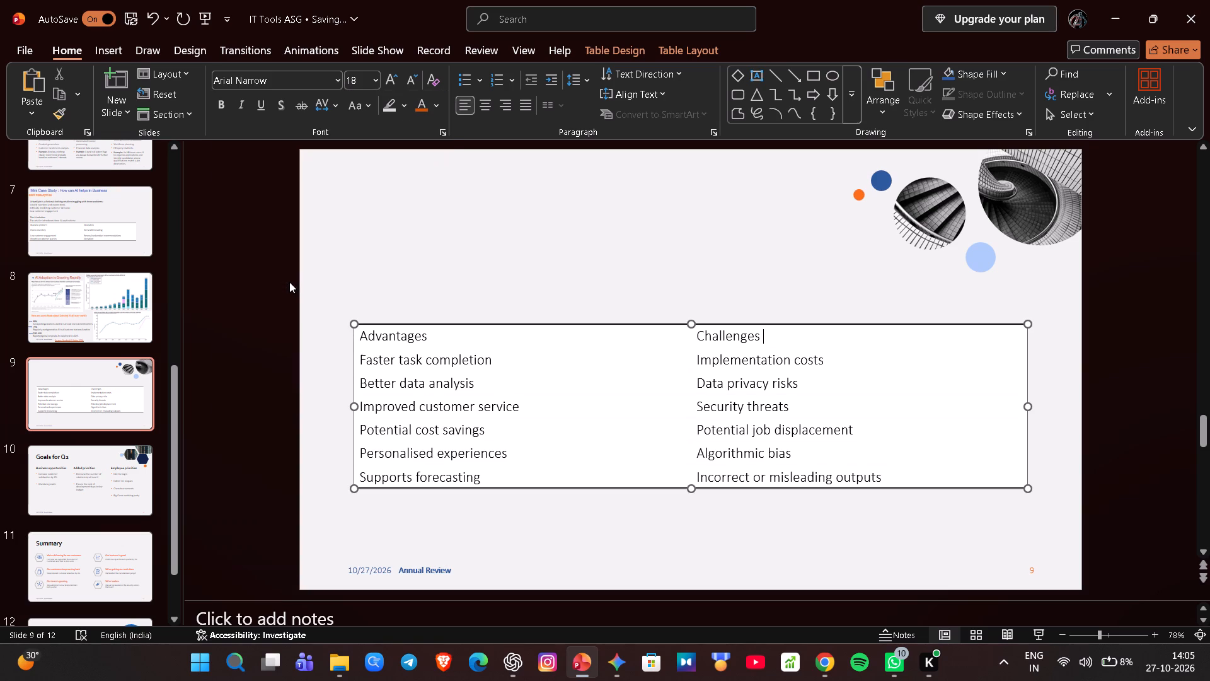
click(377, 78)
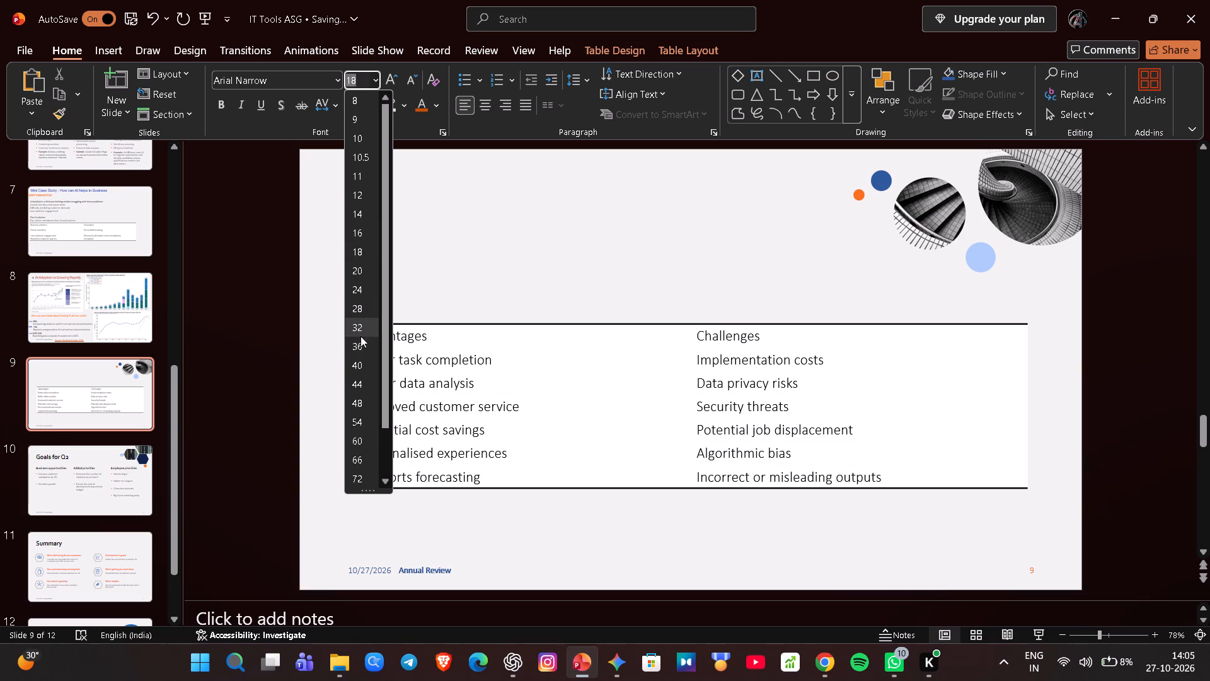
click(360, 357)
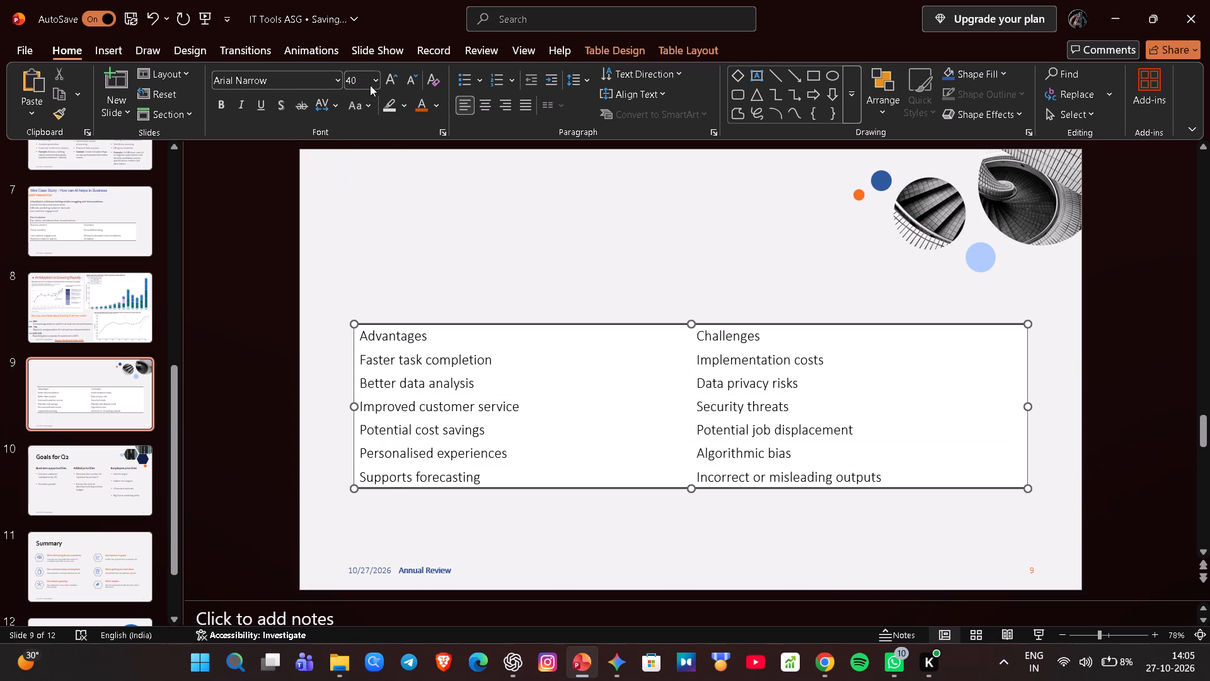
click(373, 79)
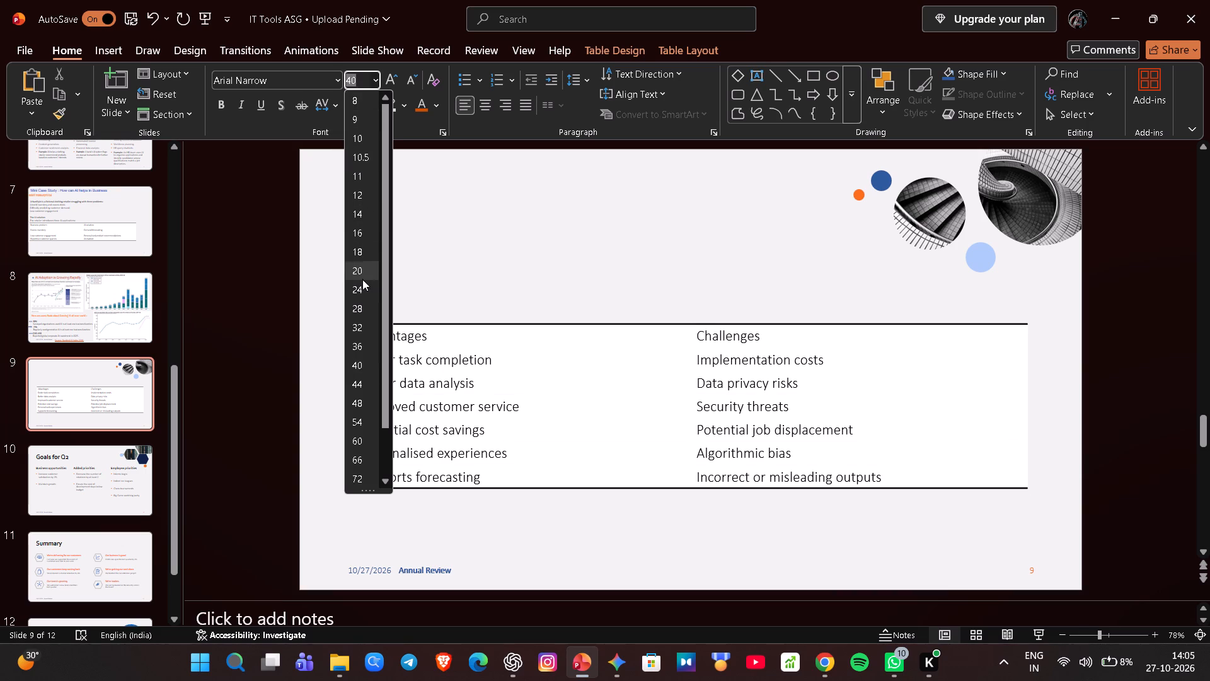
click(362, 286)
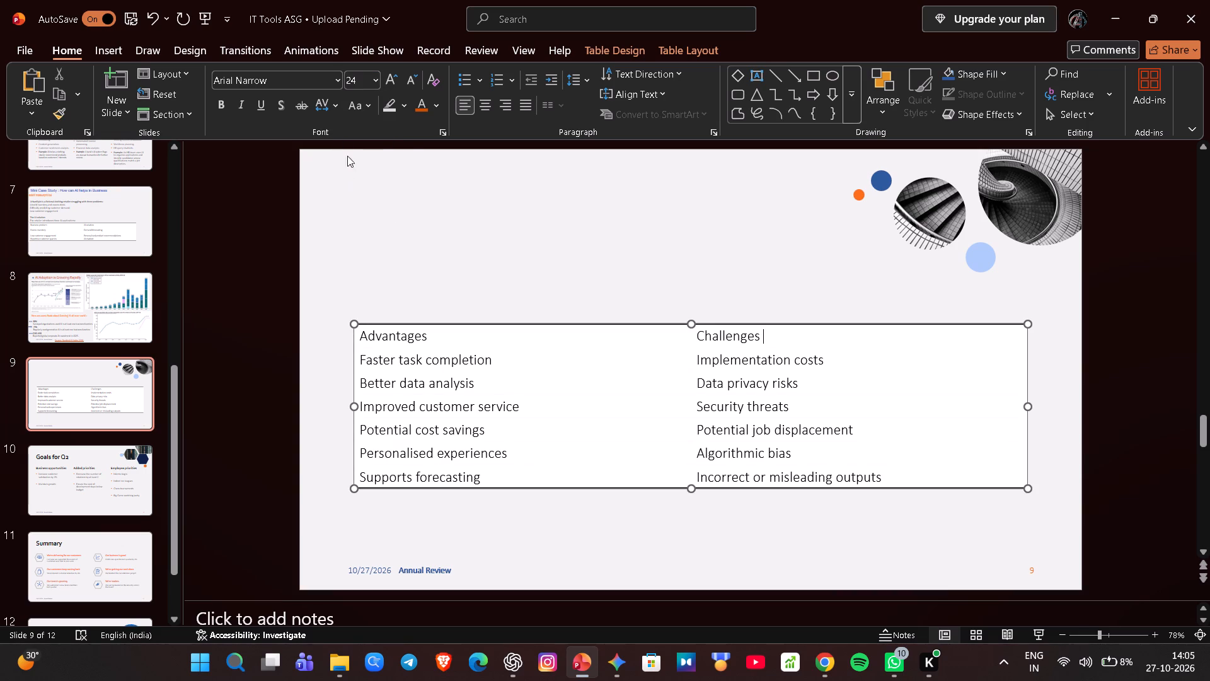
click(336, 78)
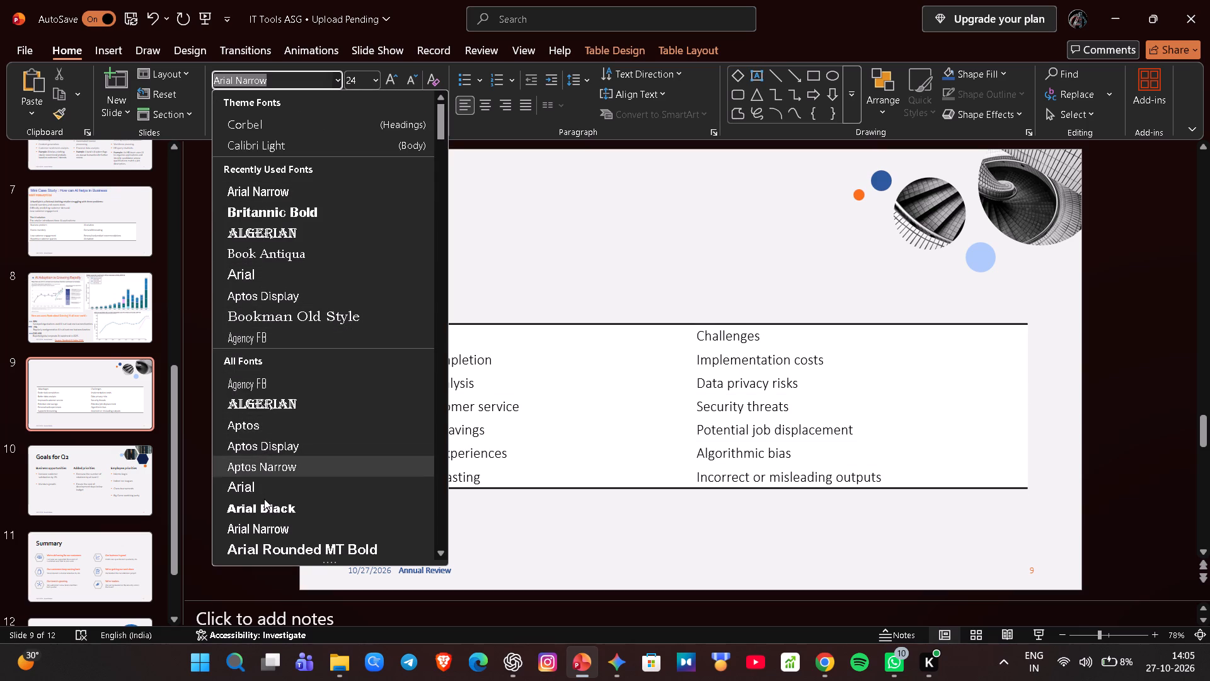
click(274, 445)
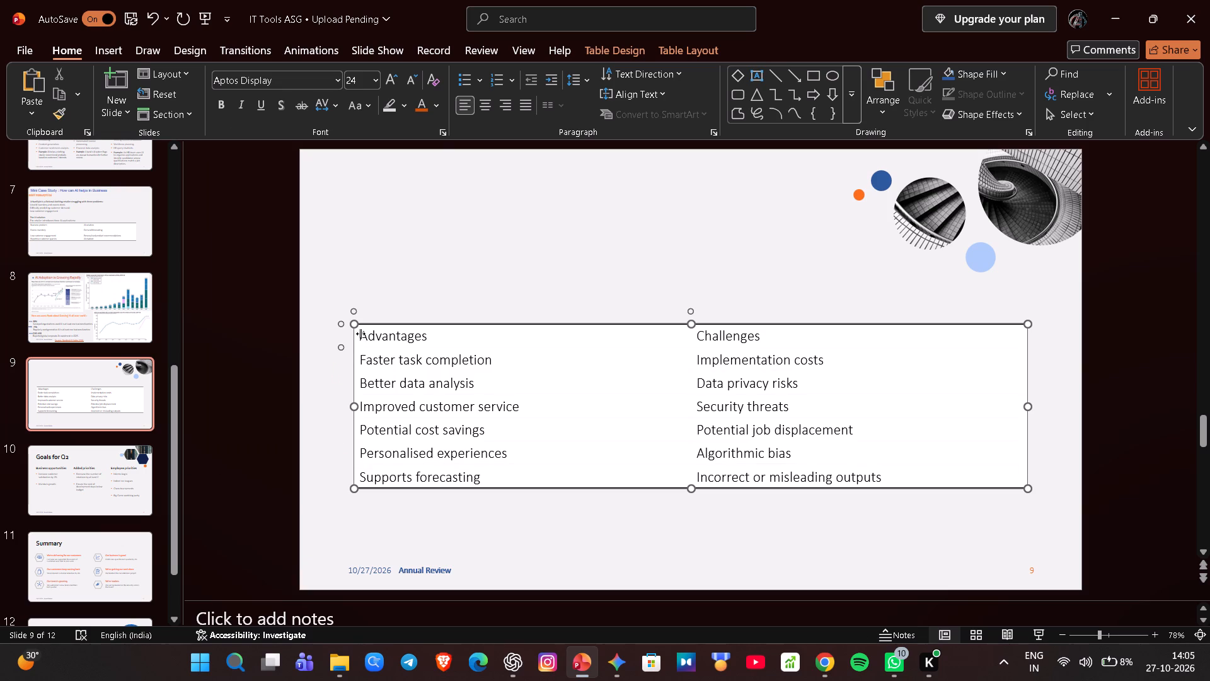
Move the Advantages and Challenges table slightly lower on slide 9.
drag(360, 328, 350, 323)
drag(350, 323, 355, 327)
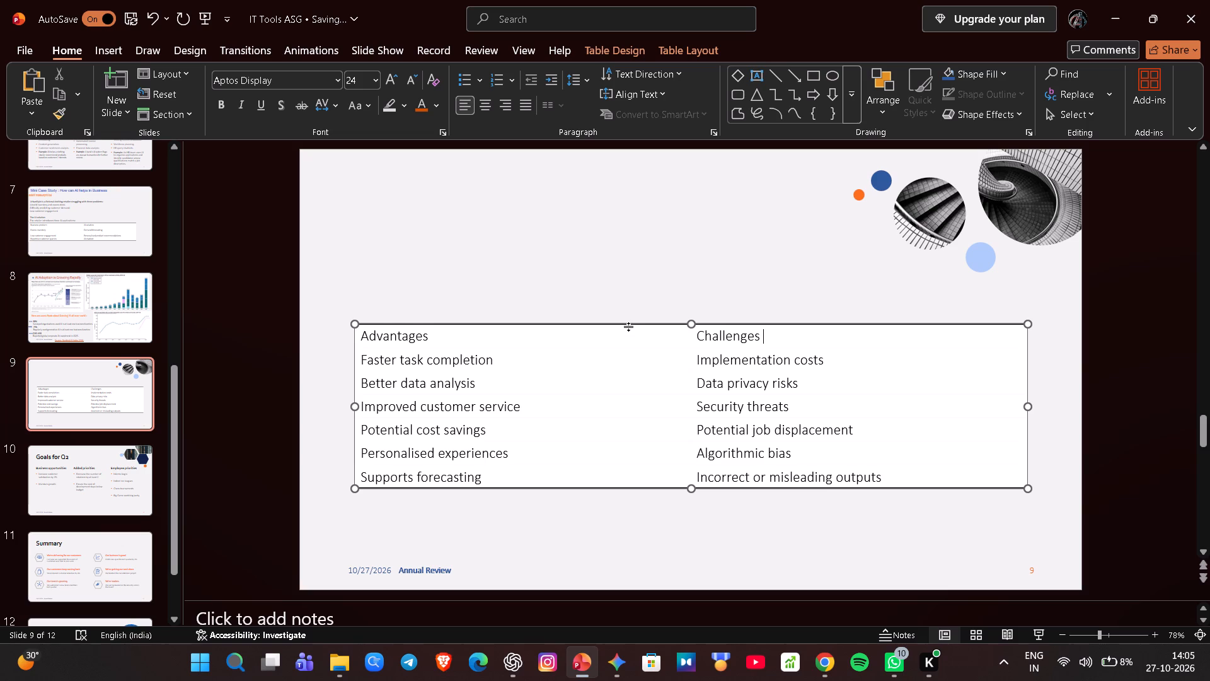
drag(628, 327, 619, 334)
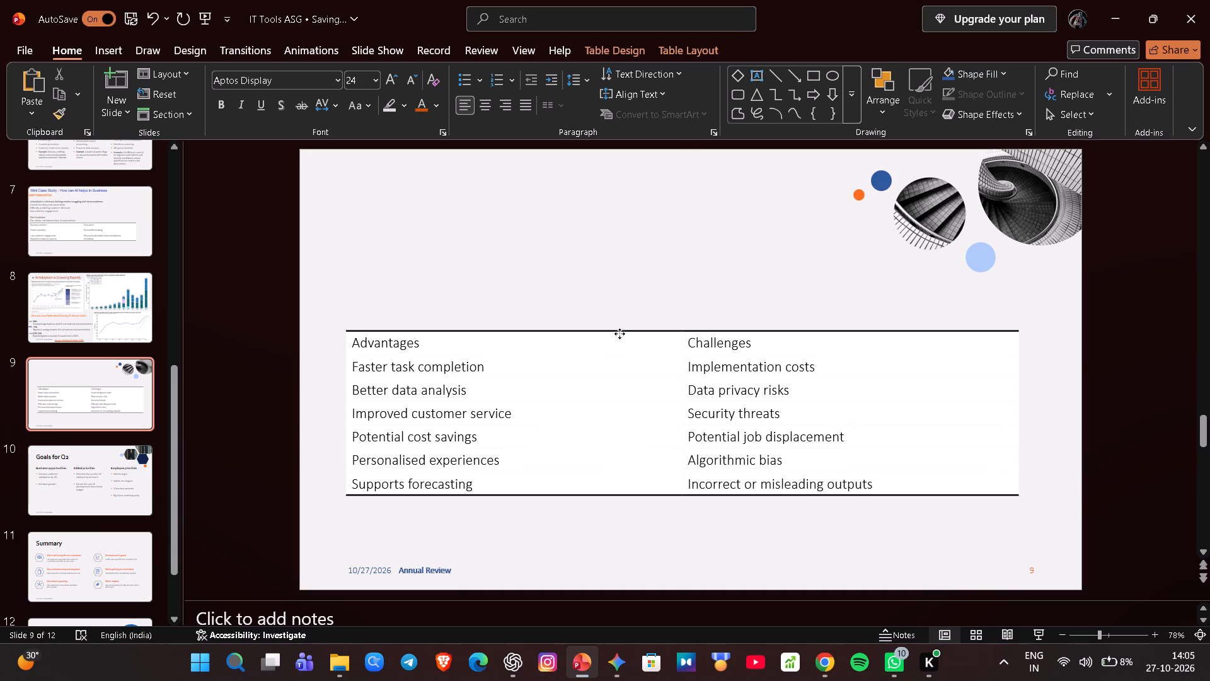
drag(619, 334, 621, 341)
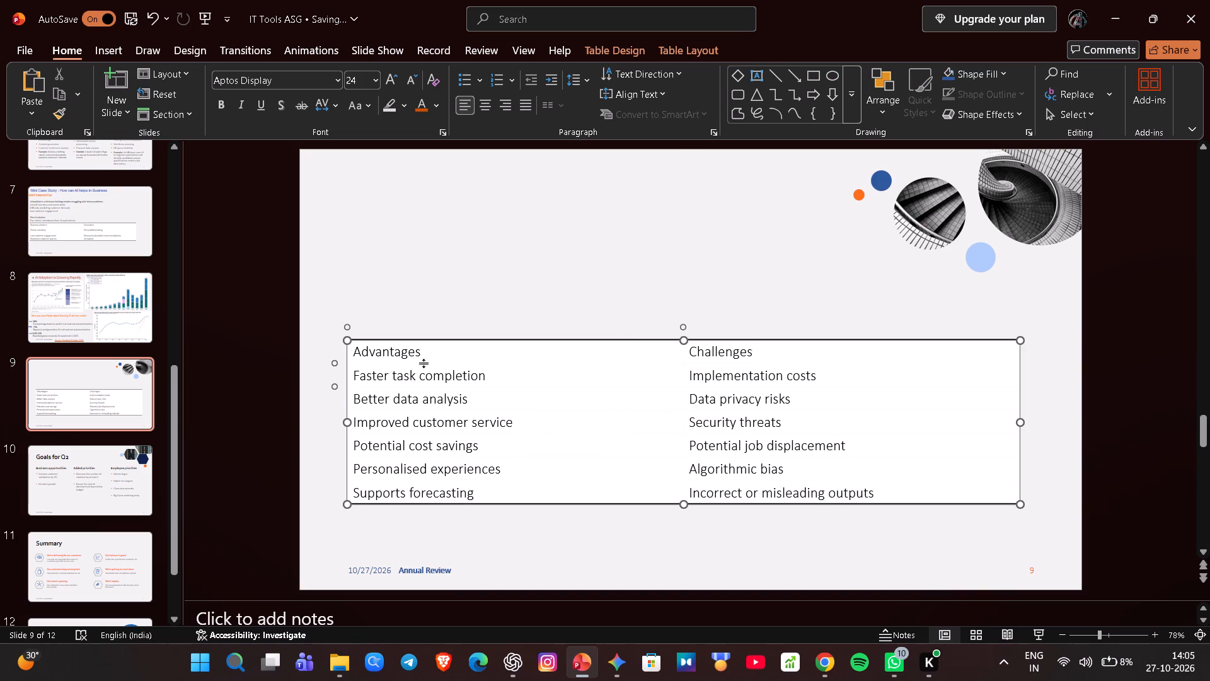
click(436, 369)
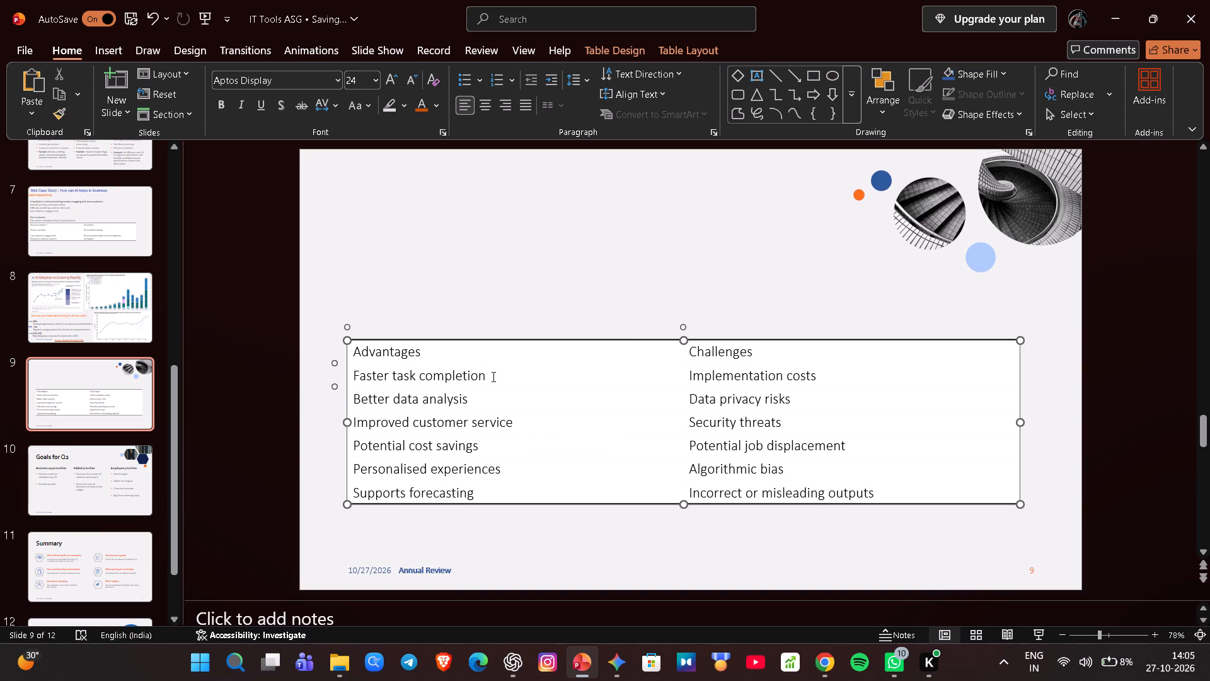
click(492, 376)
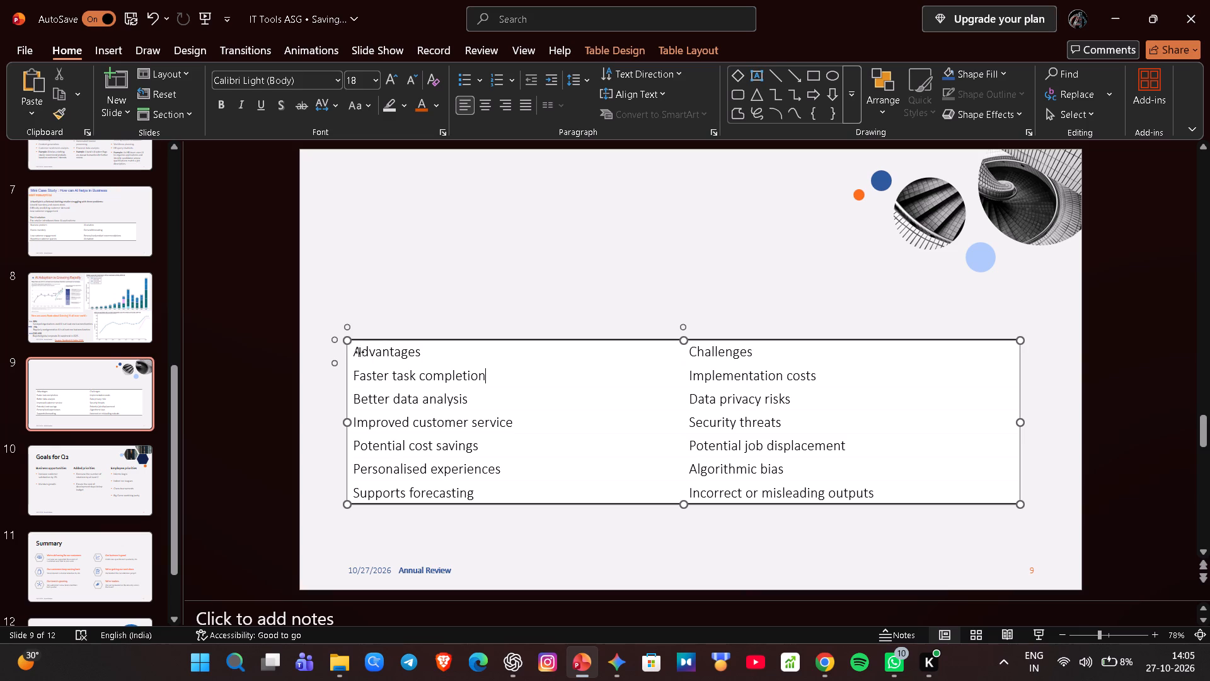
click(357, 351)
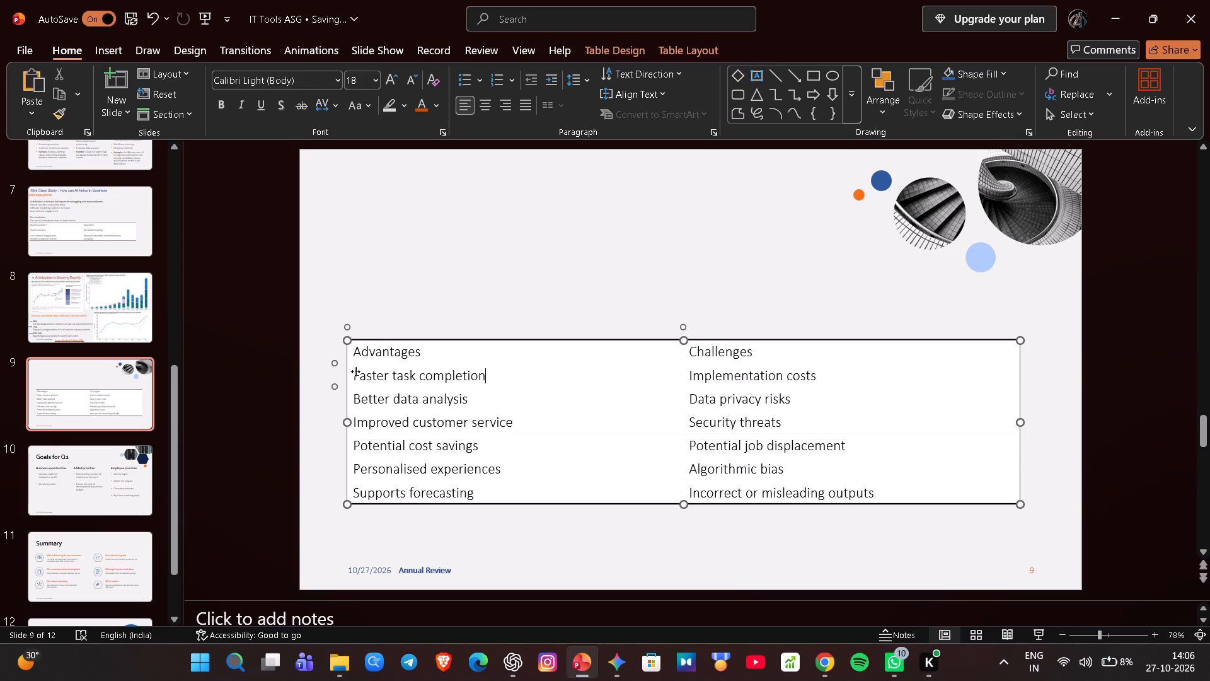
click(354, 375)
Reposition and widen the Advantages and Challenges table so it spans almost the full width of slide 9.
drag(347, 421, 321, 421)
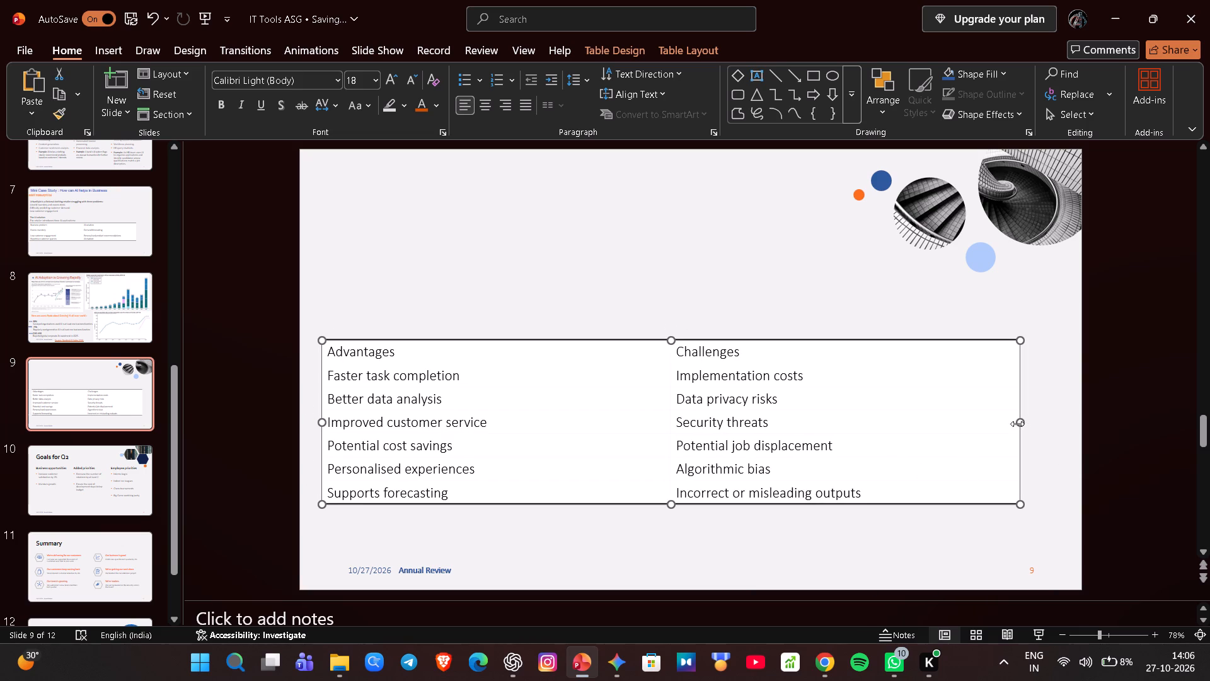
drag(1017, 424, 1051, 419)
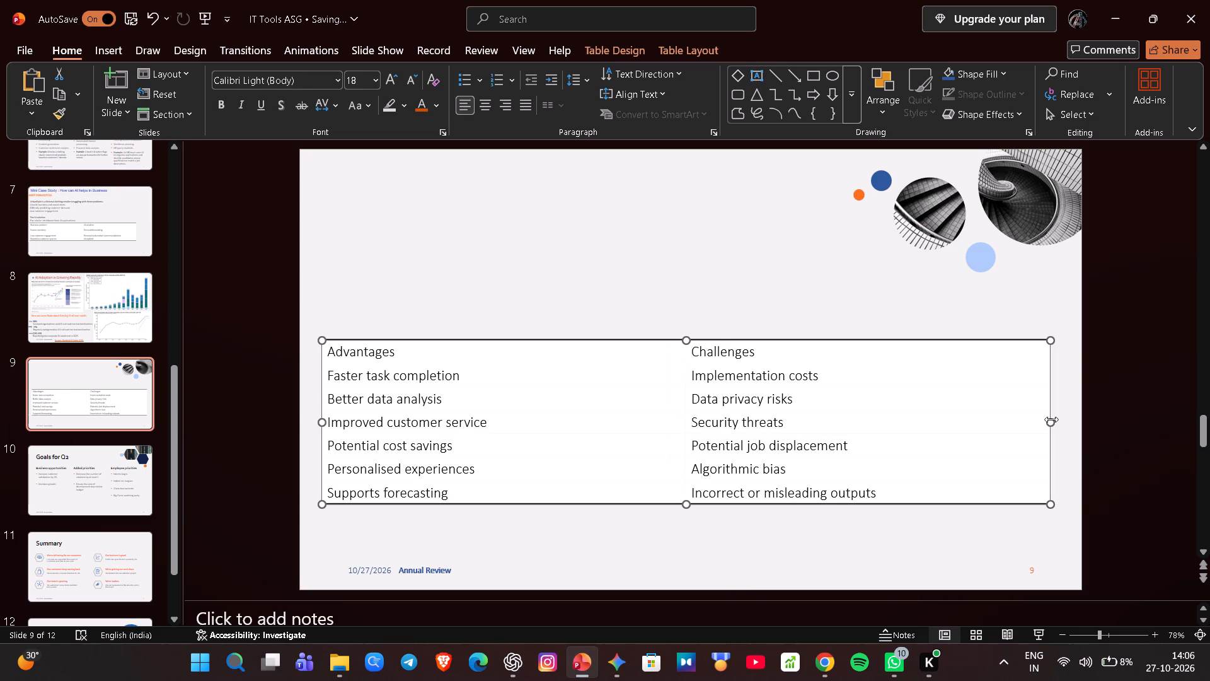
drag(1051, 419, 887, 432)
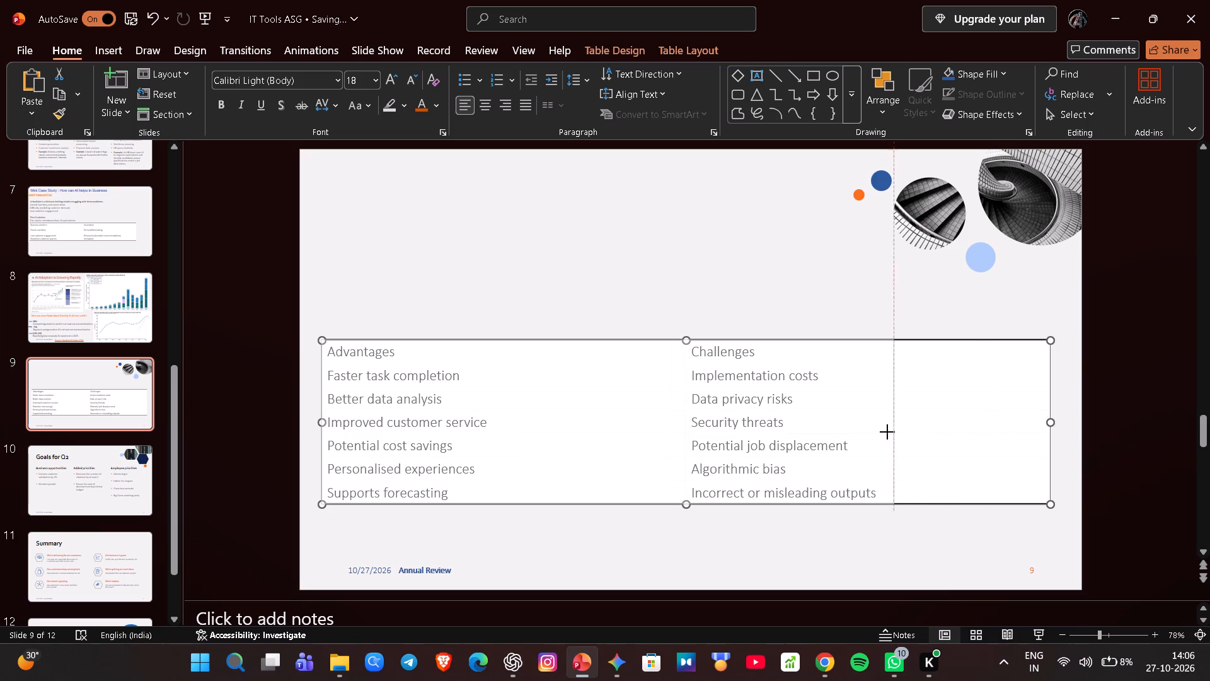
drag(887, 432, 887, 432)
drag(887, 432, 911, 431)
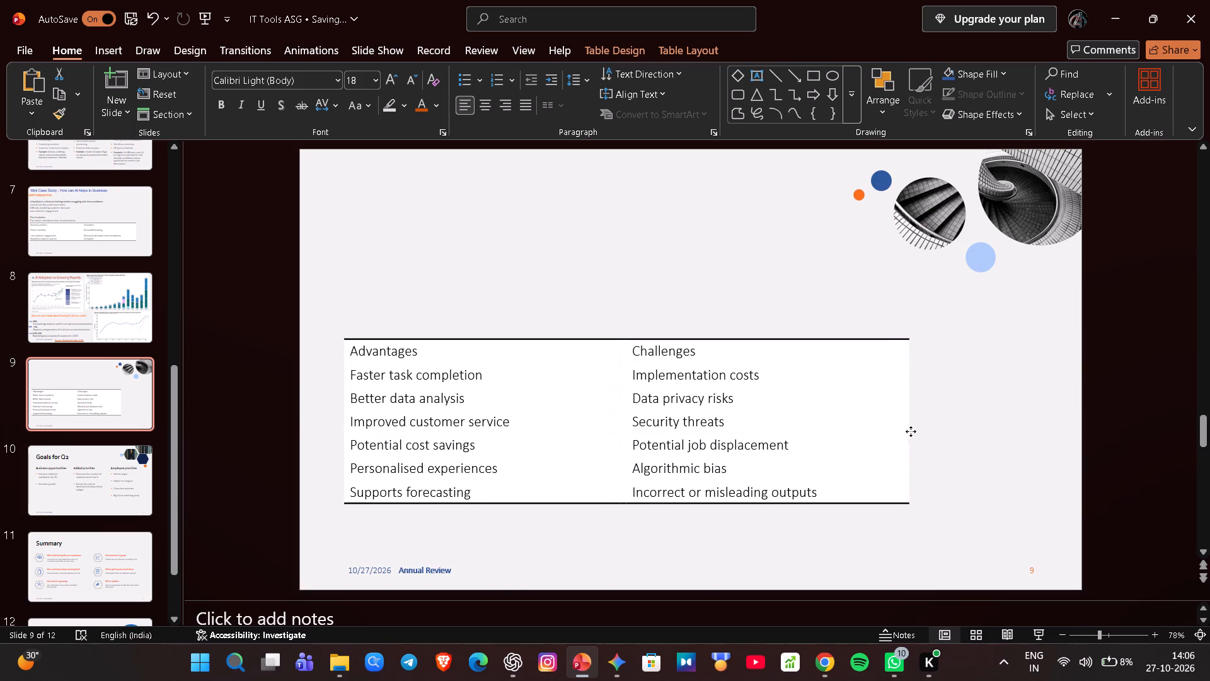
drag(911, 431, 925, 431)
drag(926, 421, 1073, 412)
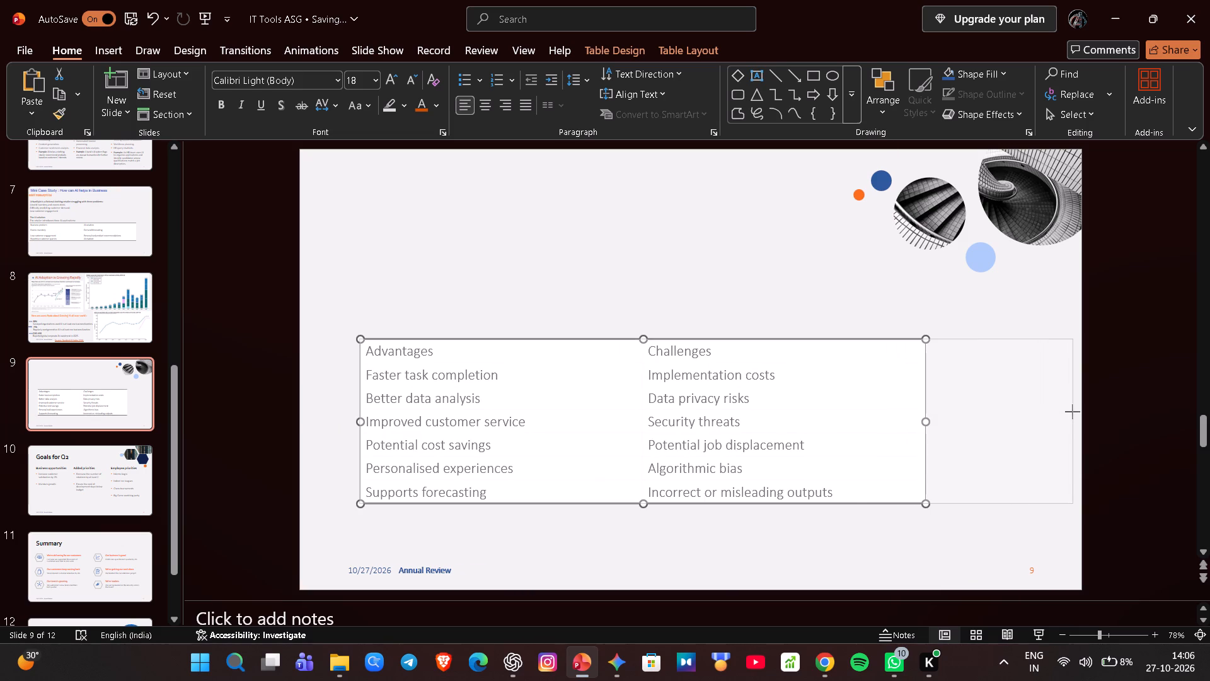
drag(1073, 412, 1070, 407)
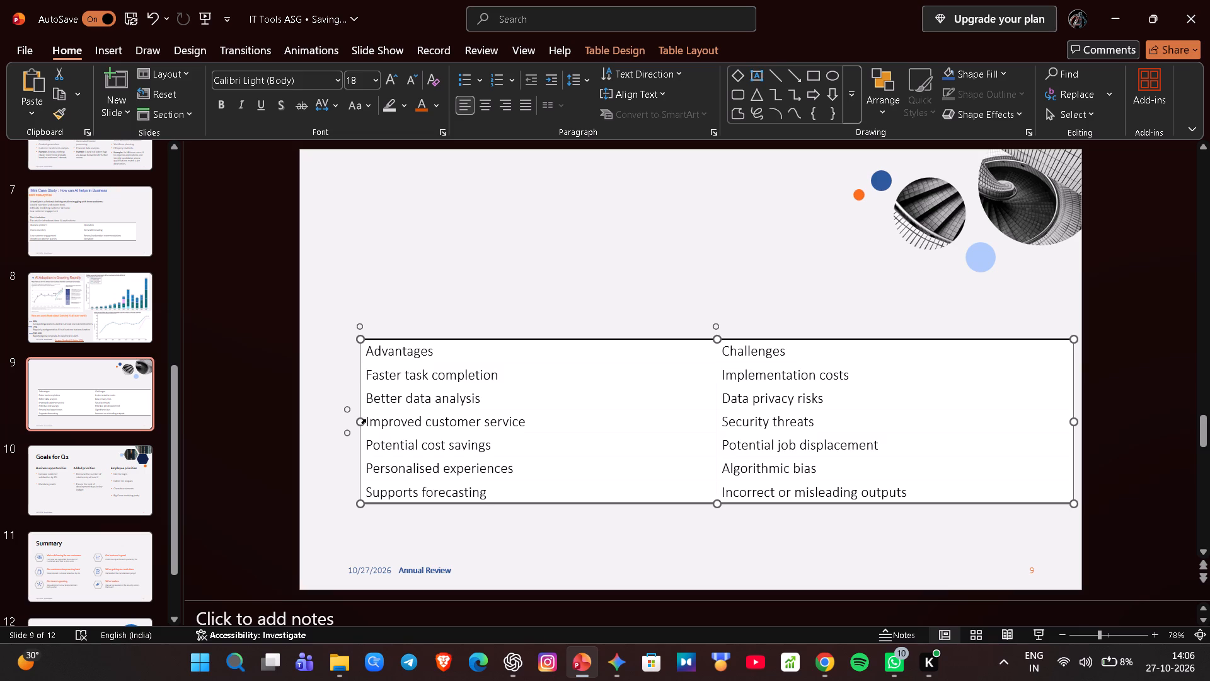
drag(361, 421, 304, 419)
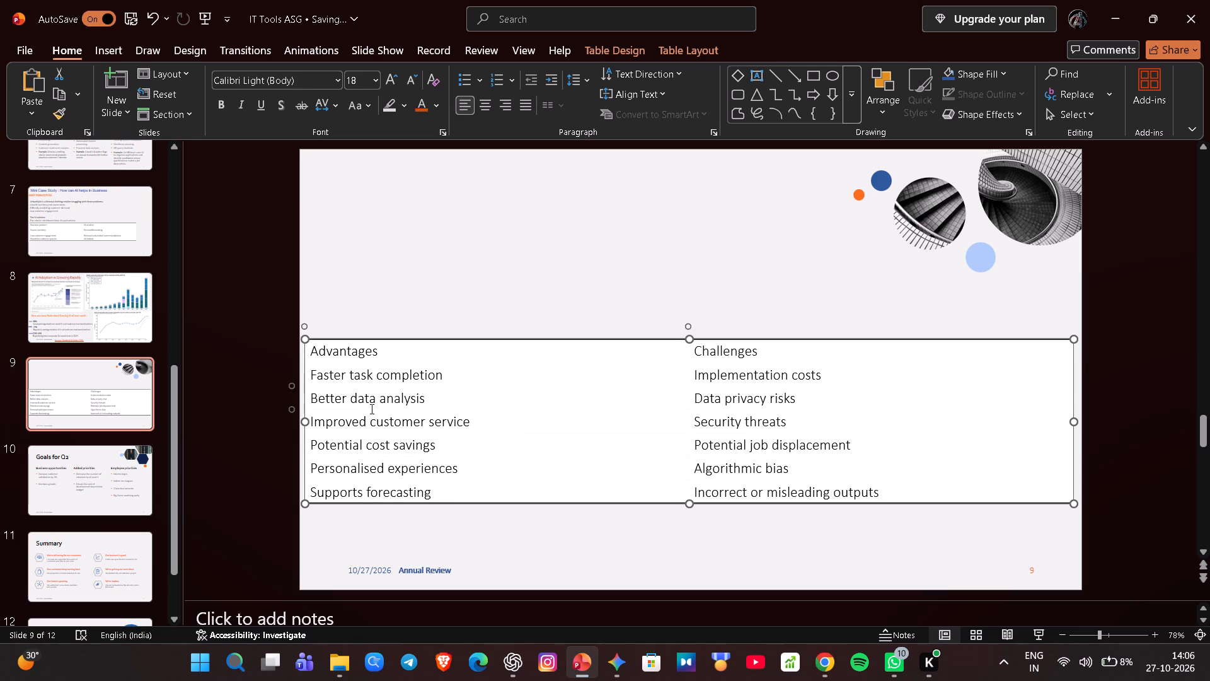
click(507, 659)
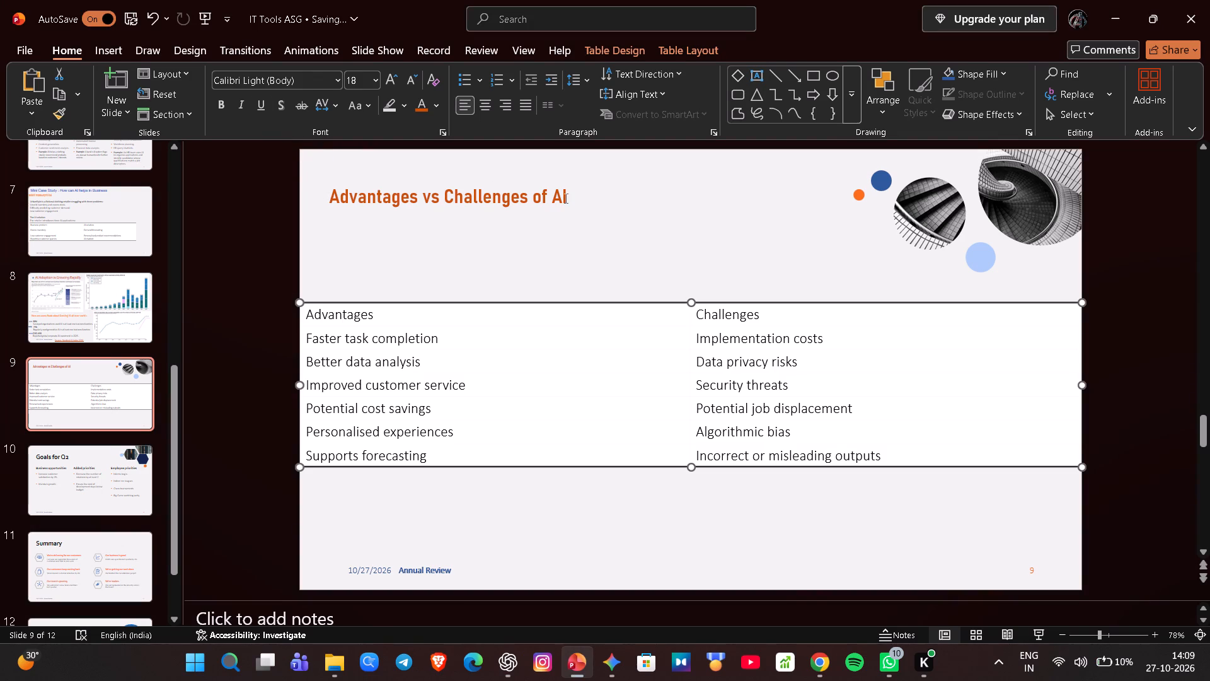
Underline the whole "Advantages vs Challenges of AI" heading on slide 9 and deselect it.
drag(329, 195, 602, 166)
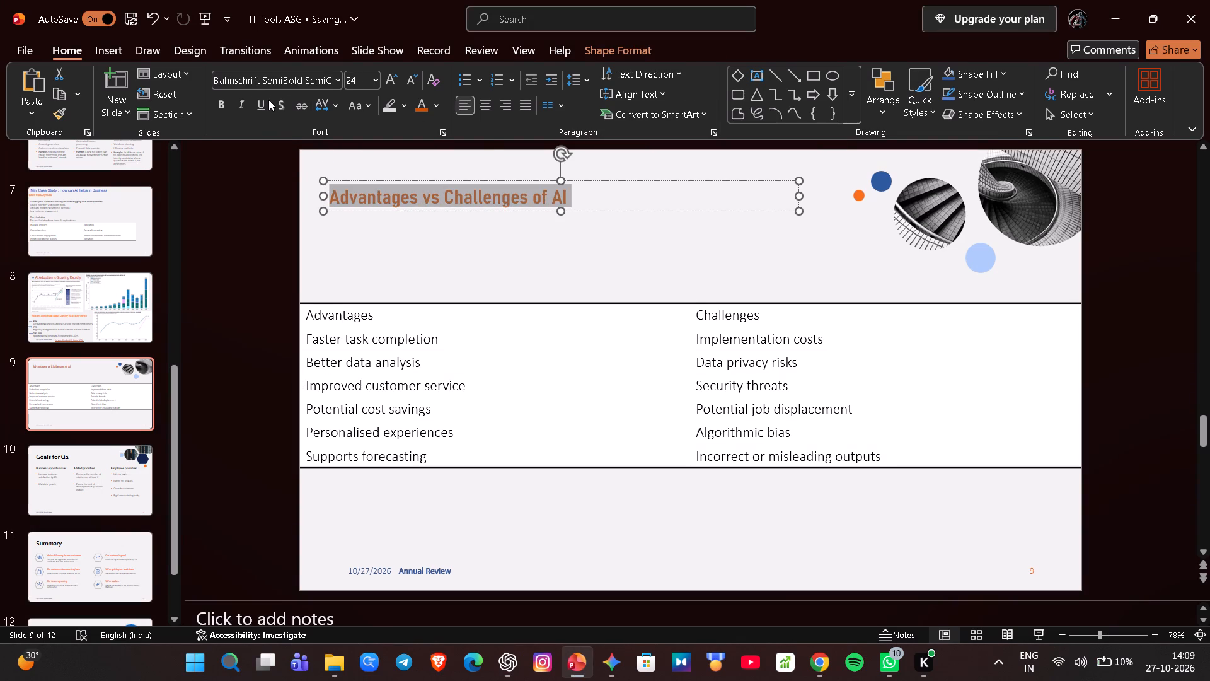
click(265, 100)
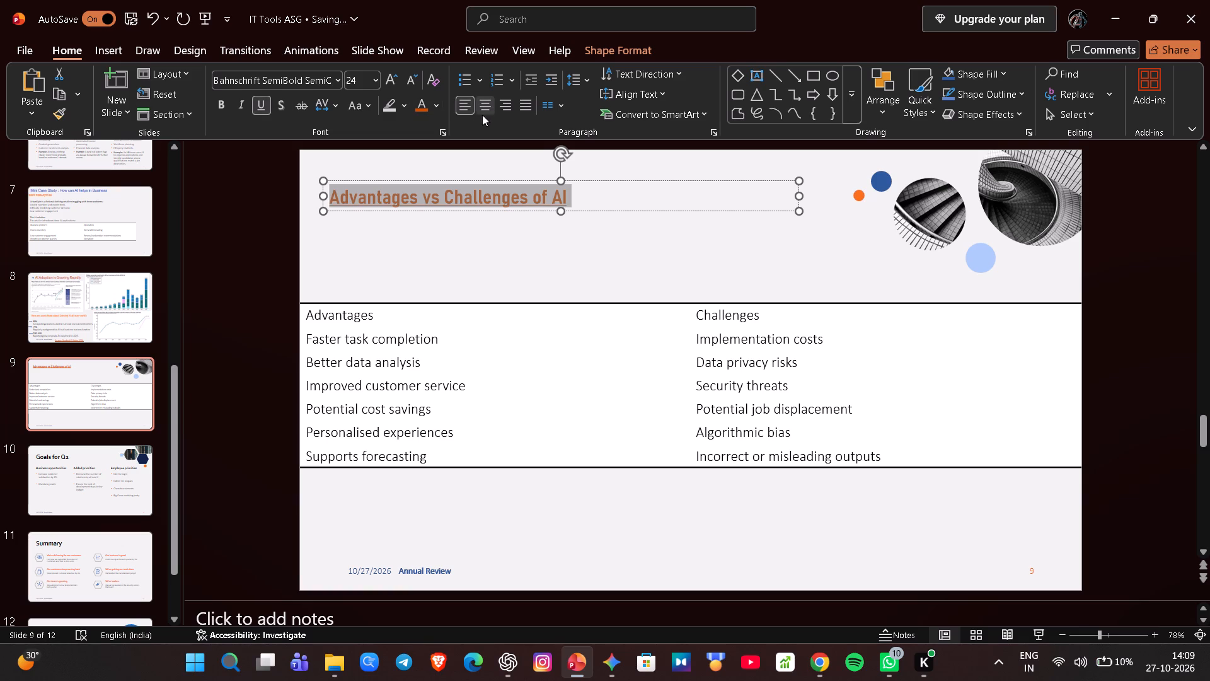
click(399, 106)
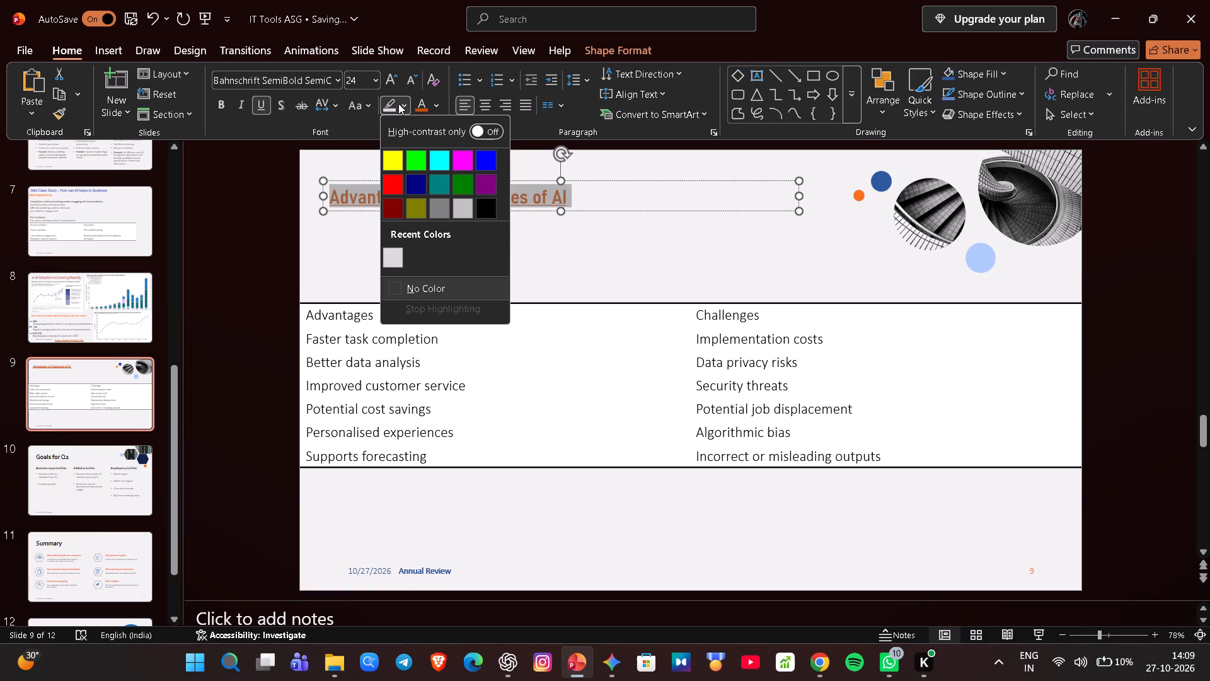
click(422, 13)
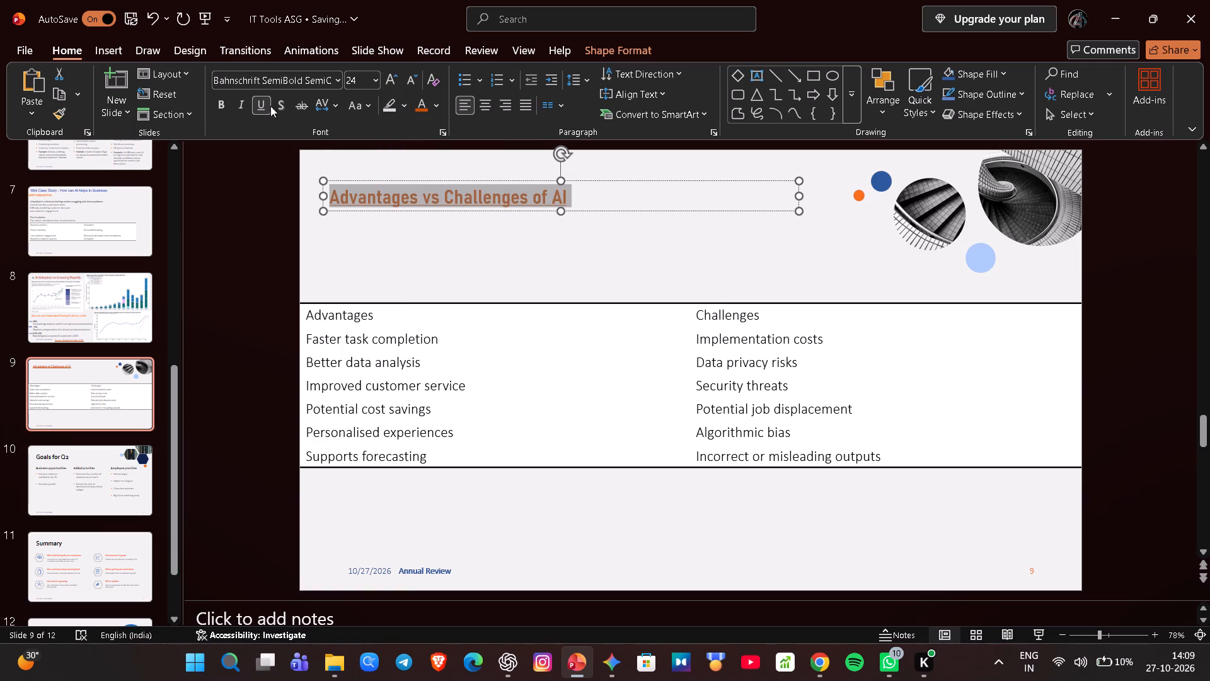
click(400, 21)
click(787, 25)
click(850, 241)
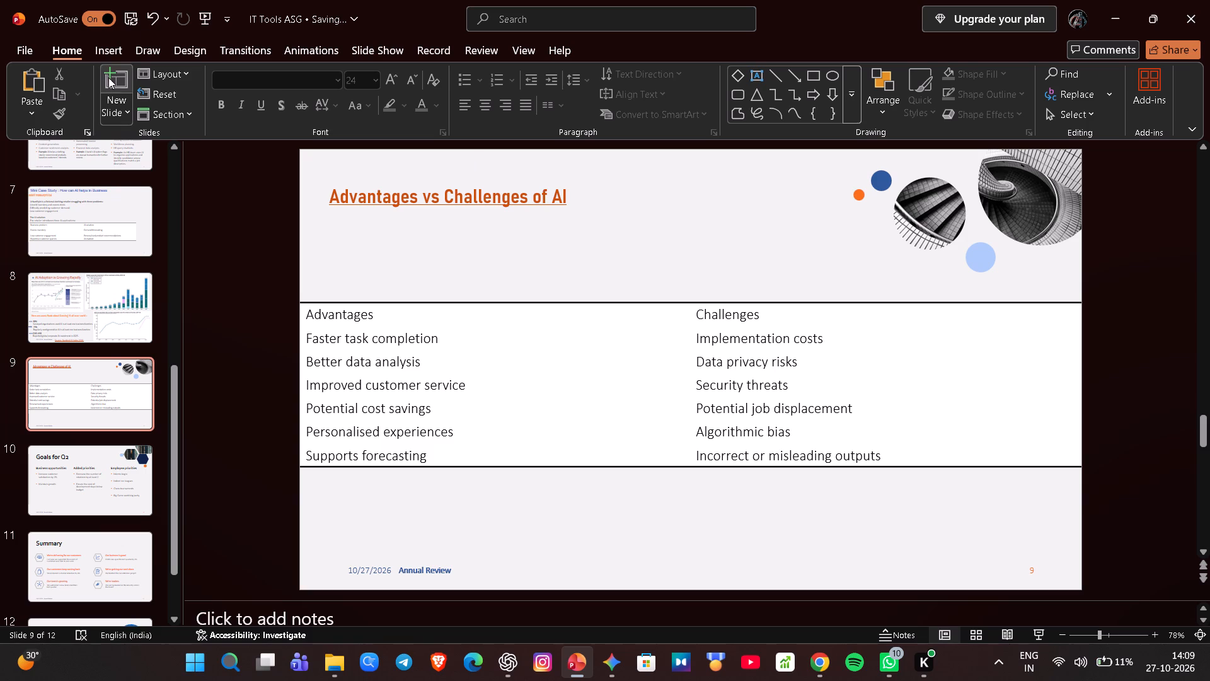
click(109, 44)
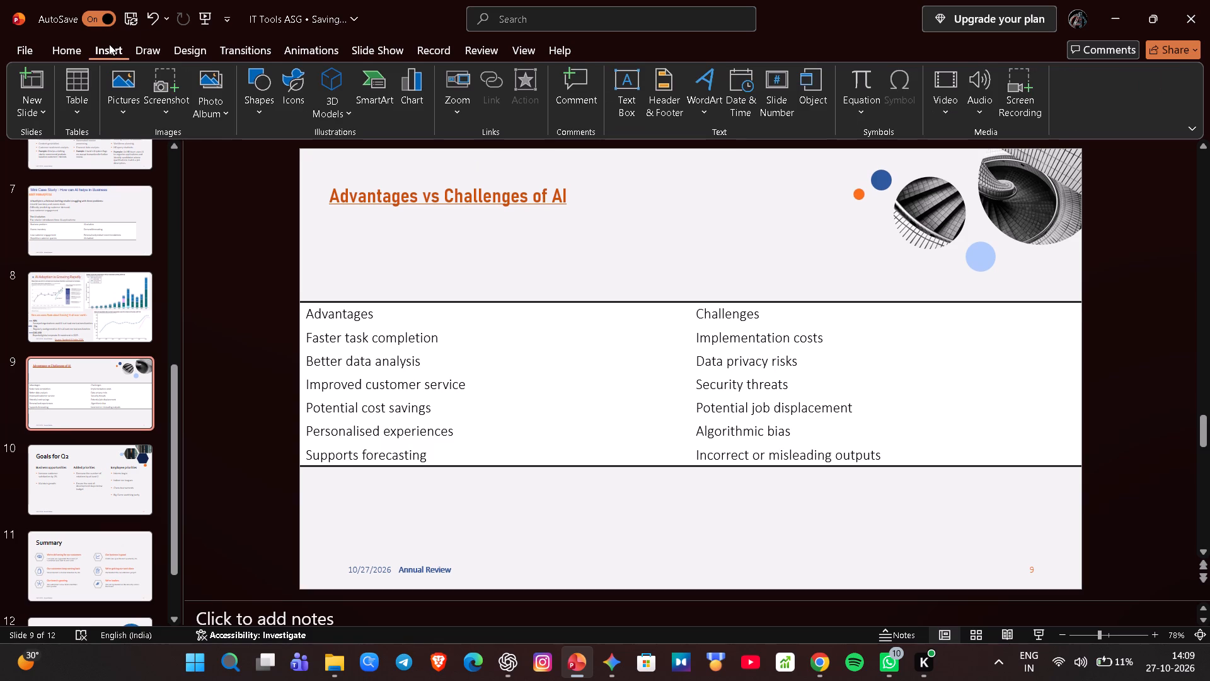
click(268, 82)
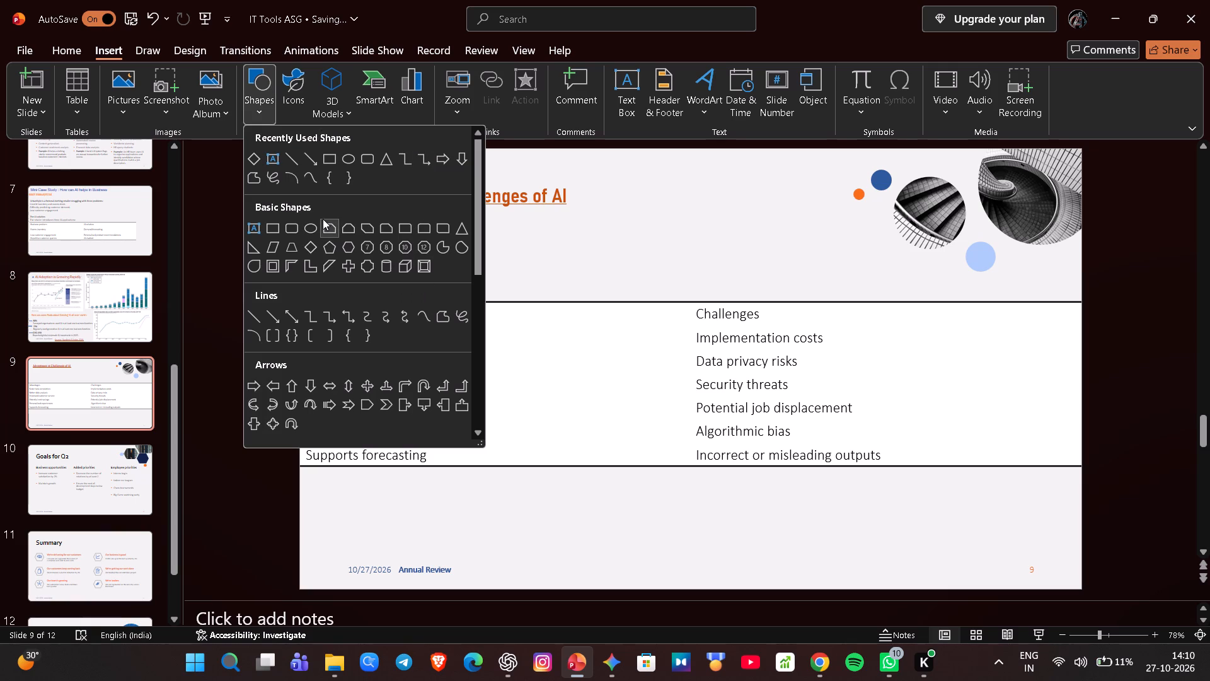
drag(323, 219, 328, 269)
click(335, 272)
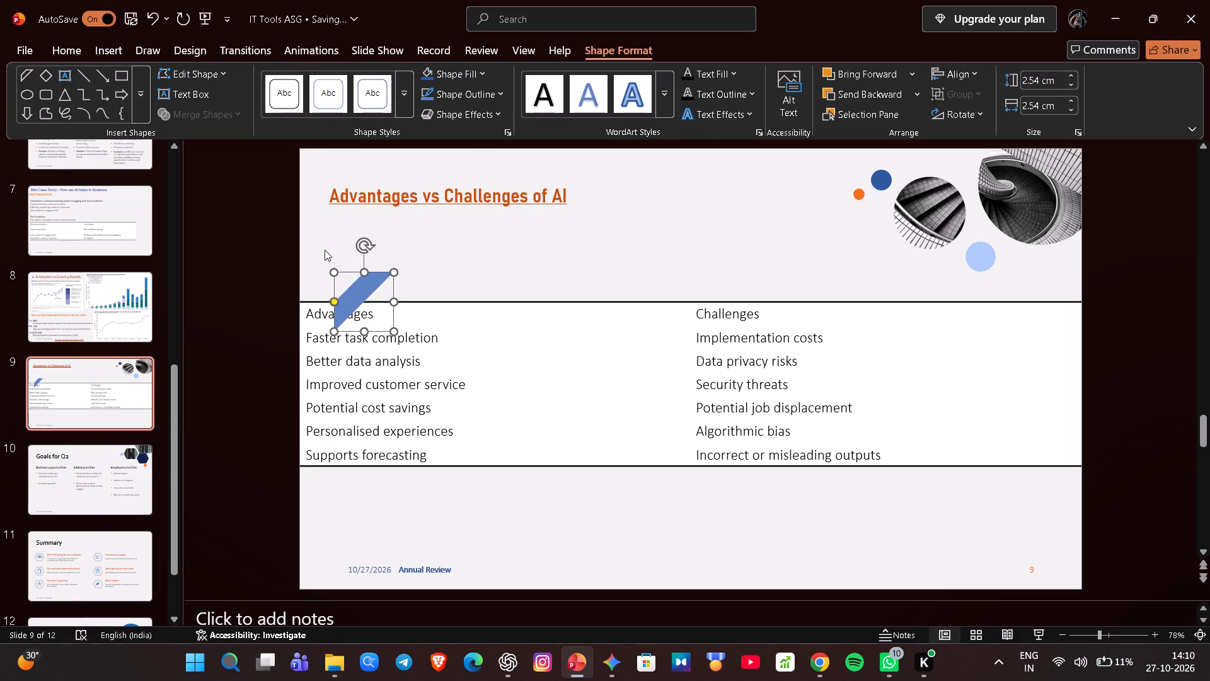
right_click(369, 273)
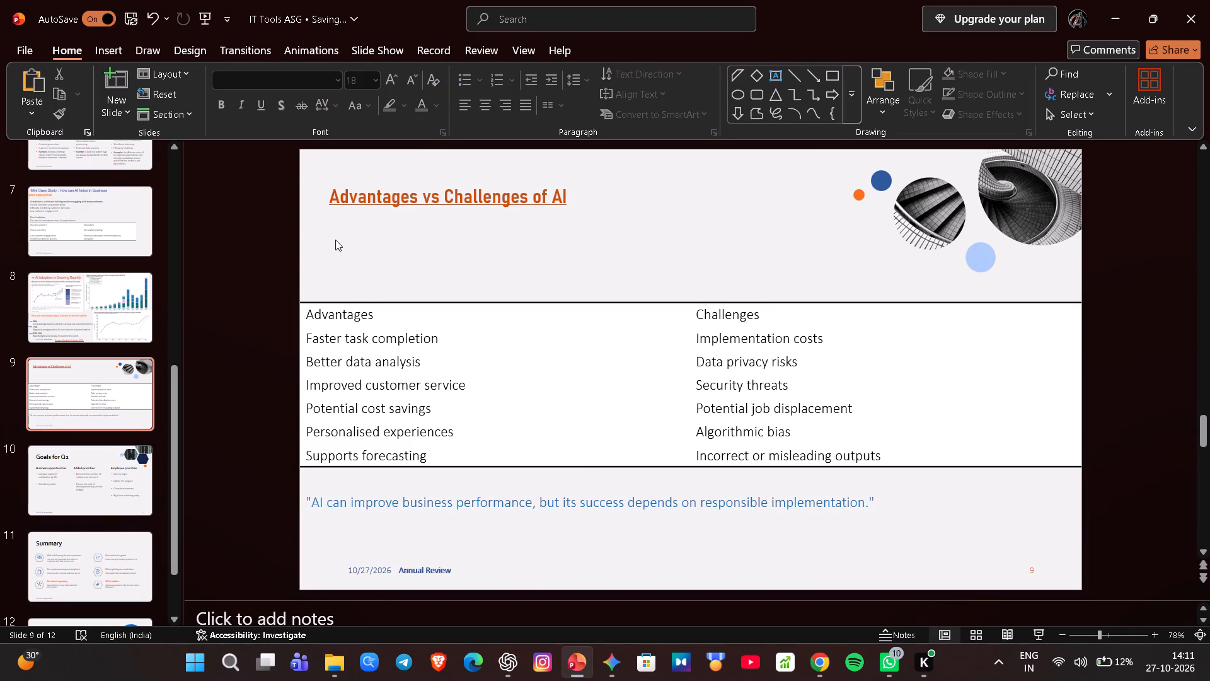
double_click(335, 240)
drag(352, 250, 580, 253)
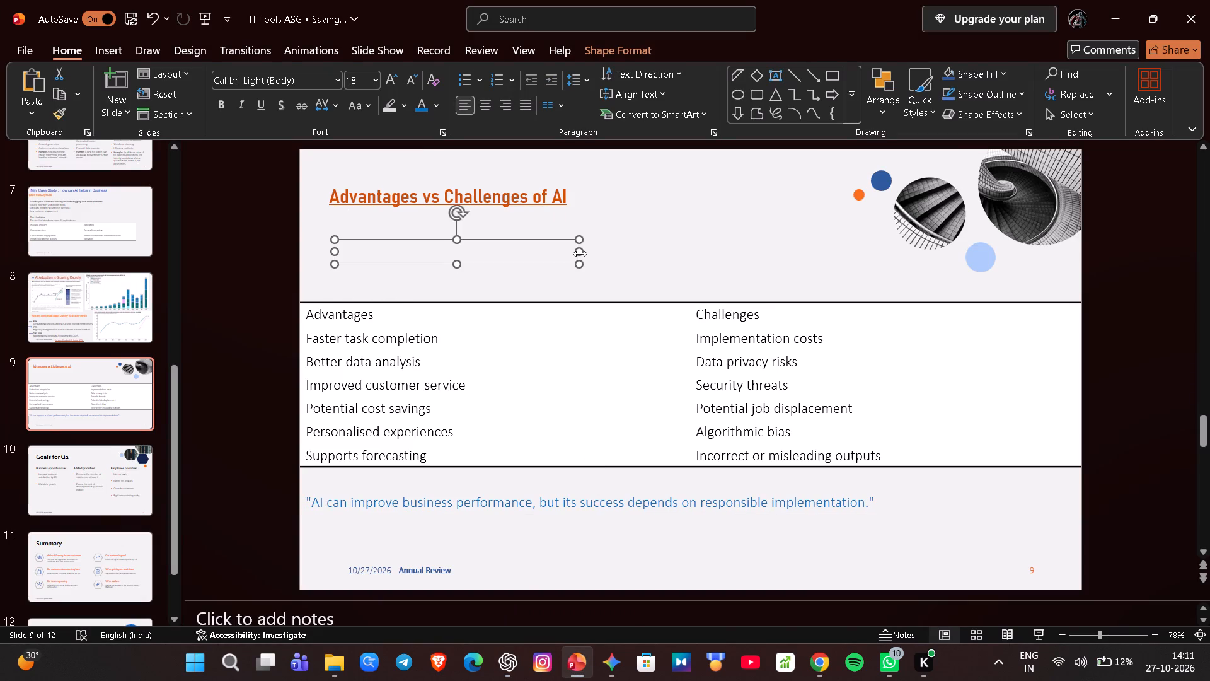
Set the font size of the whole "Advantages vs Challenges of AI" heading to 36.
click(561, 198)
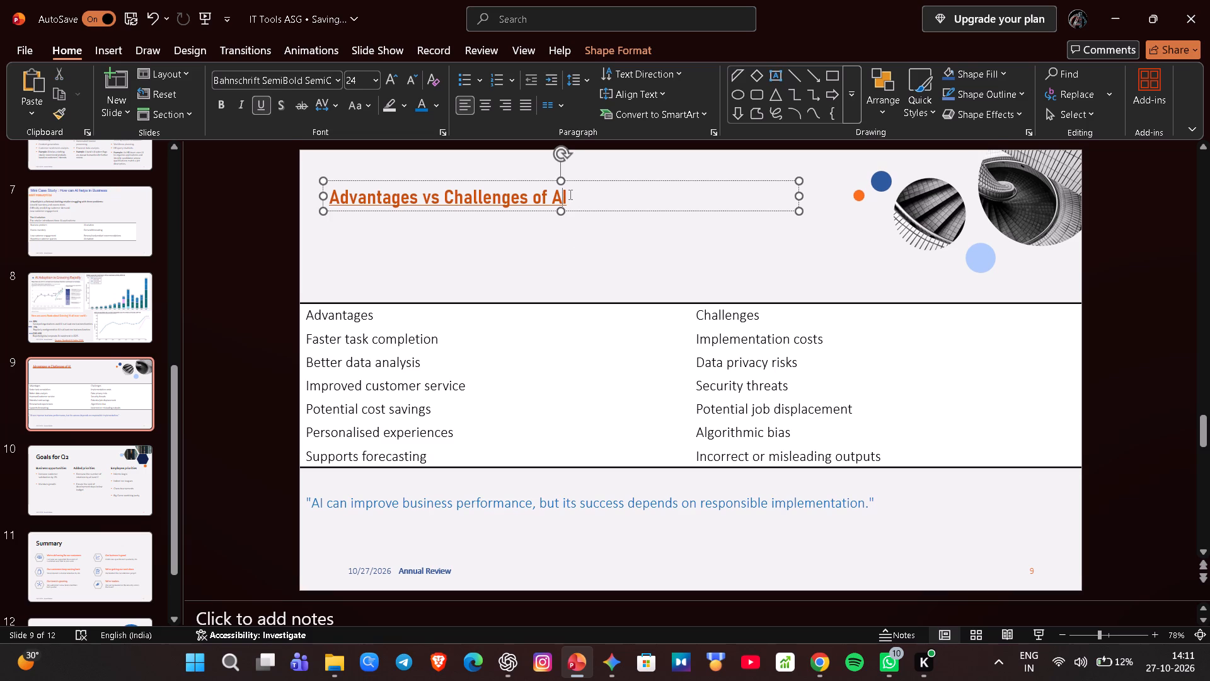
click(569, 194)
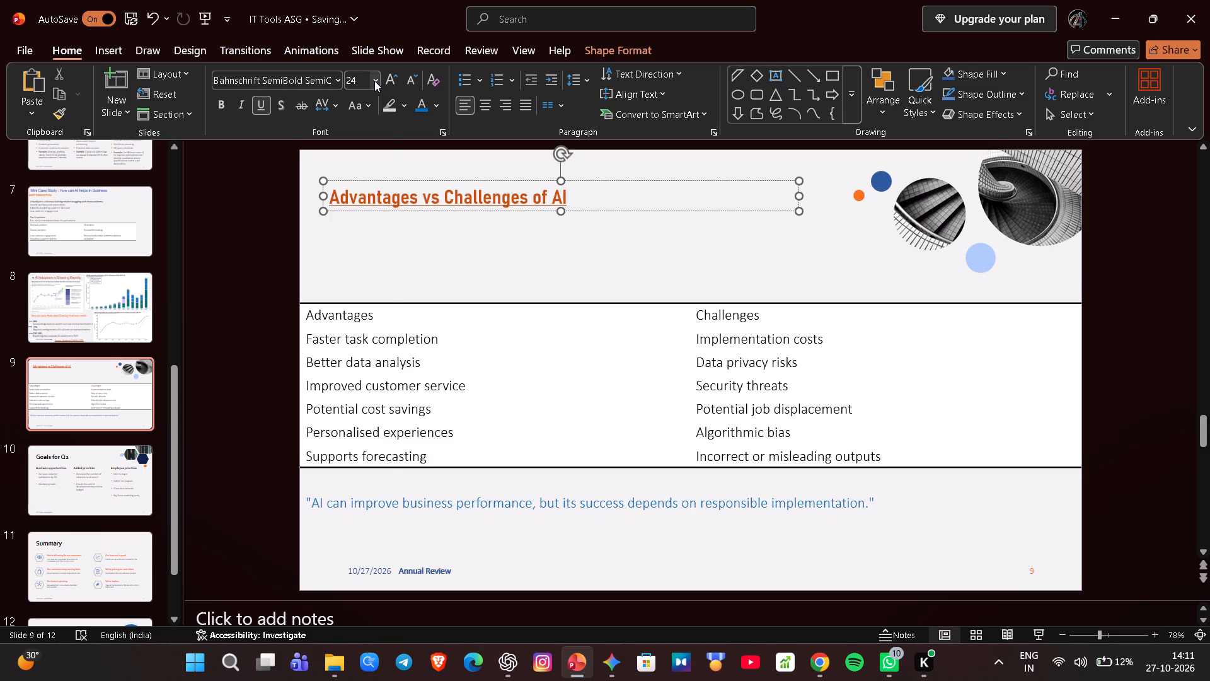
click(374, 81)
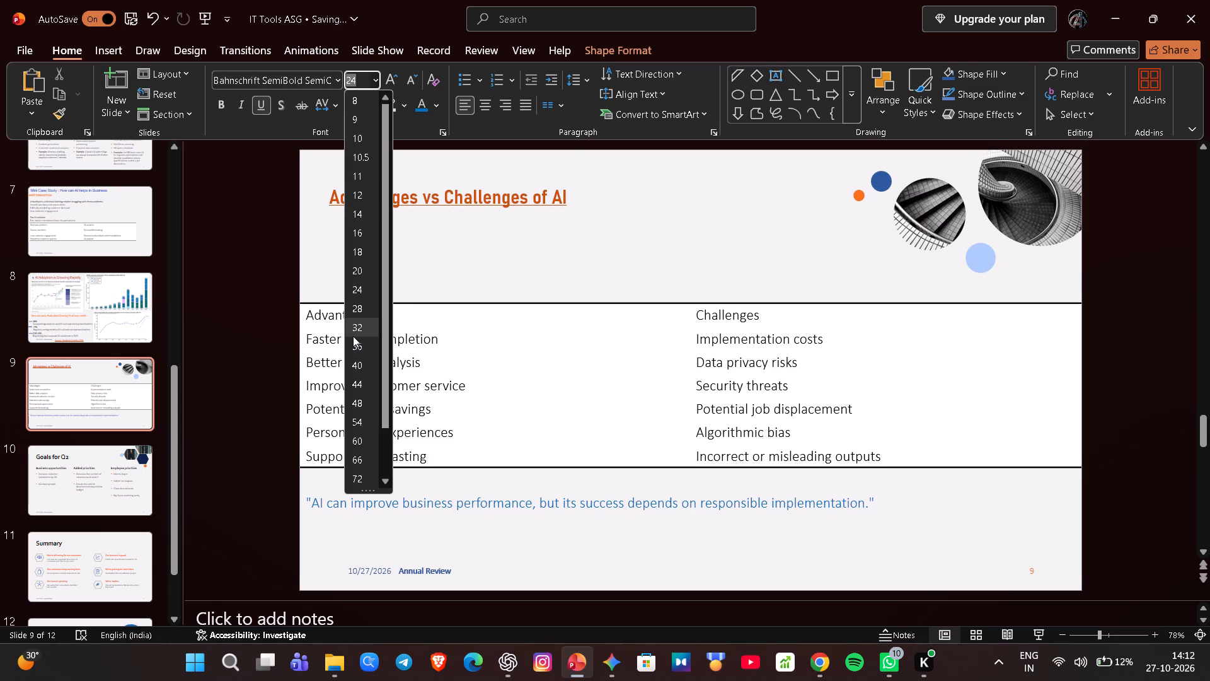
click(358, 346)
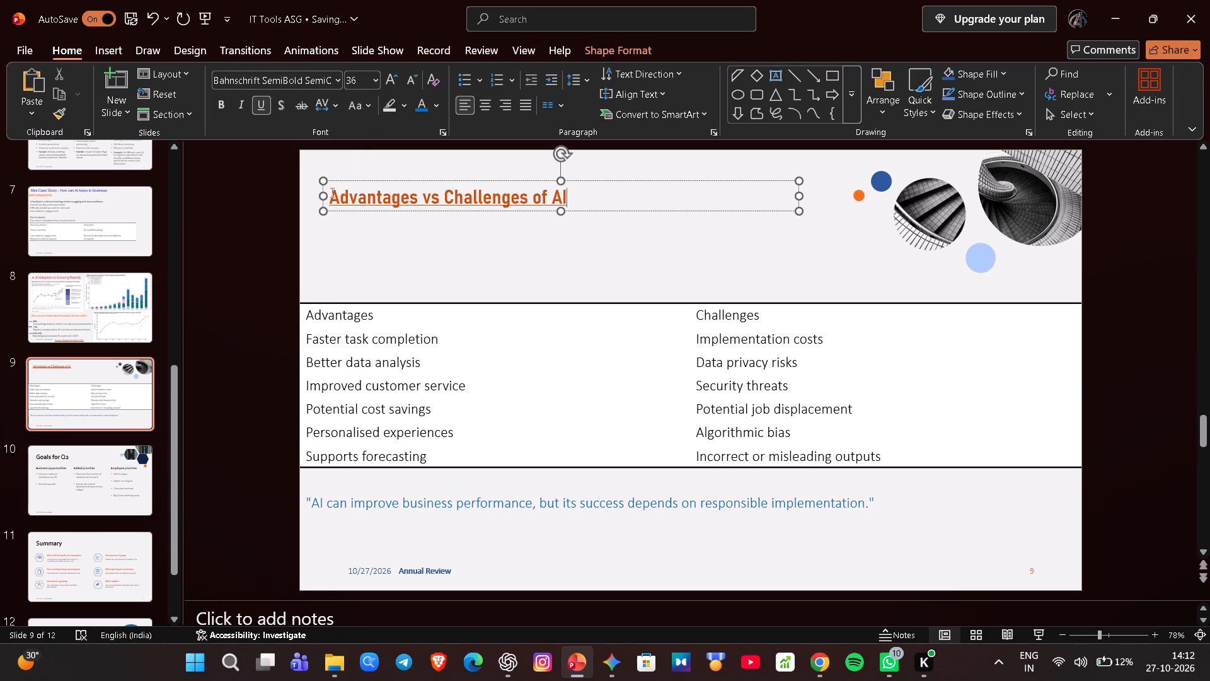
drag(331, 192, 573, 192)
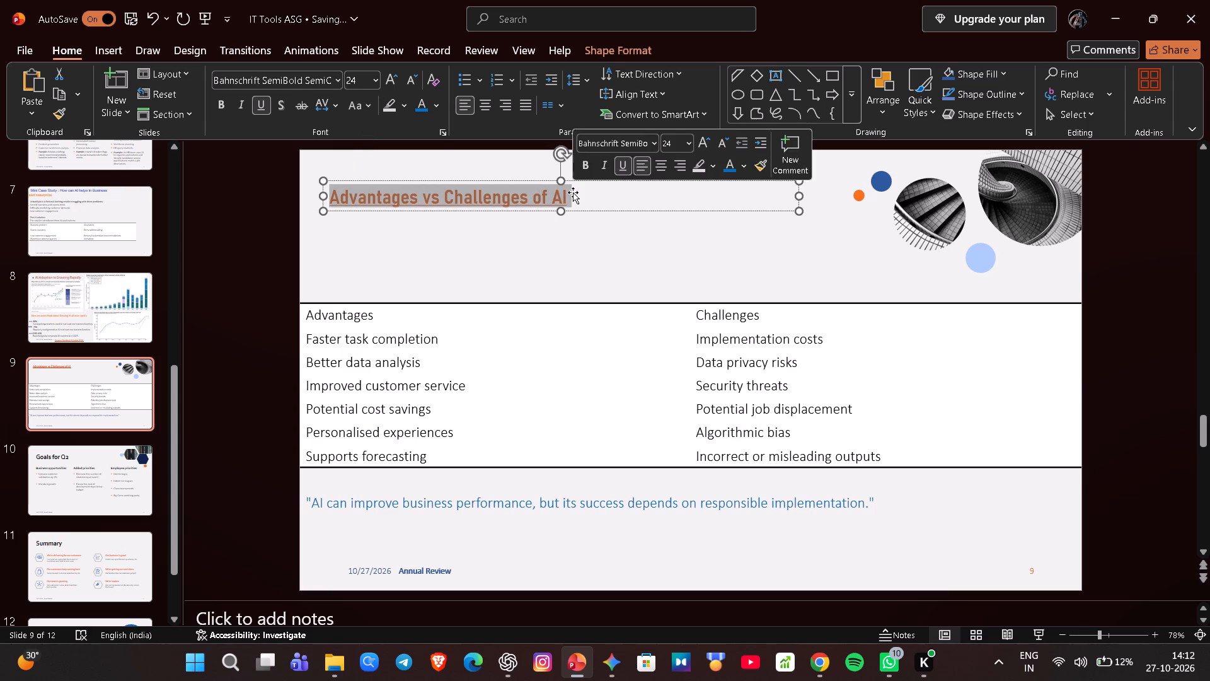
click(377, 90)
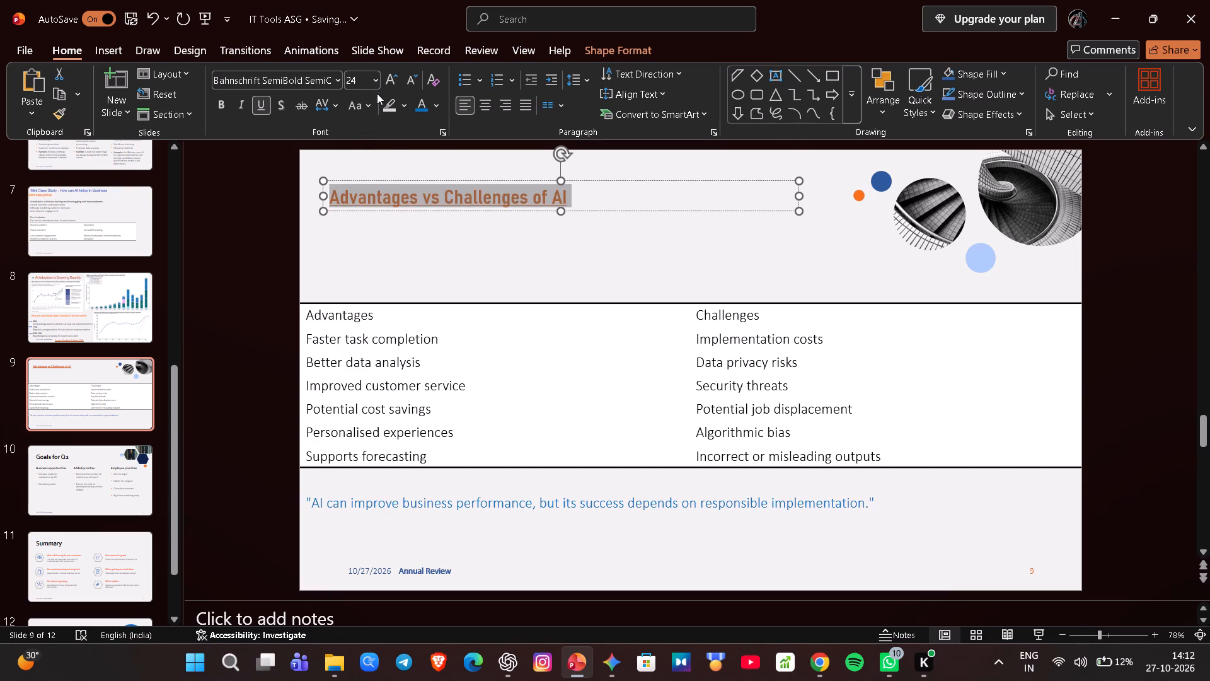
click(370, 81)
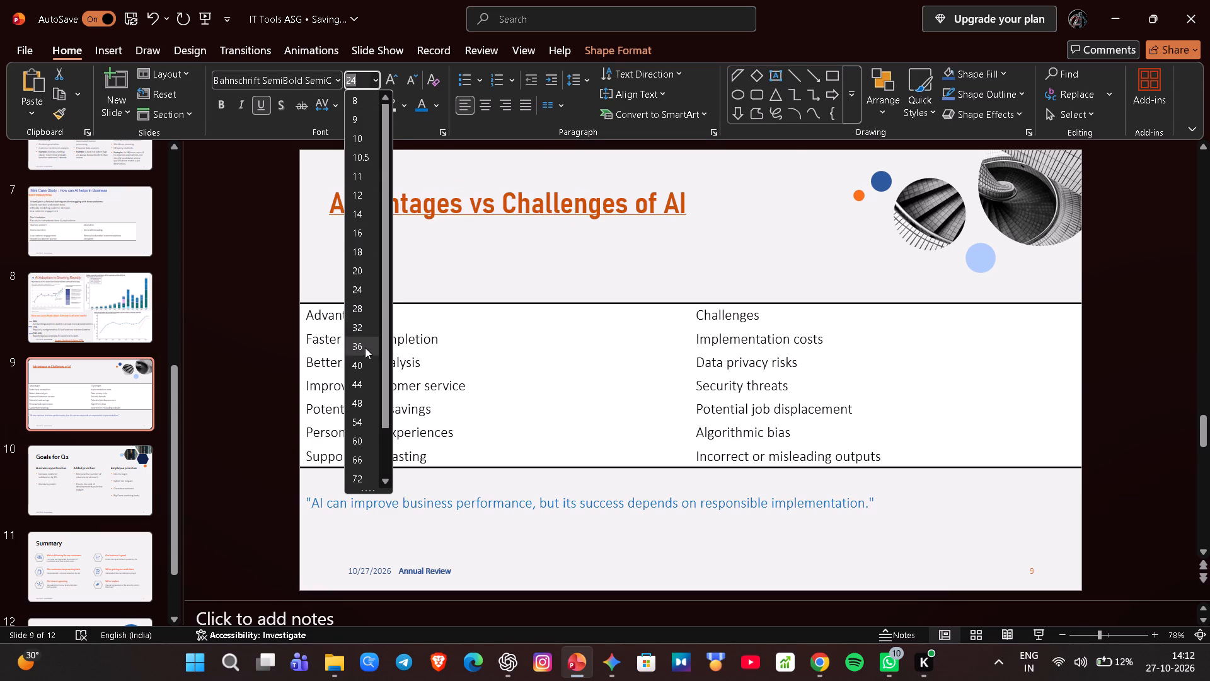
click(367, 351)
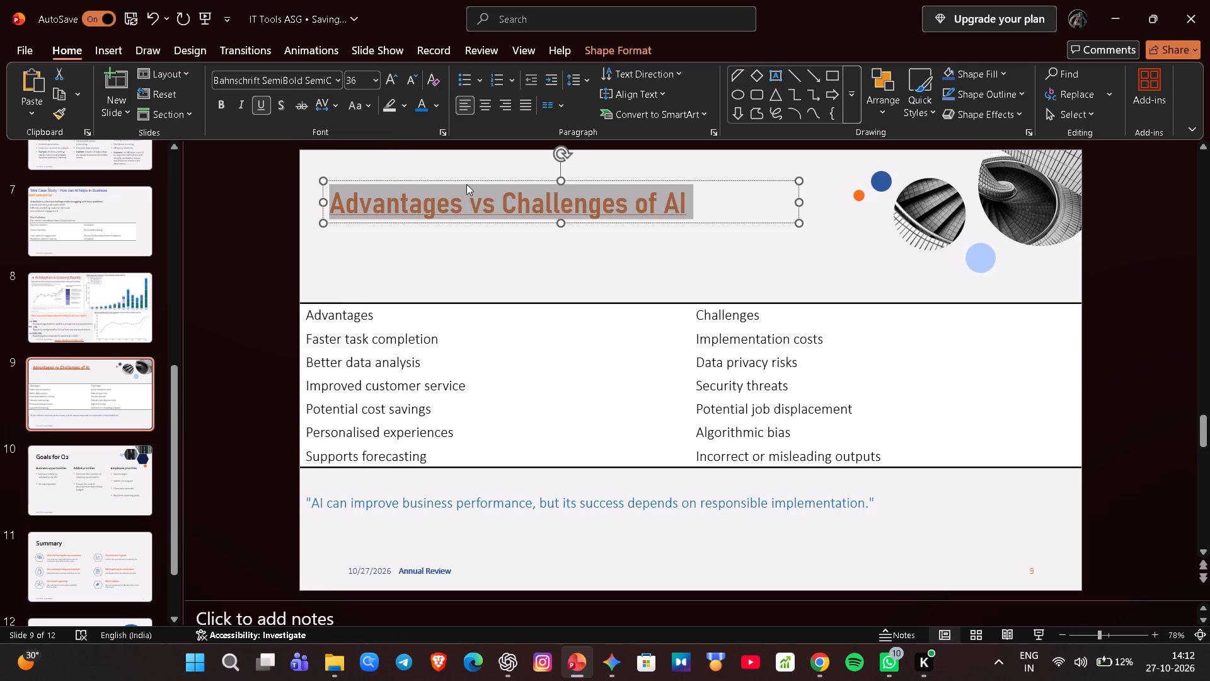
Move the enlarged heading up and slightly left, close to the slide's top-left corner.
drag(463, 180, 448, 166)
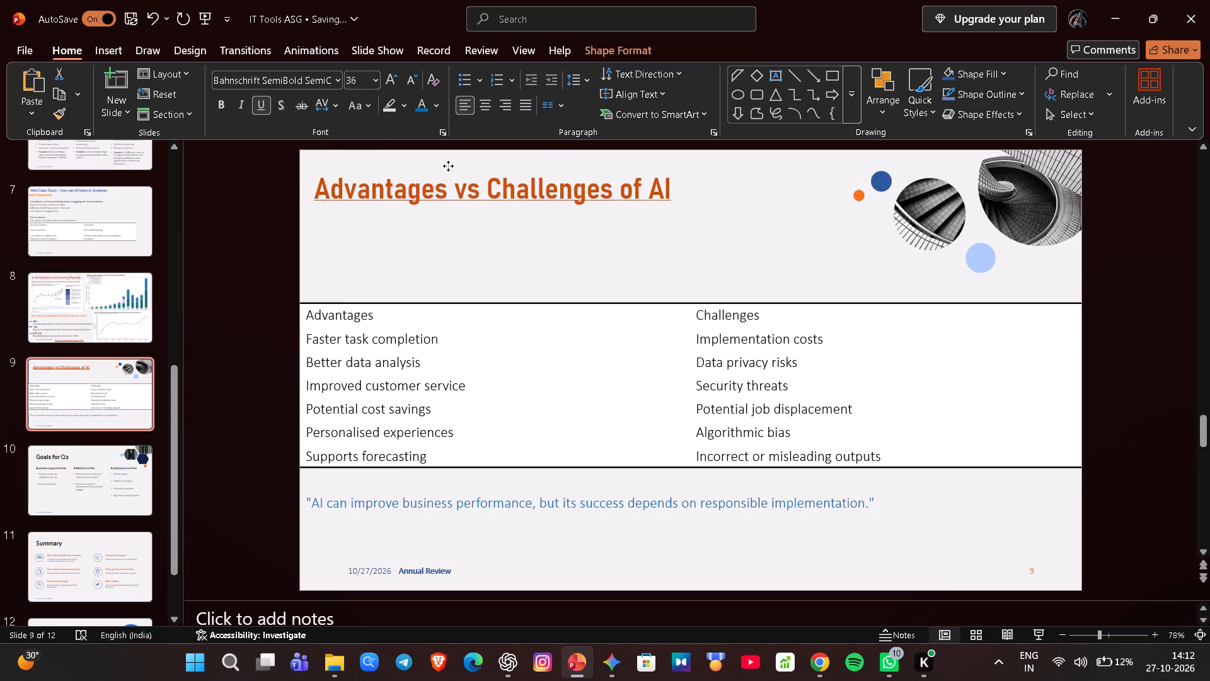
drag(448, 166, 451, 170)
drag(451, 170, 451, 162)
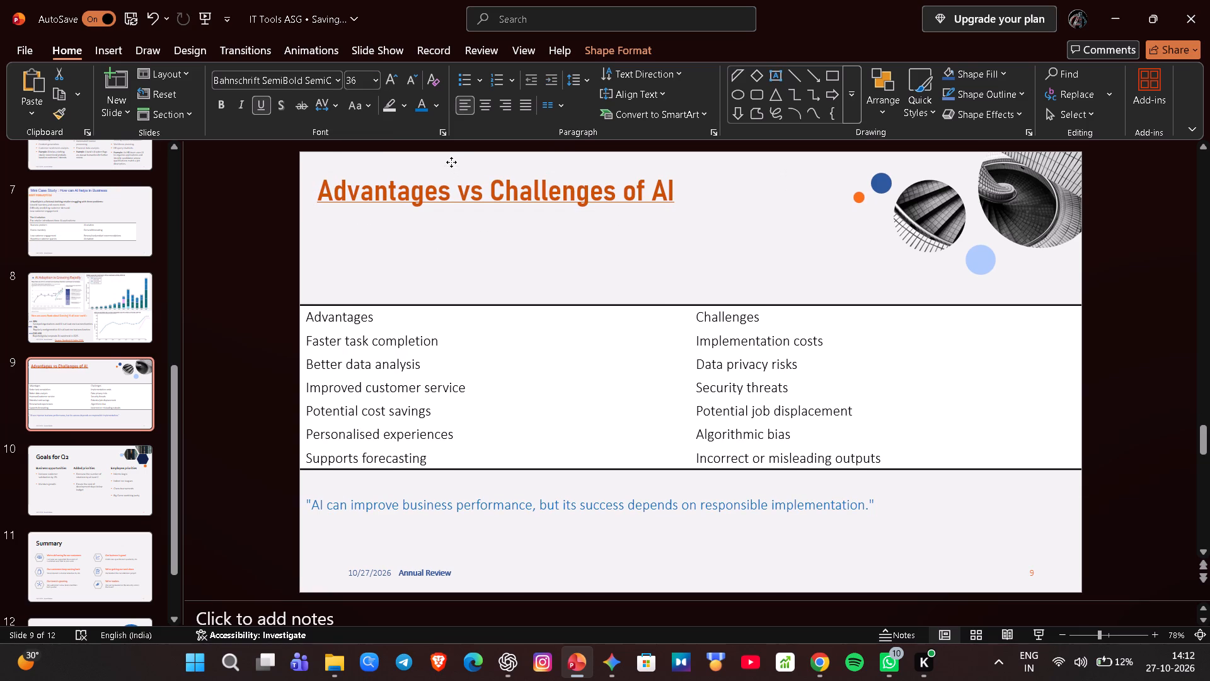
drag(451, 162, 447, 158)
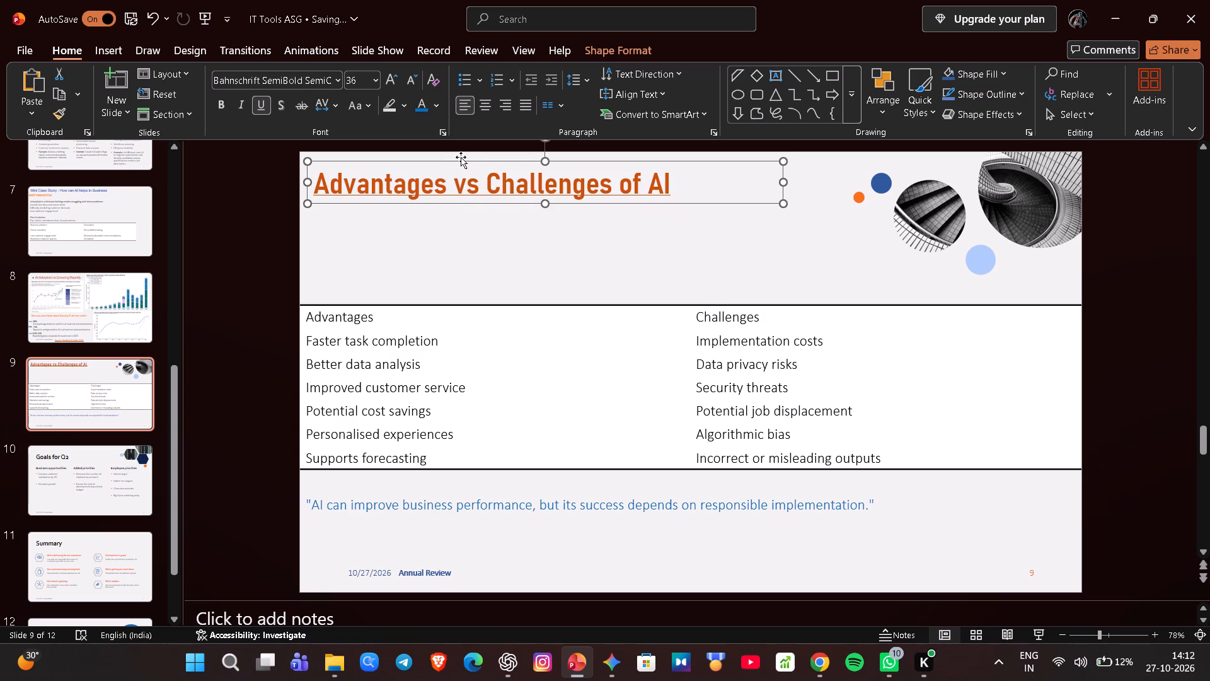
click(459, 157)
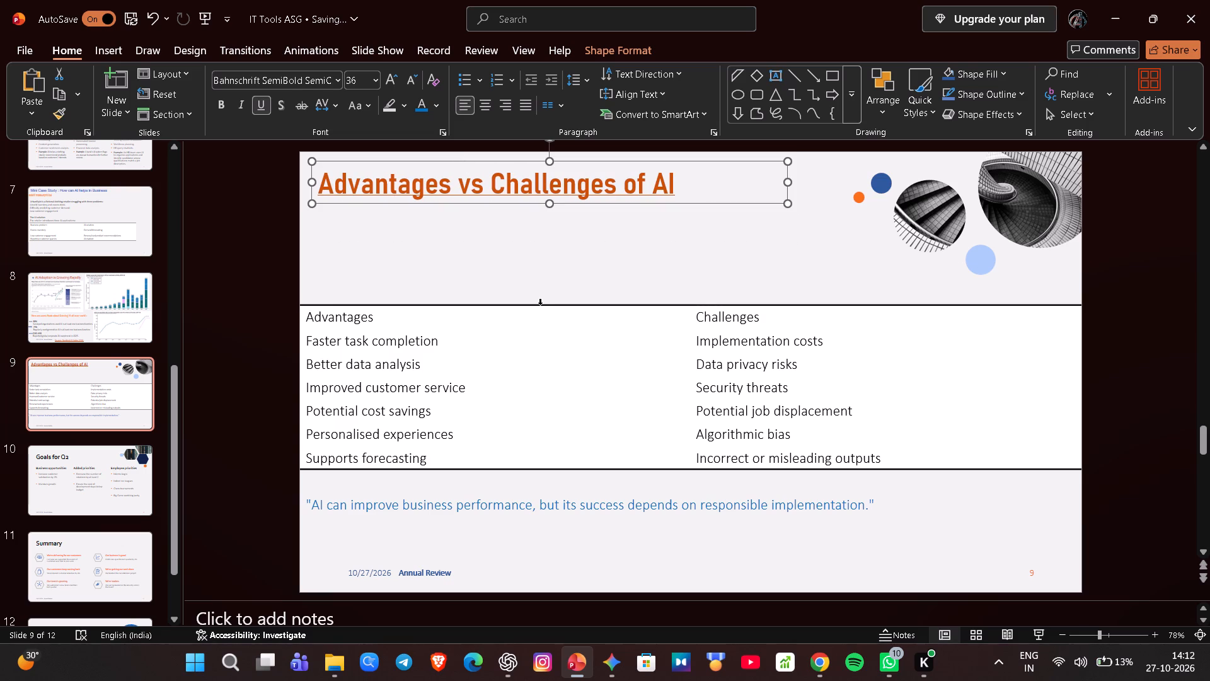
Move the comparison table slightly down and narrow it by pulling its left edge inward from the slide's edge.
drag(542, 307, 552, 308)
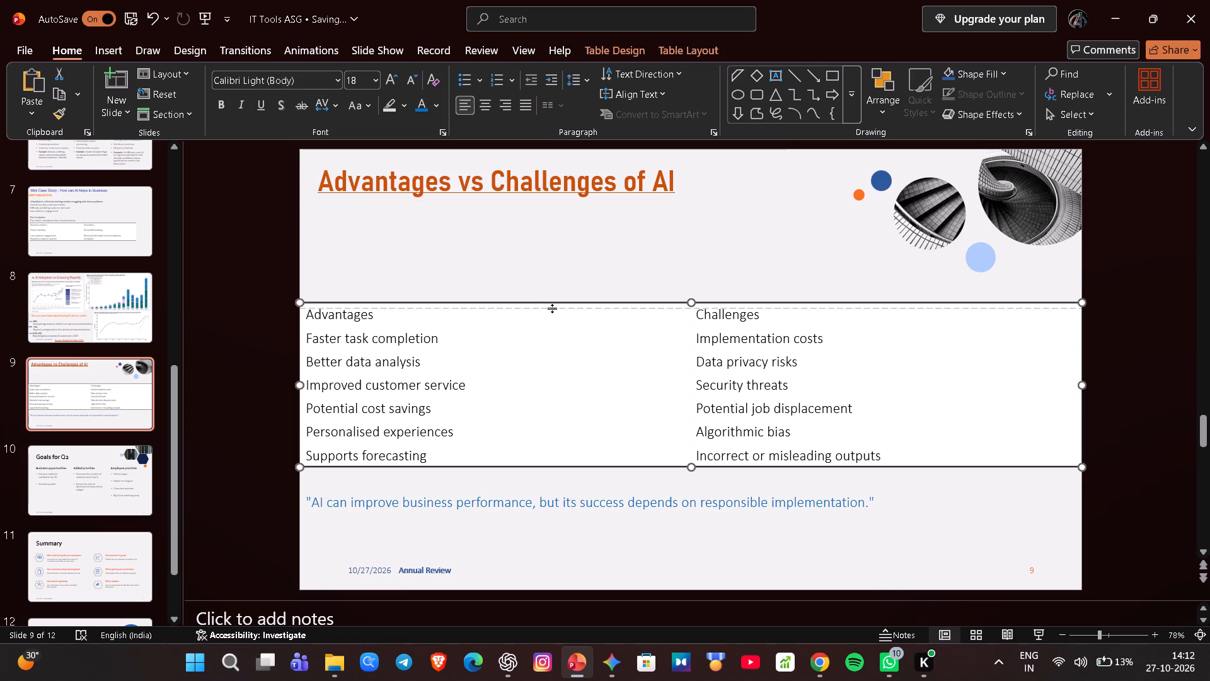
drag(552, 308, 548, 301)
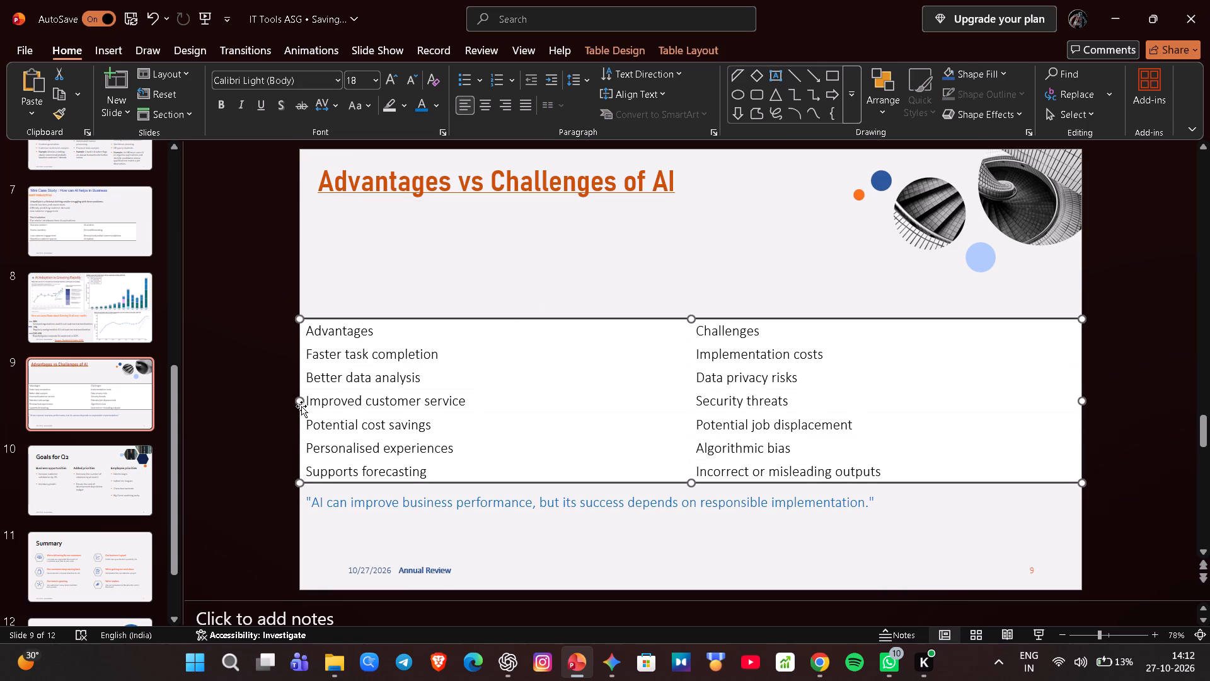
drag(298, 403, 323, 407)
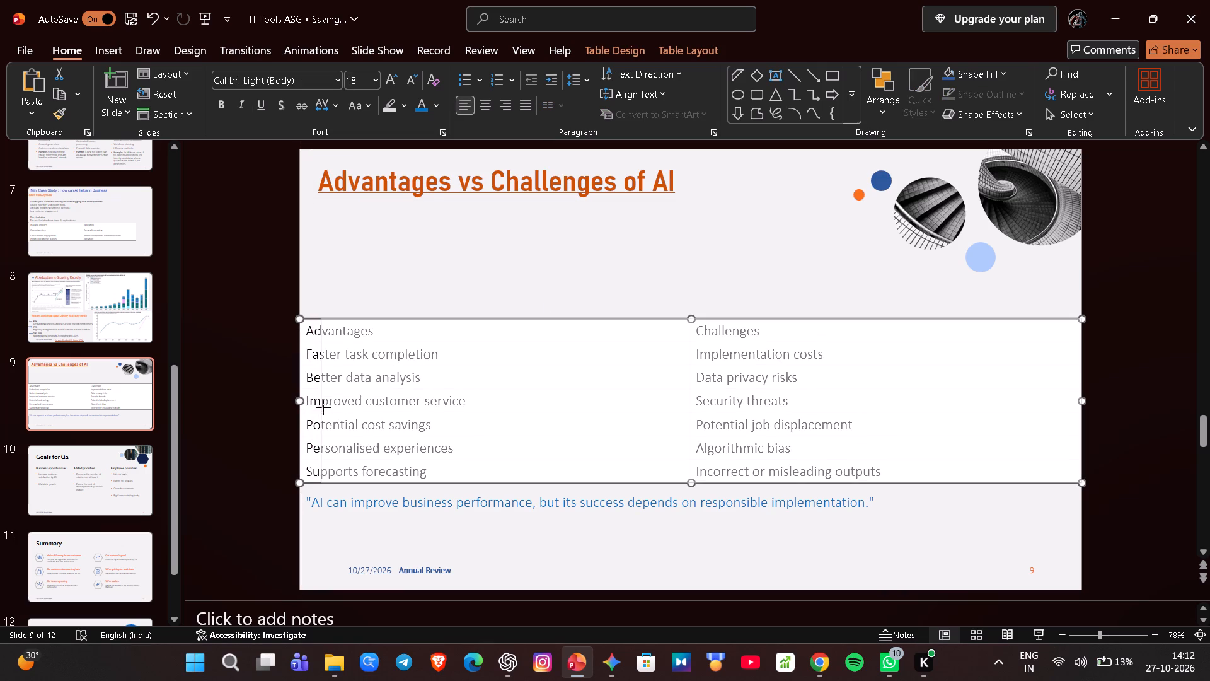
drag(323, 407, 324, 408)
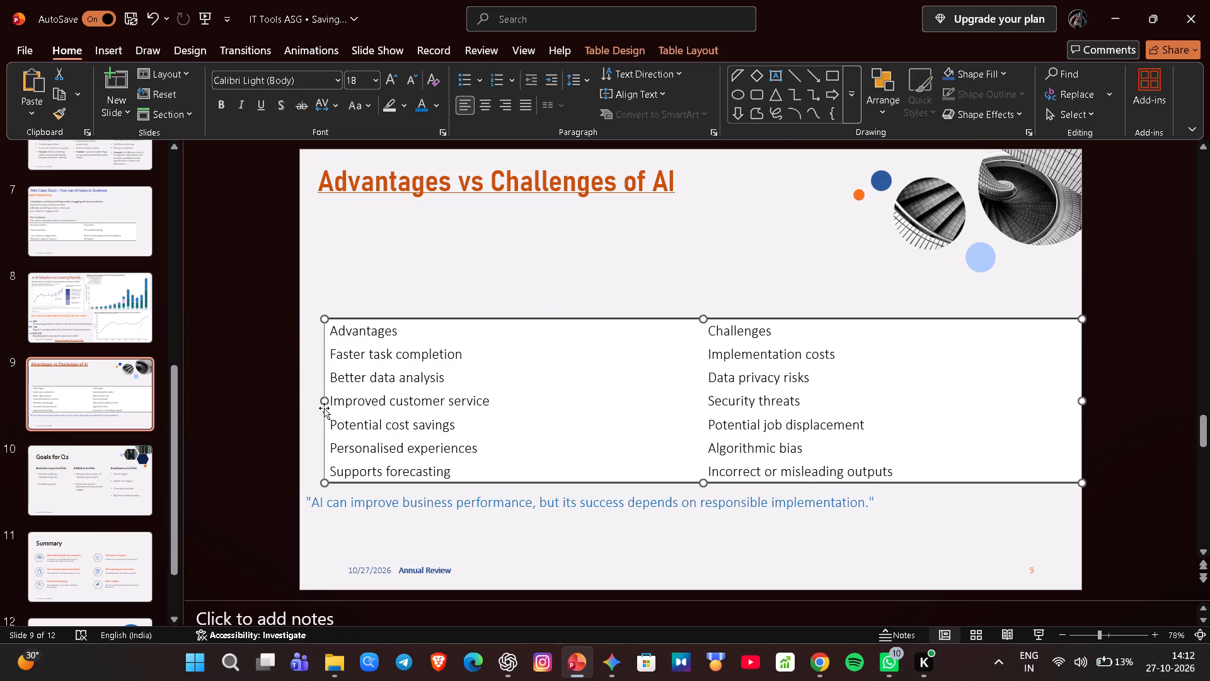
Add an empty text box below the "Advantages vs Challenges of AI" heading and widen it to nearly the heading's length.
click(470, 368)
click(445, 277)
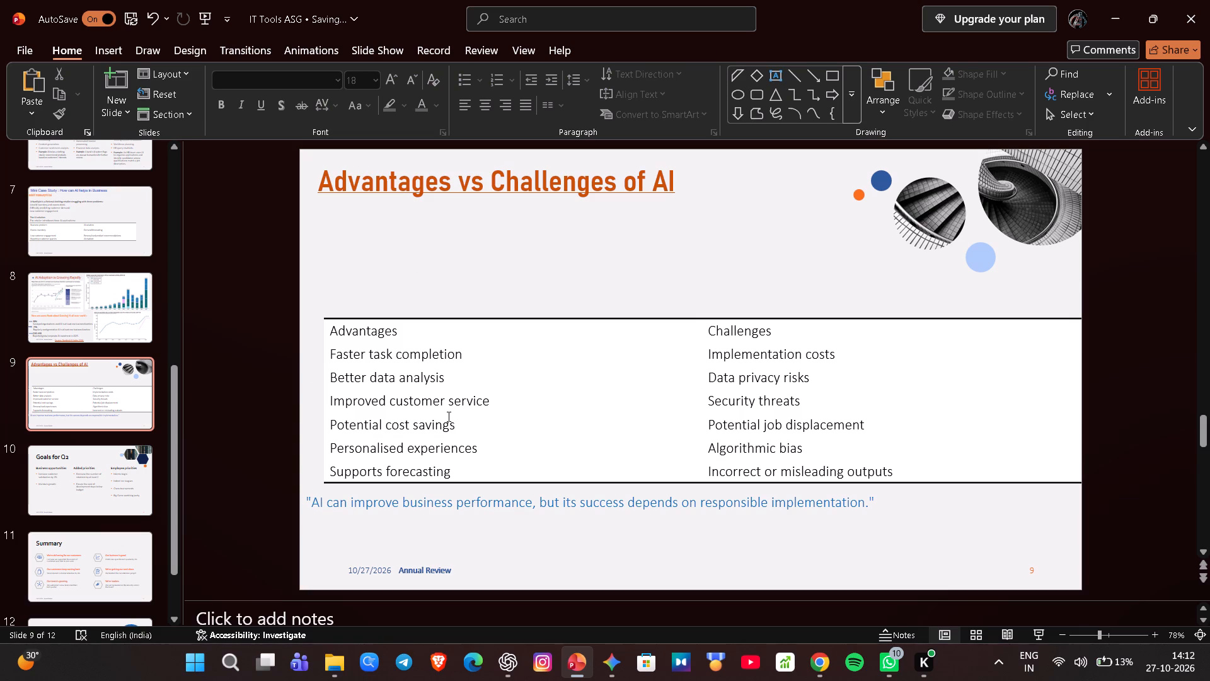
double_click(321, 230)
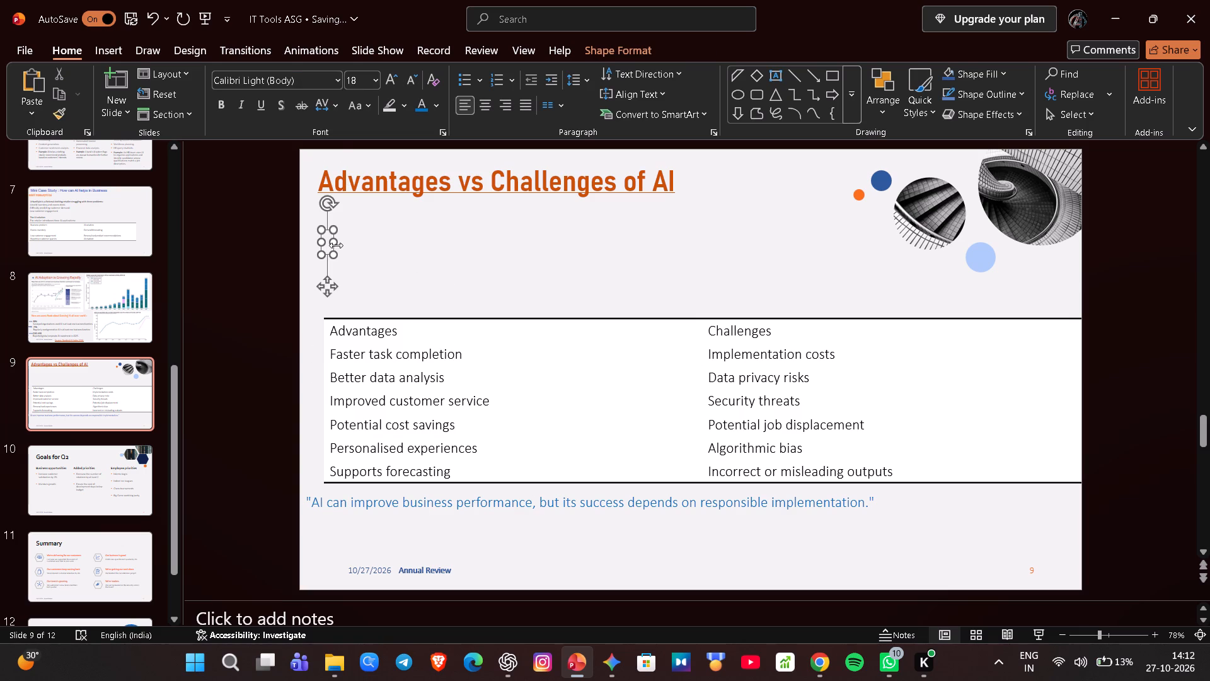
drag(337, 245, 611, 249)
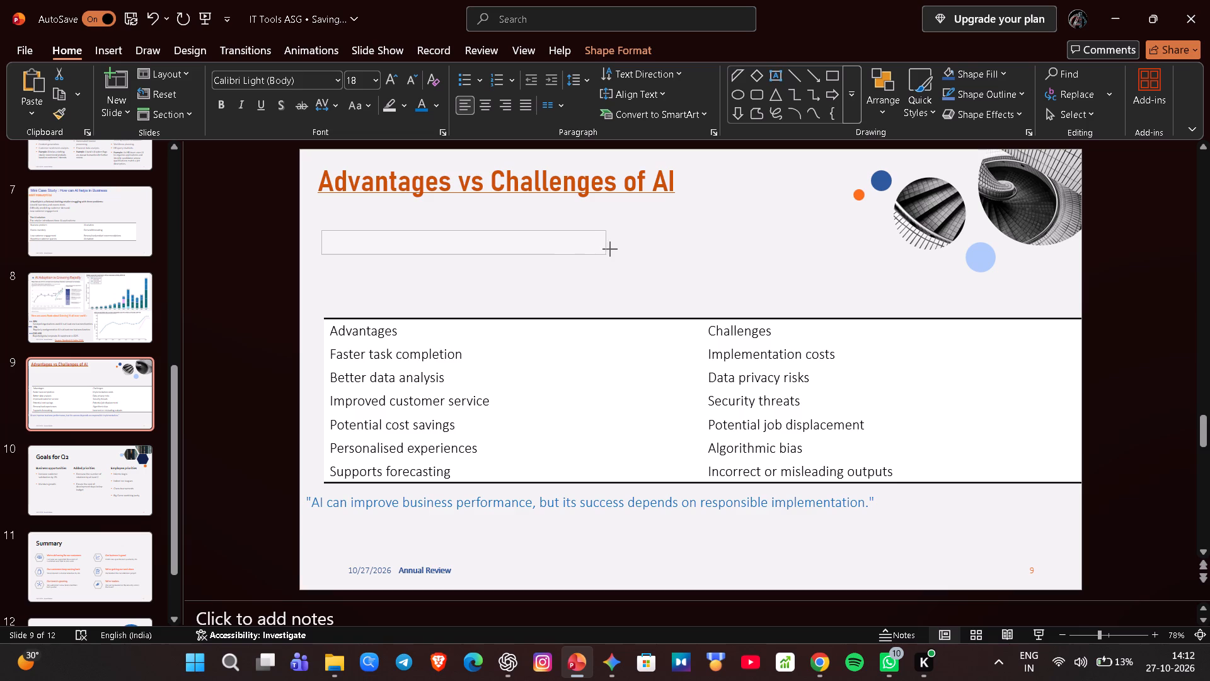
drag(611, 249, 621, 249)
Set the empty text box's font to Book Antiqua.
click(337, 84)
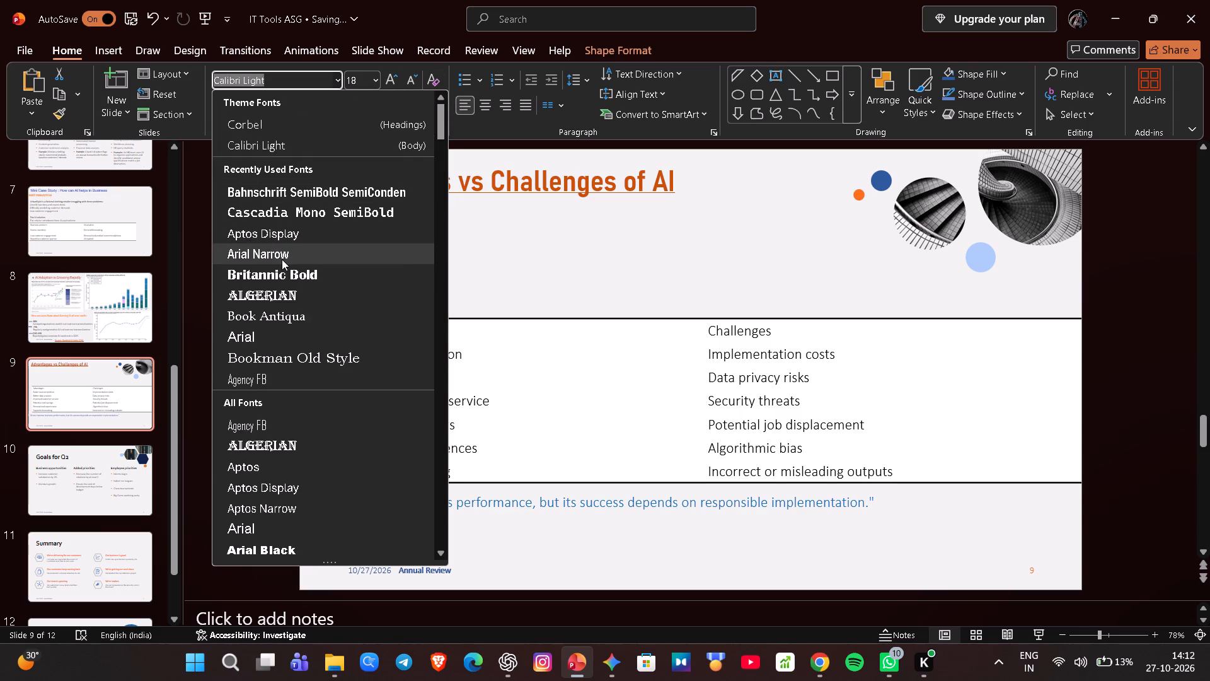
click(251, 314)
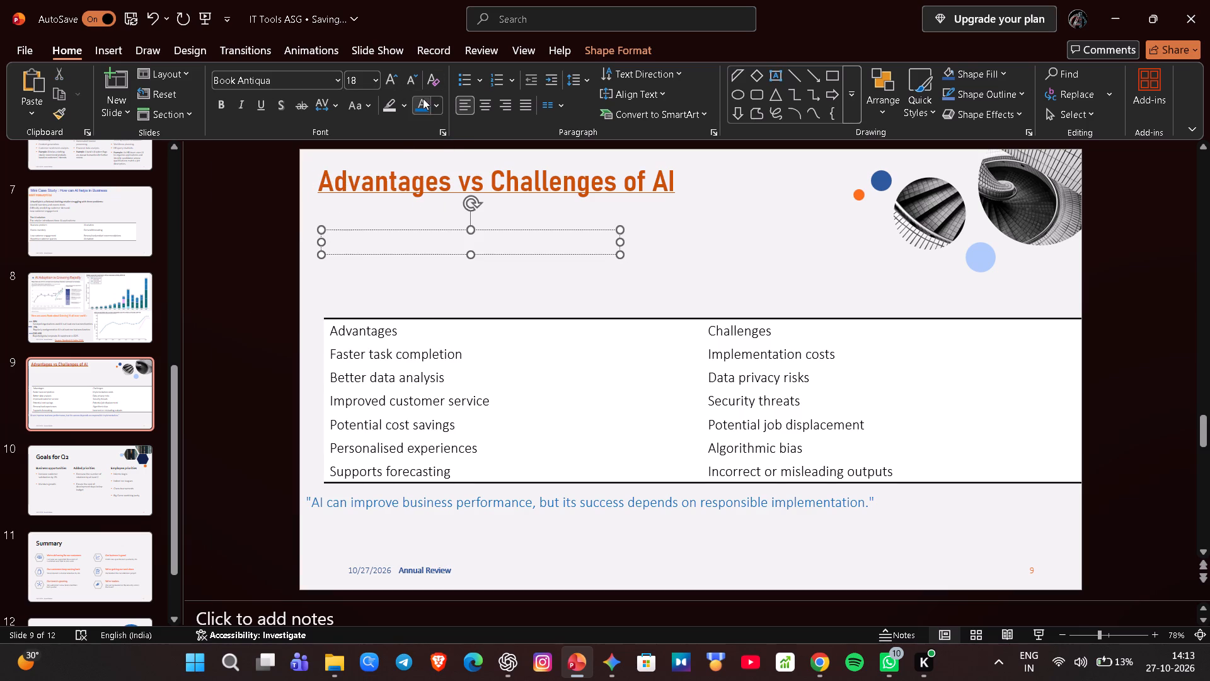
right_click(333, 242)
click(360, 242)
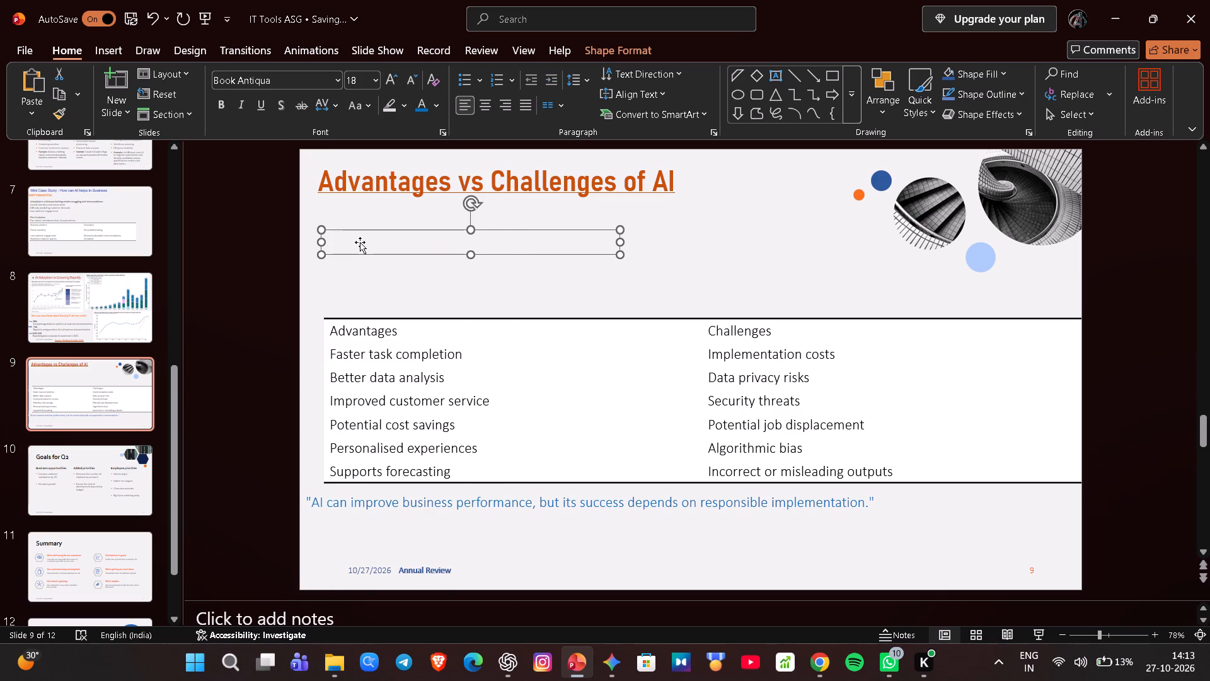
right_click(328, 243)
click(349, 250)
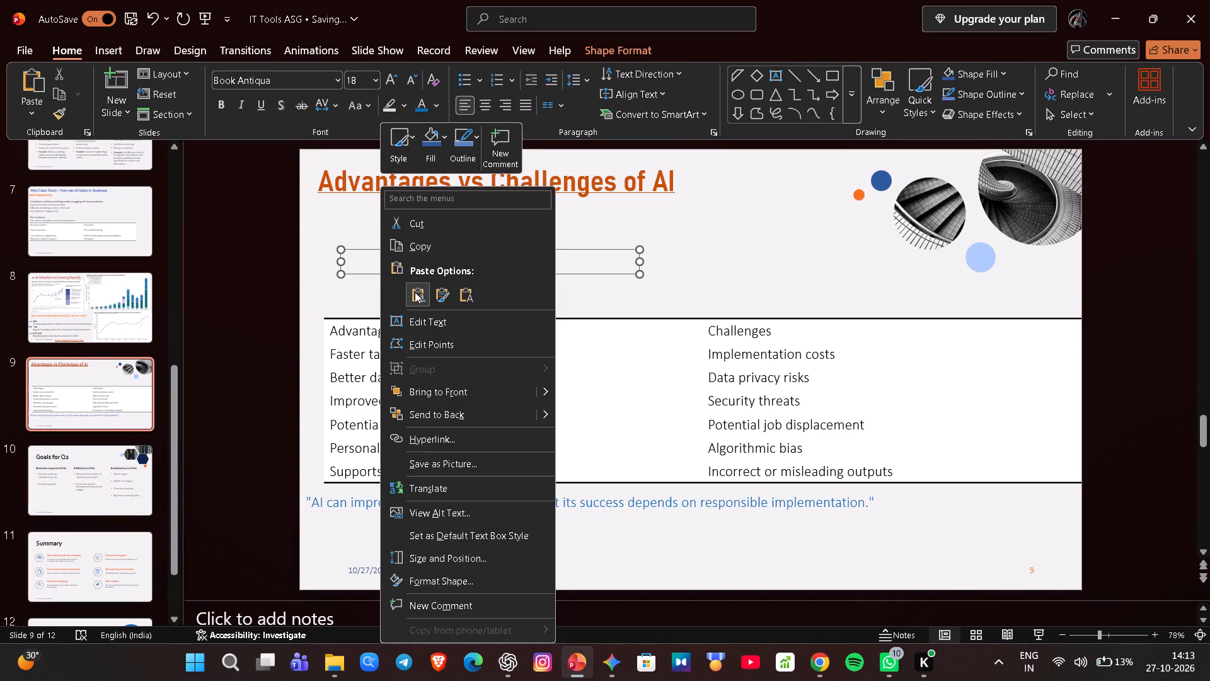
click(415, 292)
double_click(415, 292)
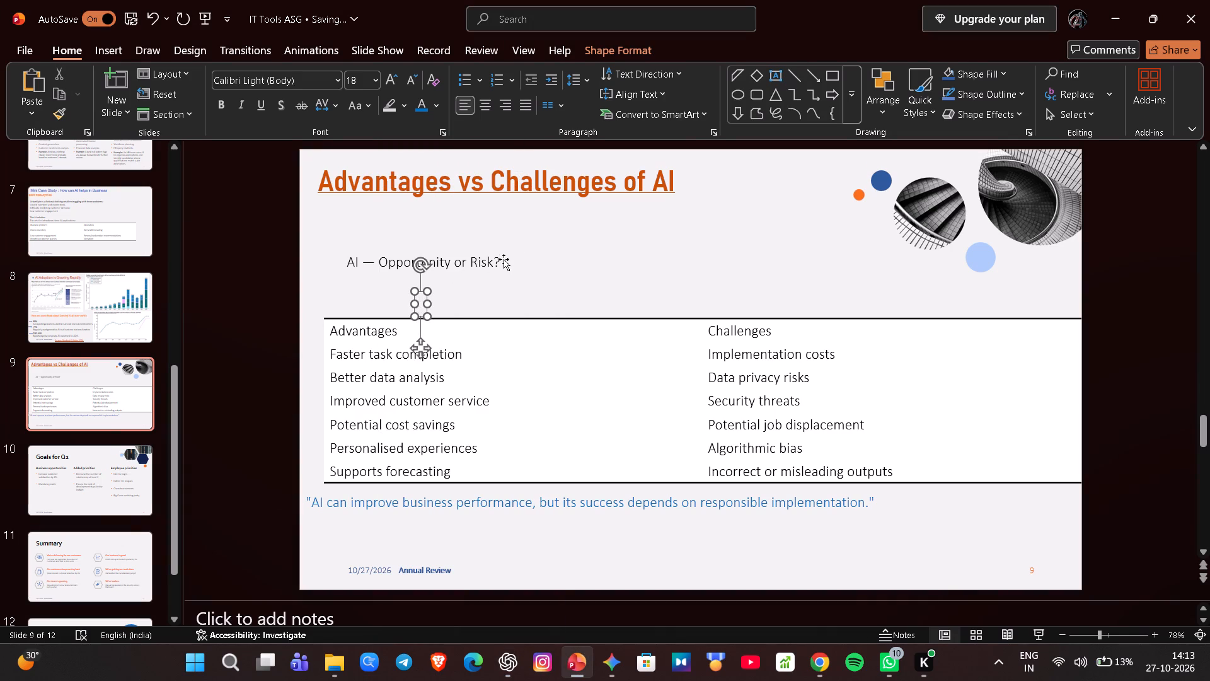
Set the font of the whole "AI — Opportunity or Risk?" subtitle to Algerian.
click(504, 259)
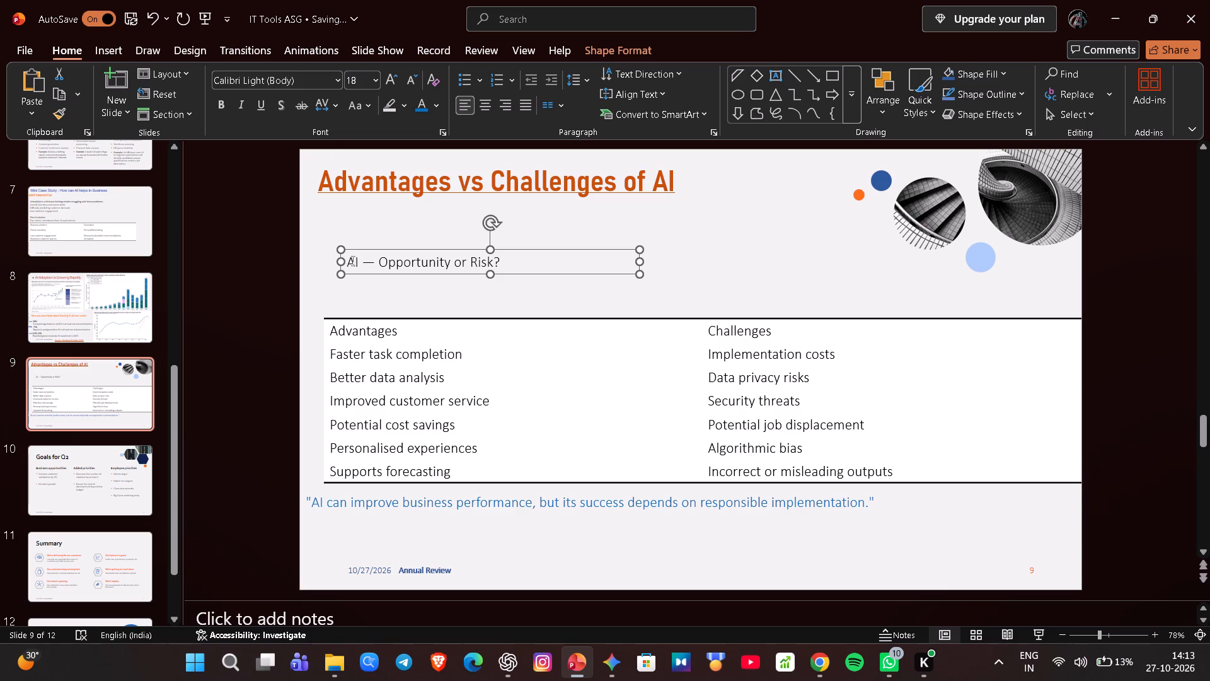
drag(349, 260, 490, 265)
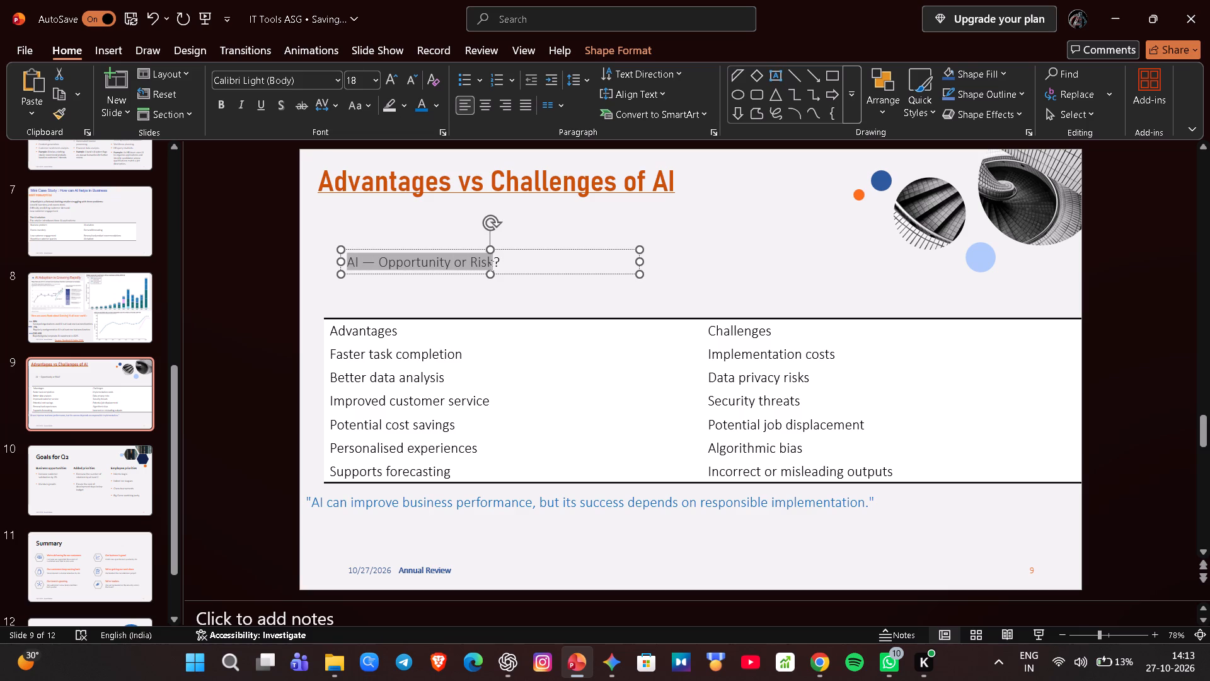
drag(490, 265, 511, 264)
click(334, 85)
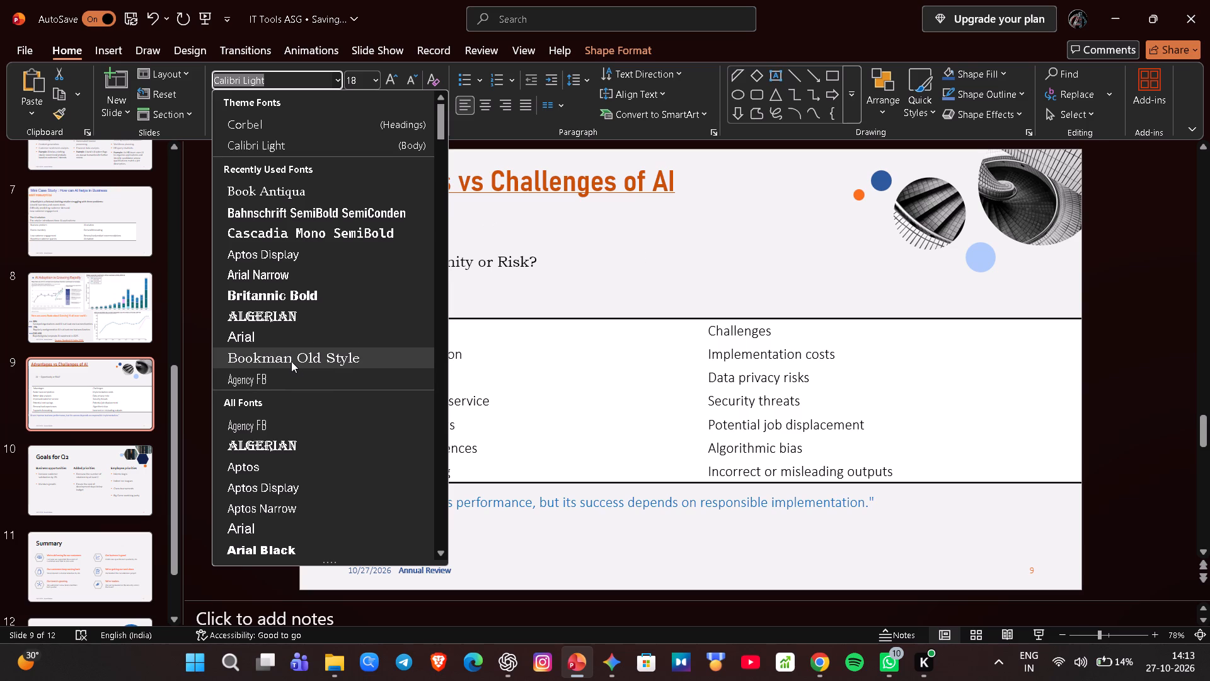
click(277, 446)
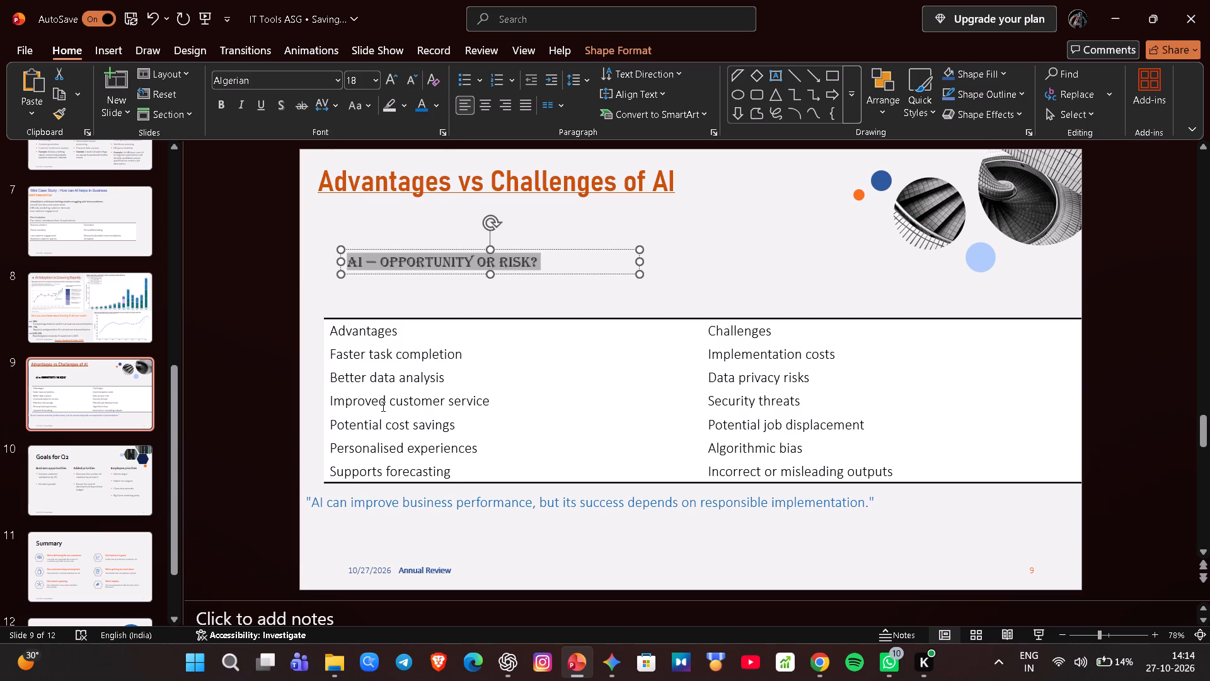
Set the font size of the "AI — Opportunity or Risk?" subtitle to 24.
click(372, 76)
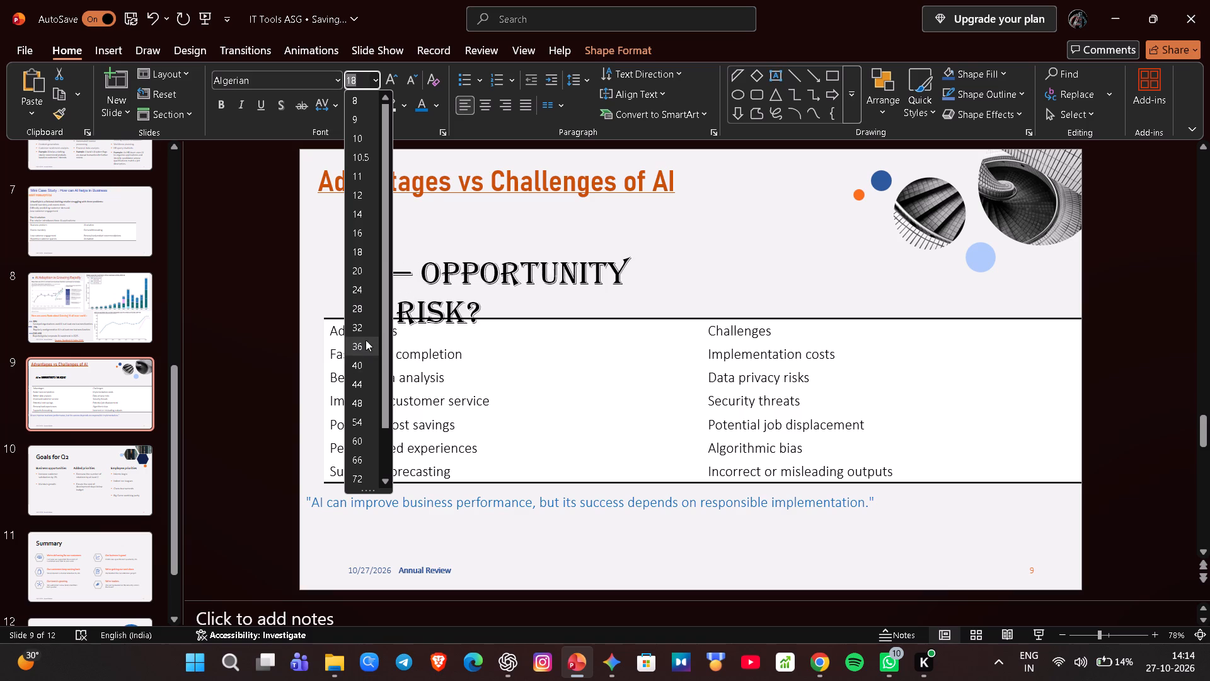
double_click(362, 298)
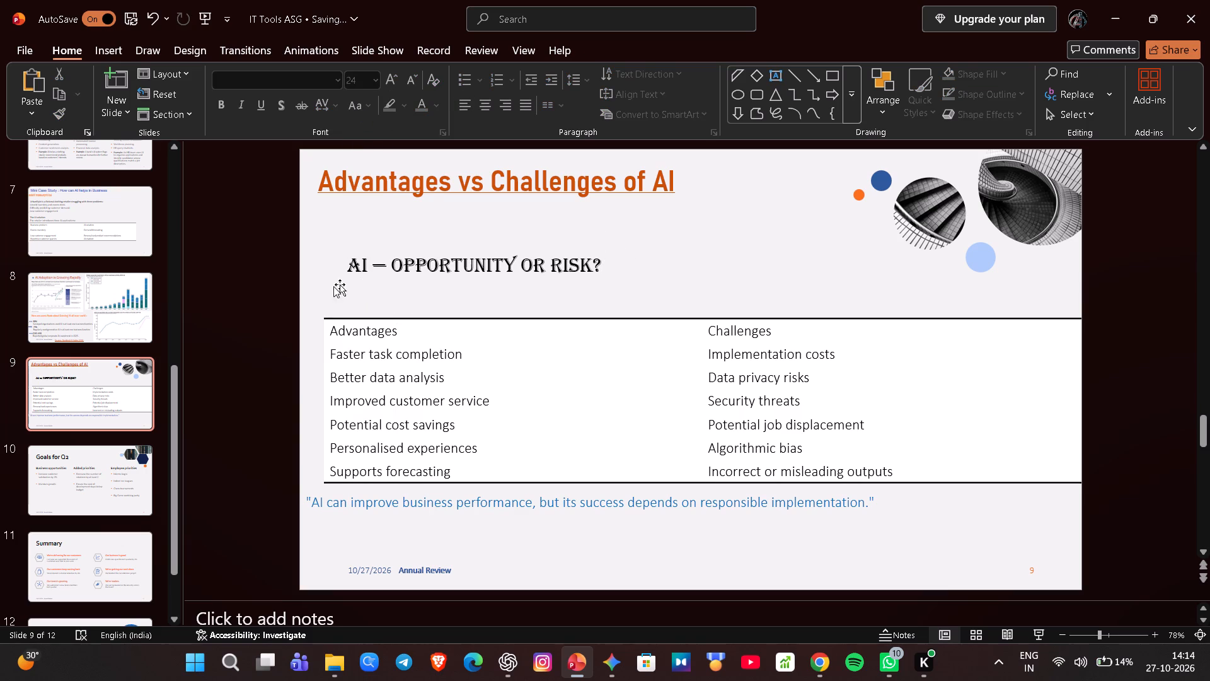
Set the font size of the whole "AI — Opportunity or Risk?" subtitle to 28.
click(346, 269)
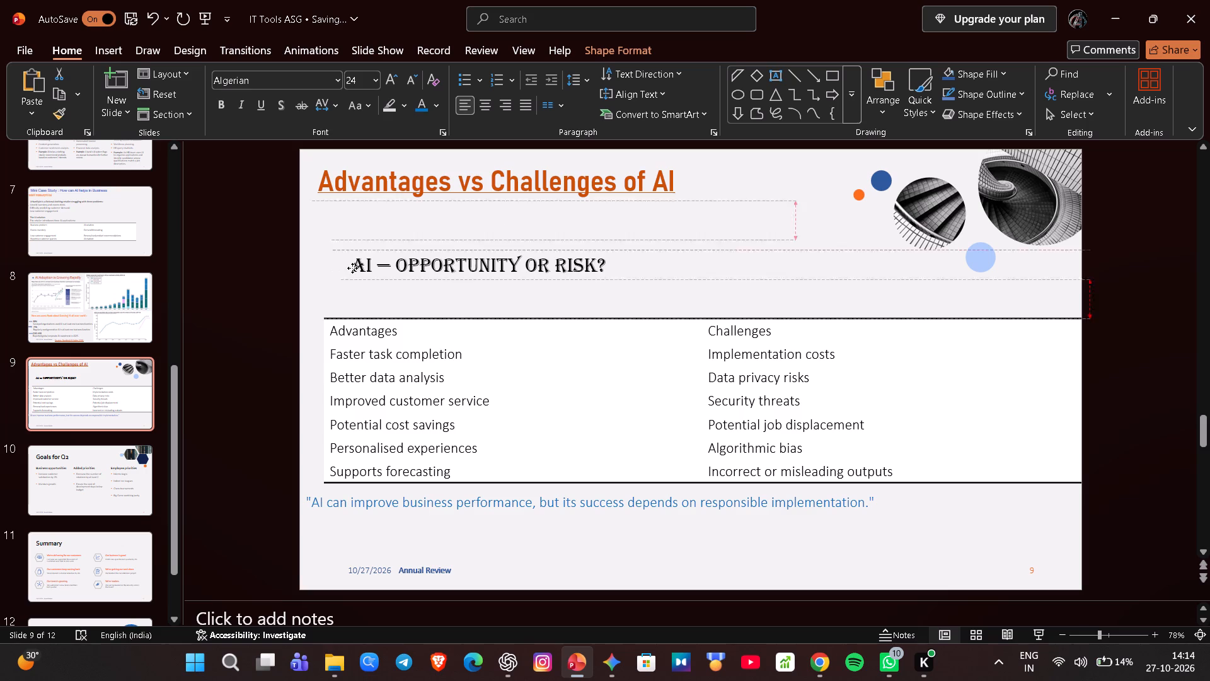
drag(346, 263, 605, 272)
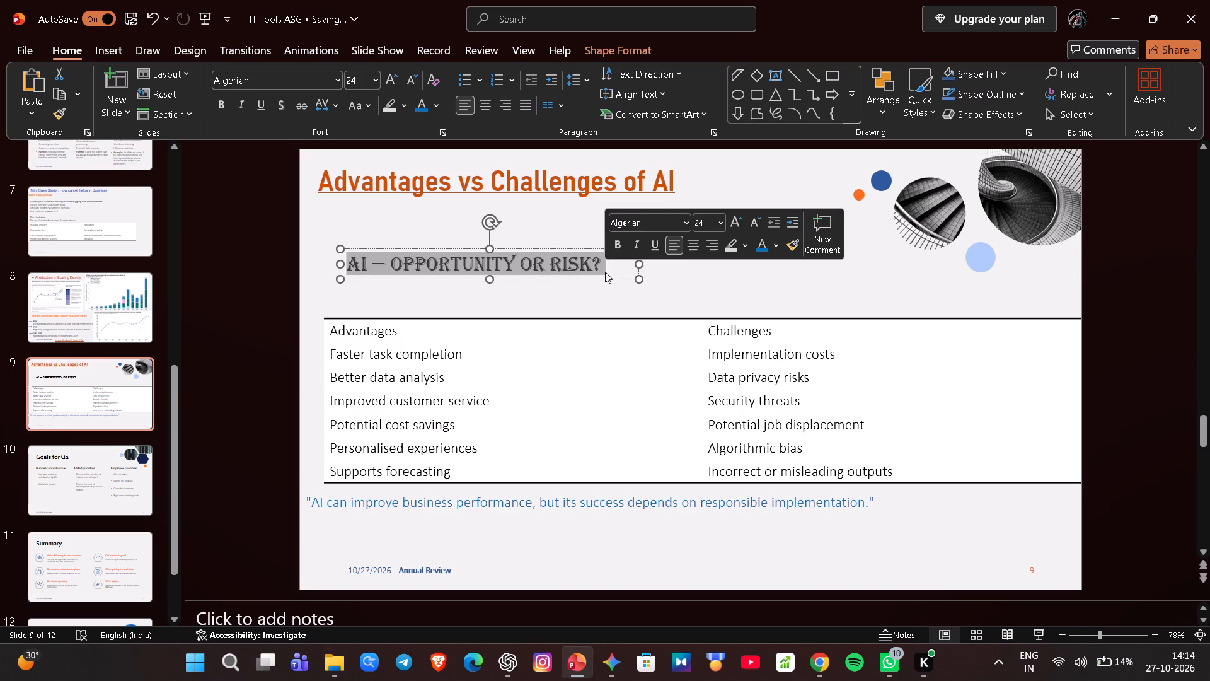
click(372, 78)
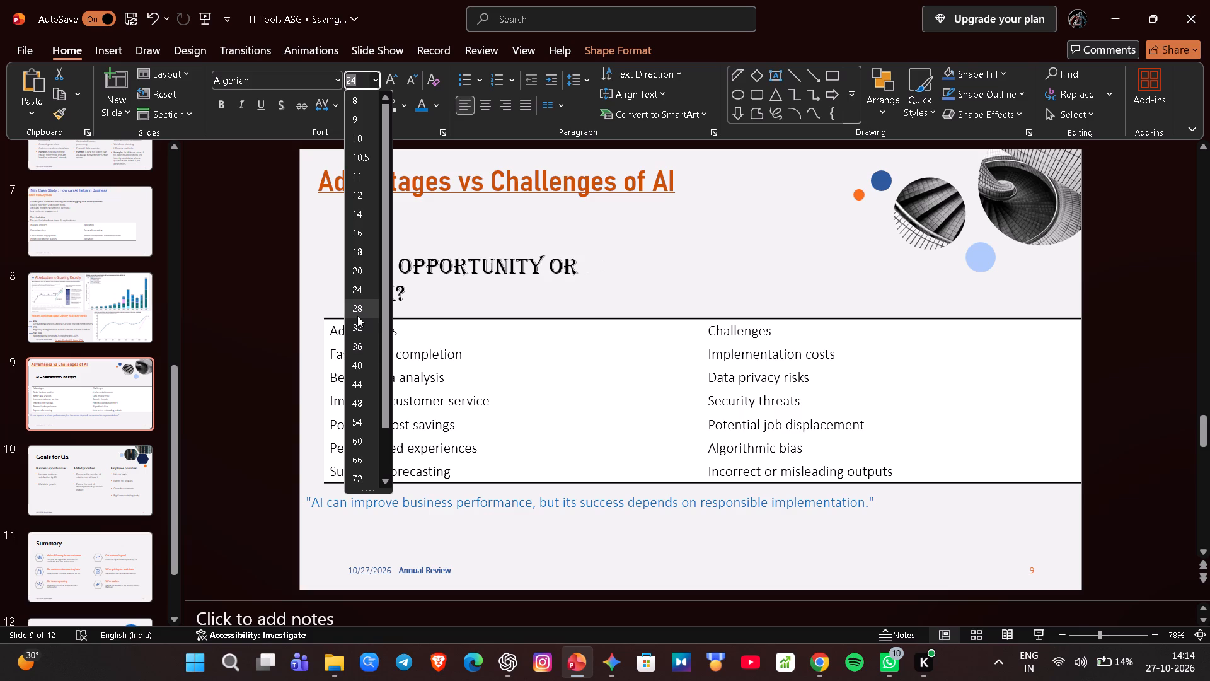
click(372, 300)
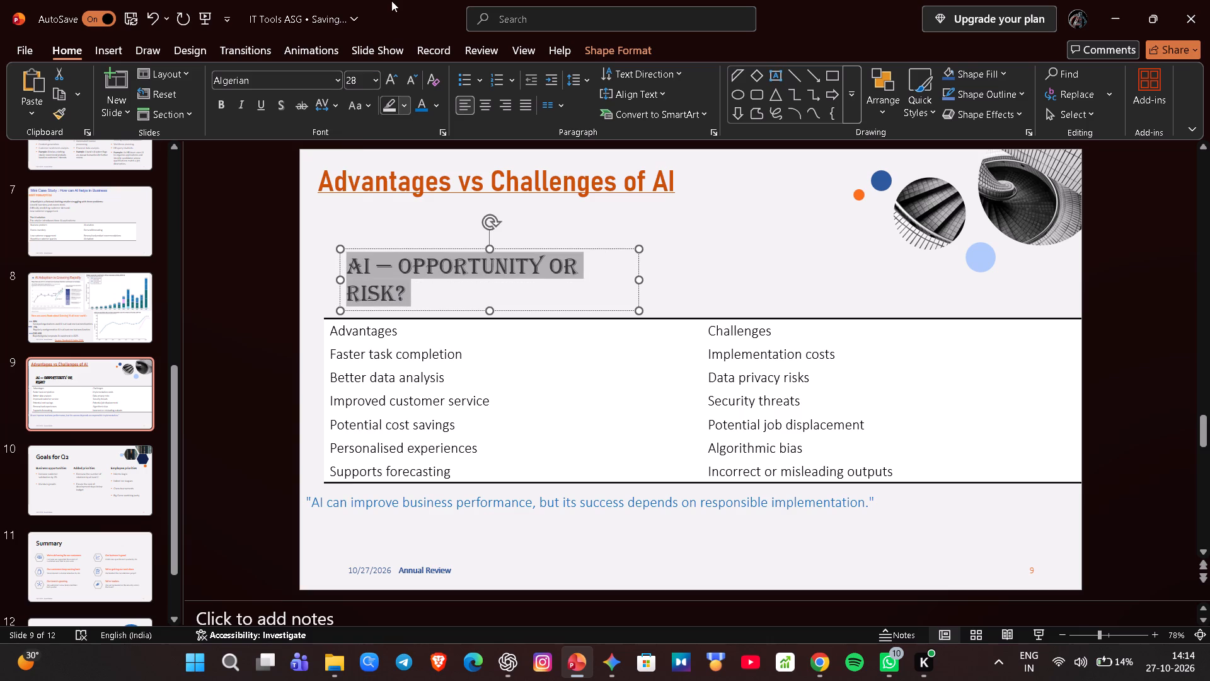
Color the whole "AI — Opportunity or Risk?" subtitle in a dark blue theme color.
click(416, 107)
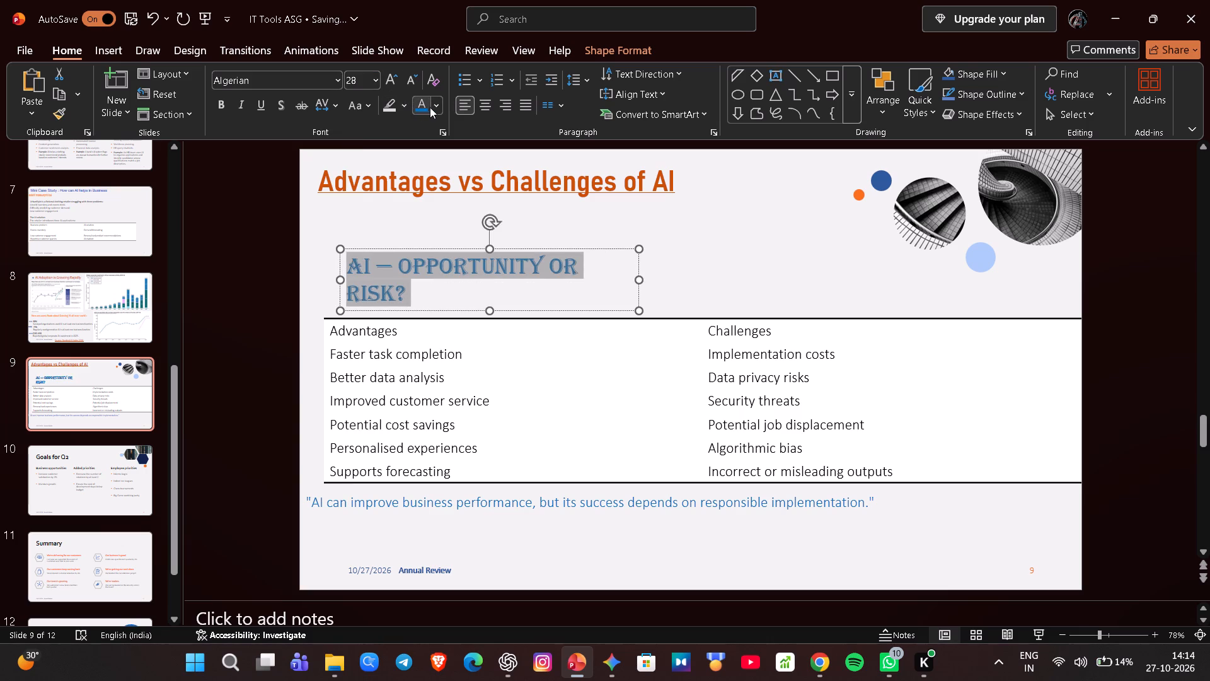
click(443, 105)
click(442, 113)
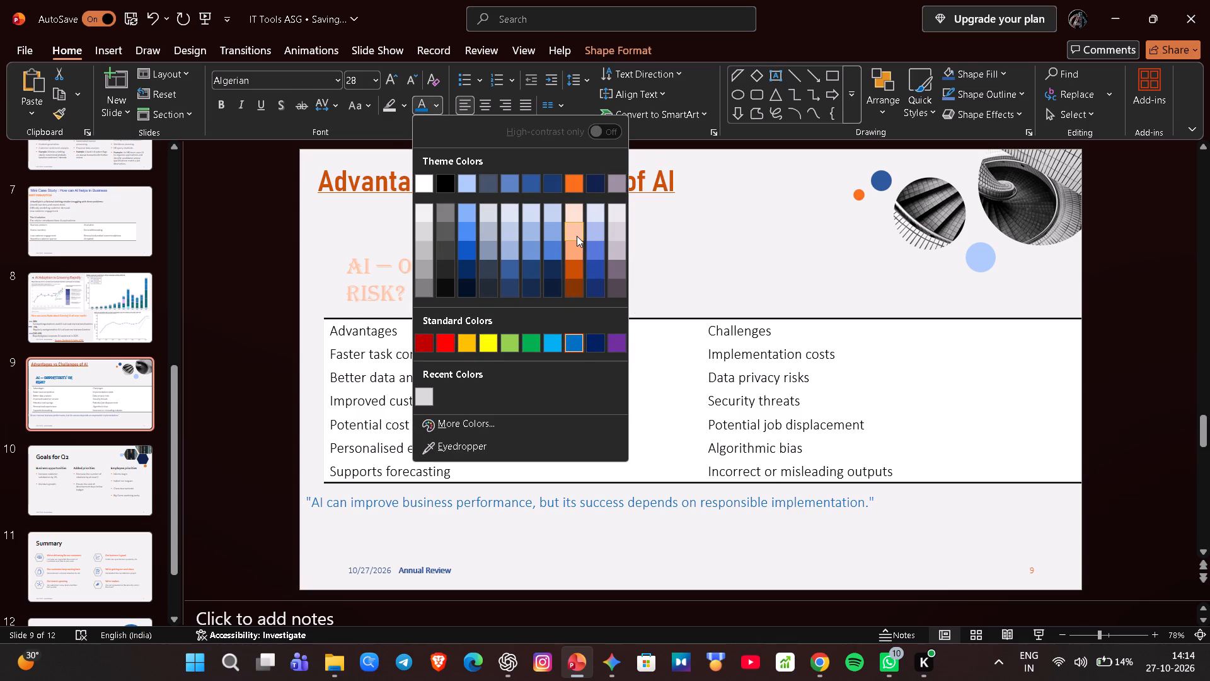
click(594, 271)
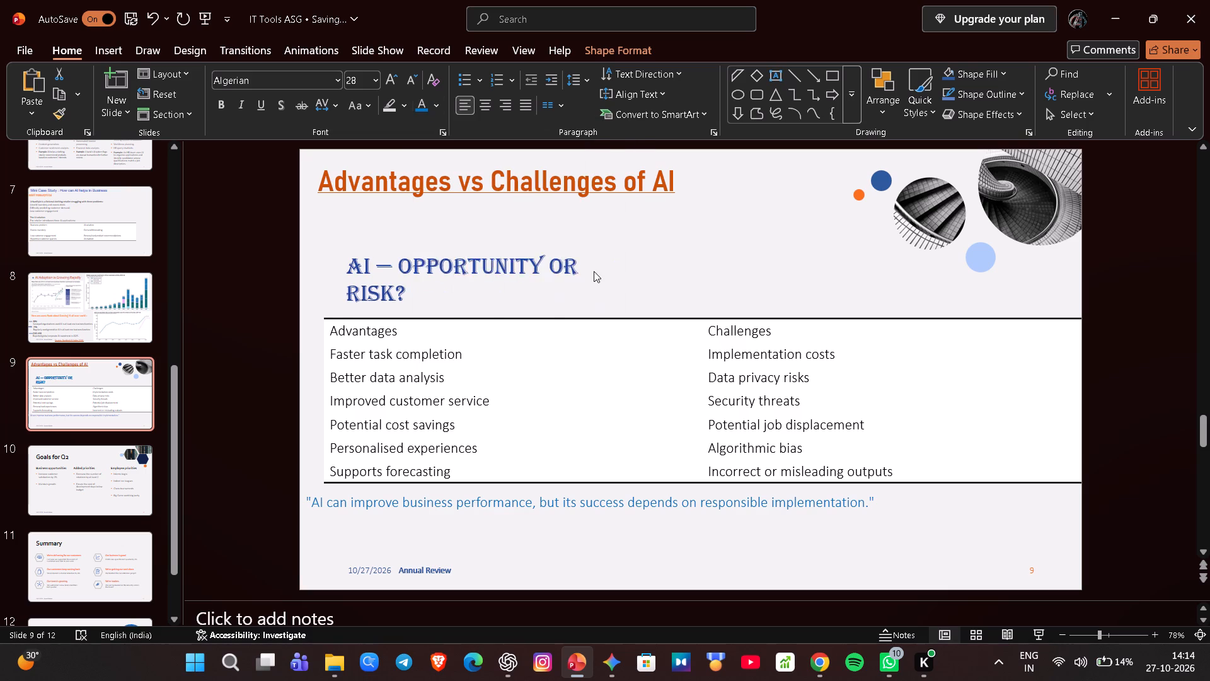
Move the "AI — Opportunity or Risk?" subtitle up, aligning its box with the comparison table's left edge below the heading.
click(444, 243)
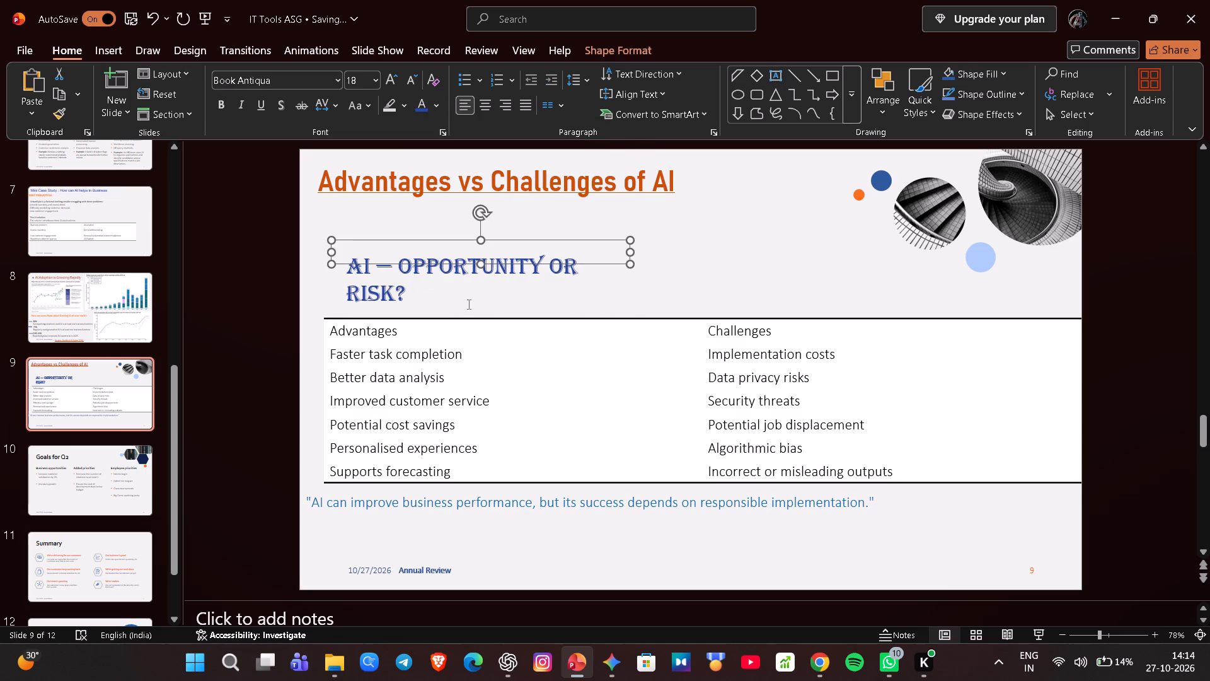
click(464, 301)
drag(450, 247, 405, 221)
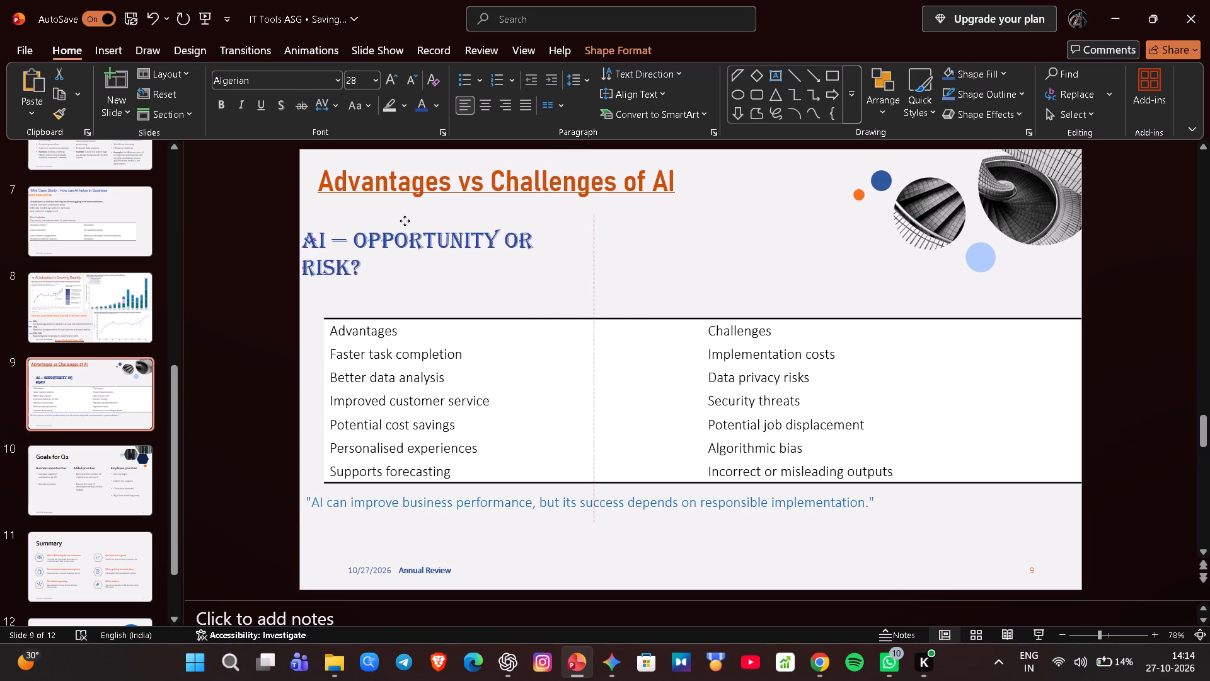
drag(405, 221, 433, 222)
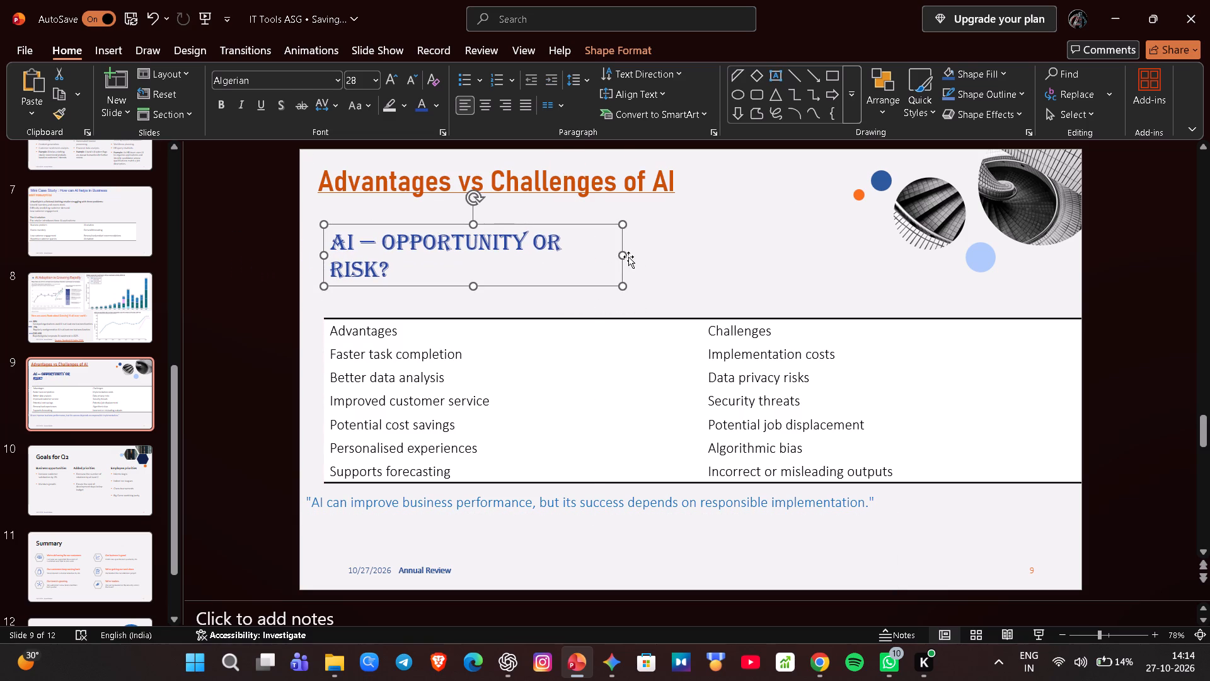
click(678, 260)
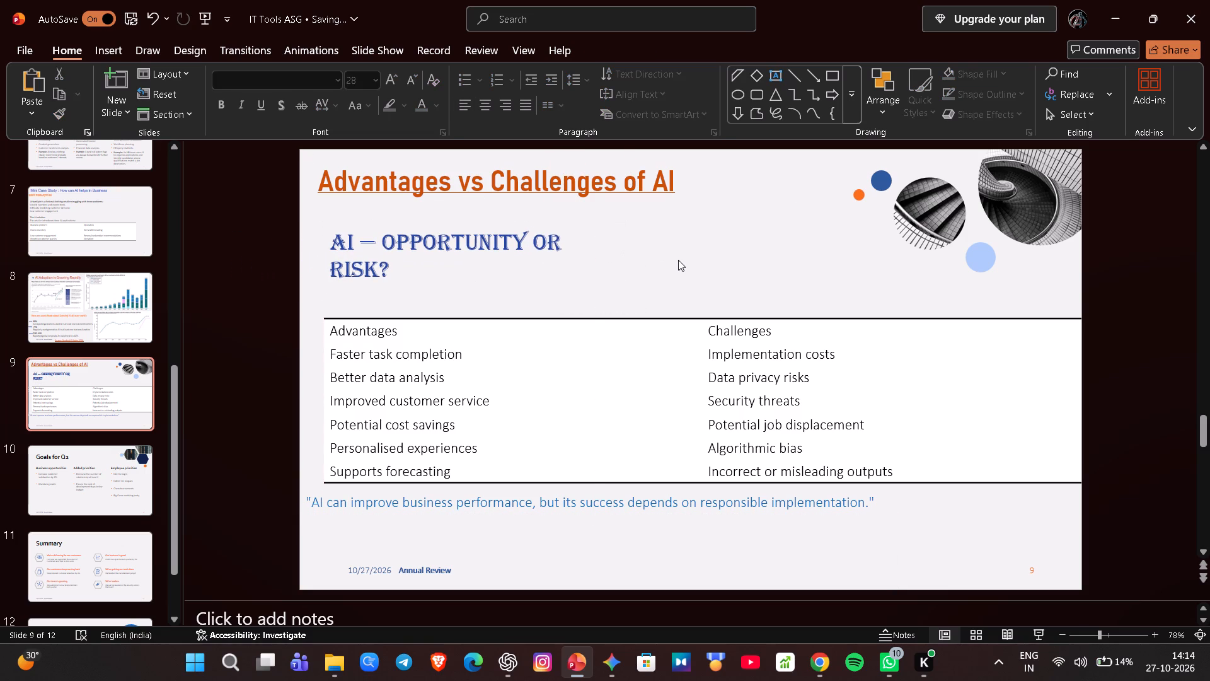
Insert a small diamond shape about 0.9 cm wide and 0.7 cm high in the empty space beside the subtitle.
click(110, 47)
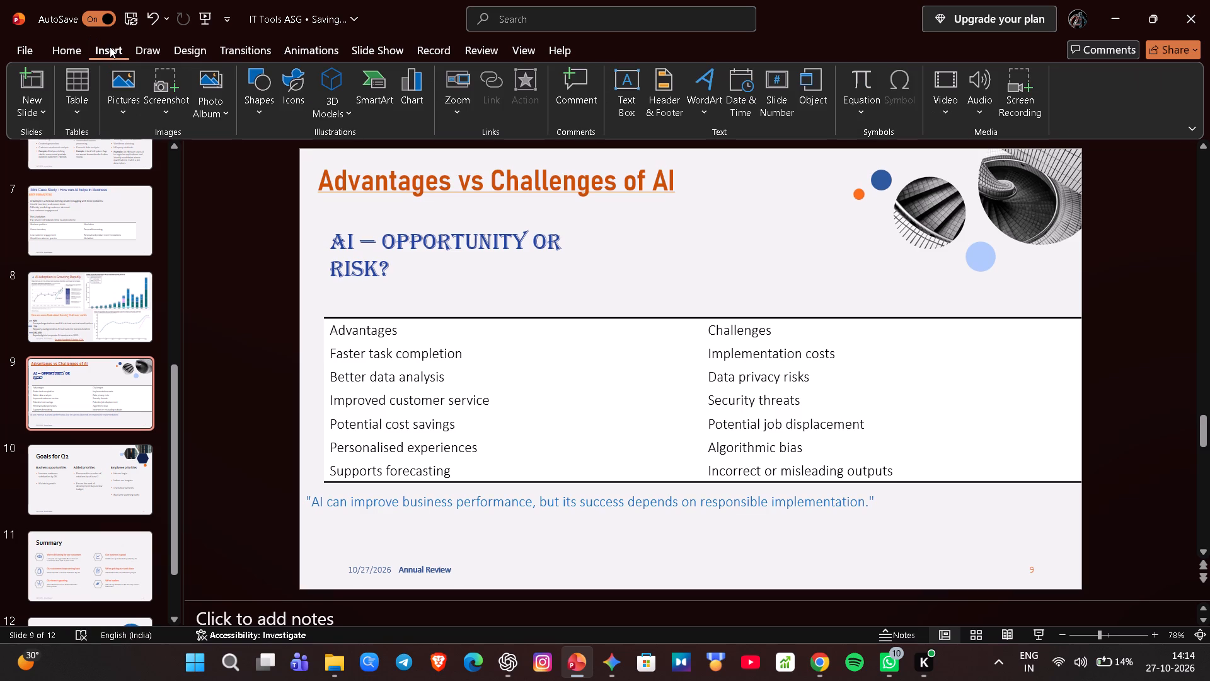
click(256, 80)
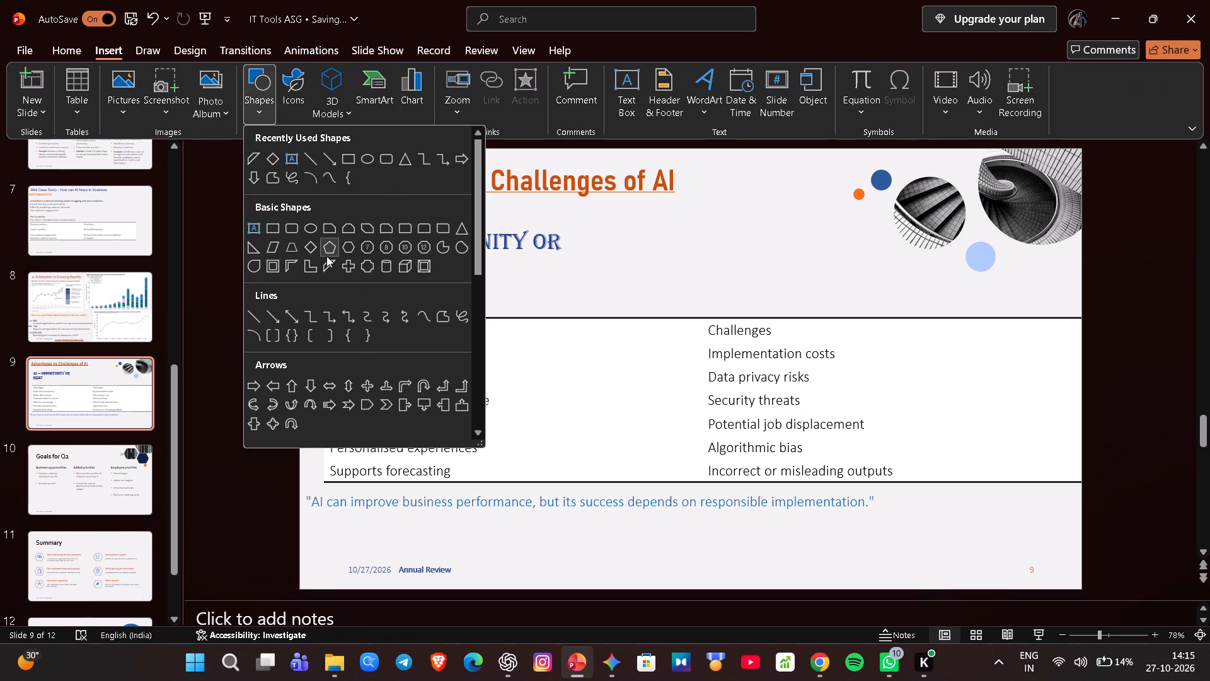
click(309, 248)
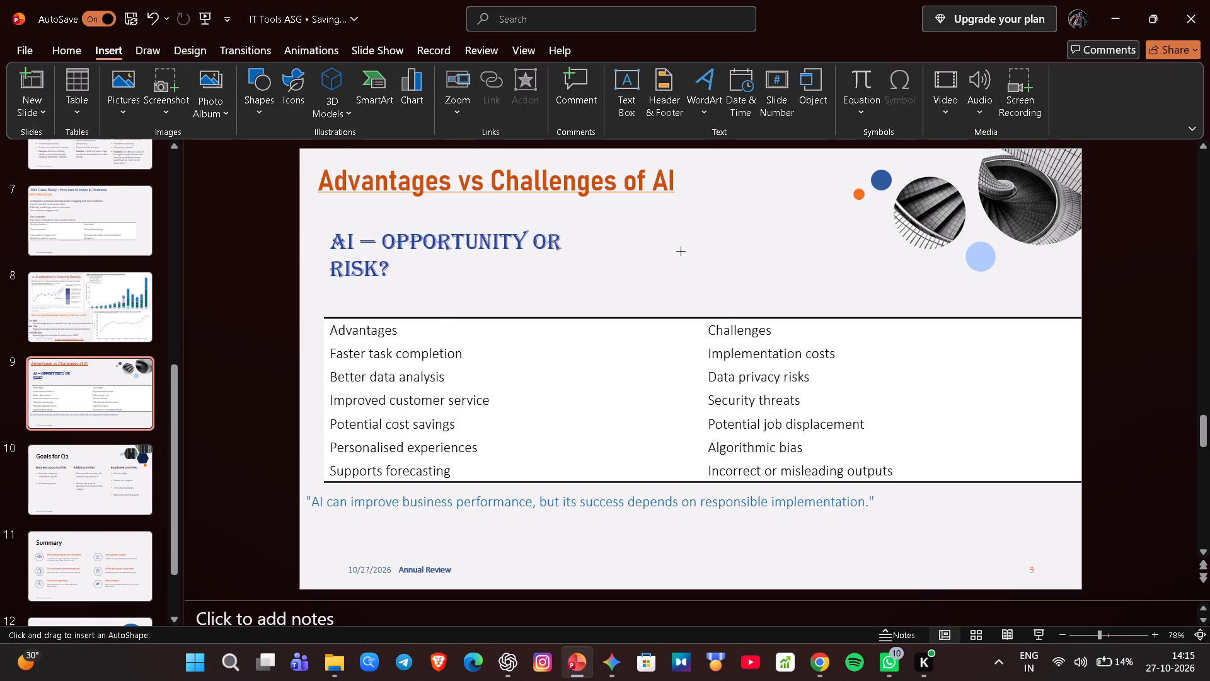
drag(675, 257, 700, 230)
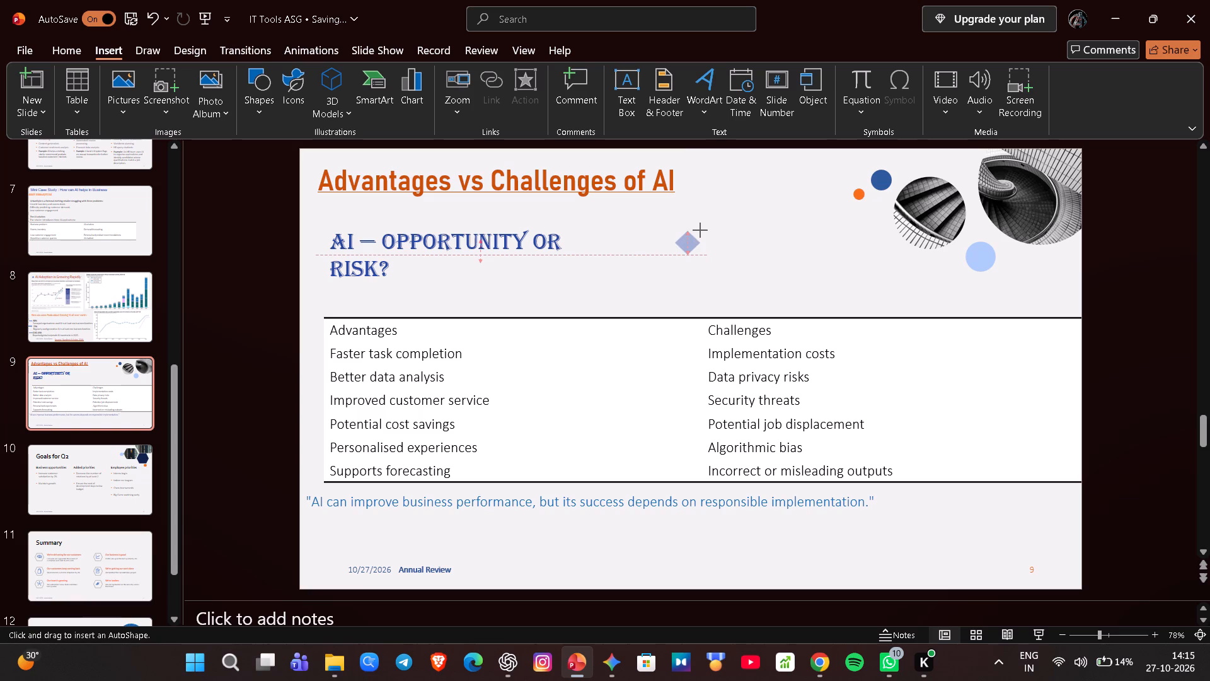
drag(700, 230, 695, 236)
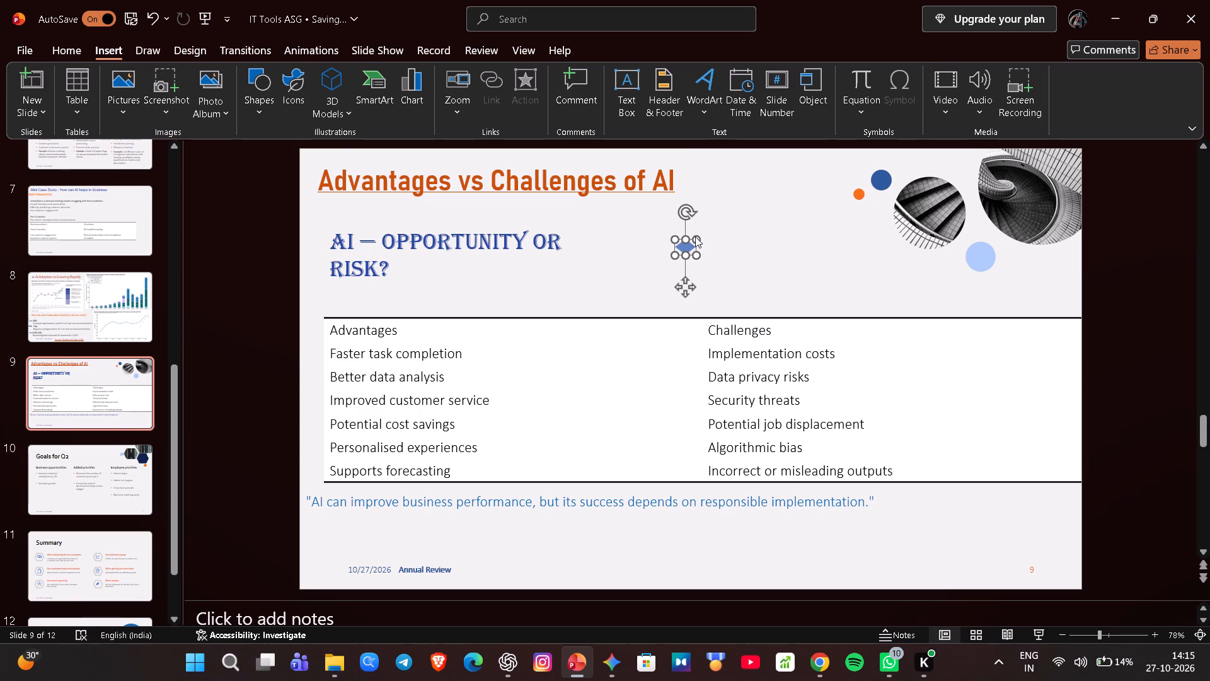
Move the small diamond to the slide's left edge, directly in front of the "Advantages vs Challenges of AI" heading.
drag(686, 242, 665, 237)
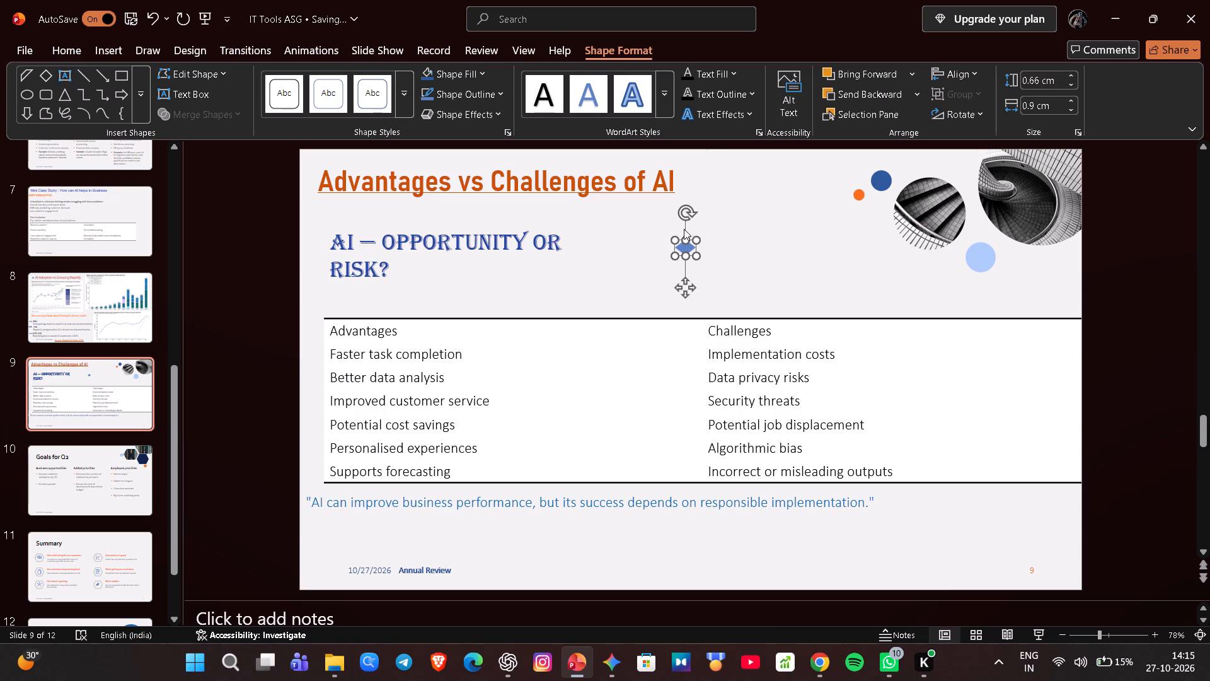
drag(684, 244, 637, 223)
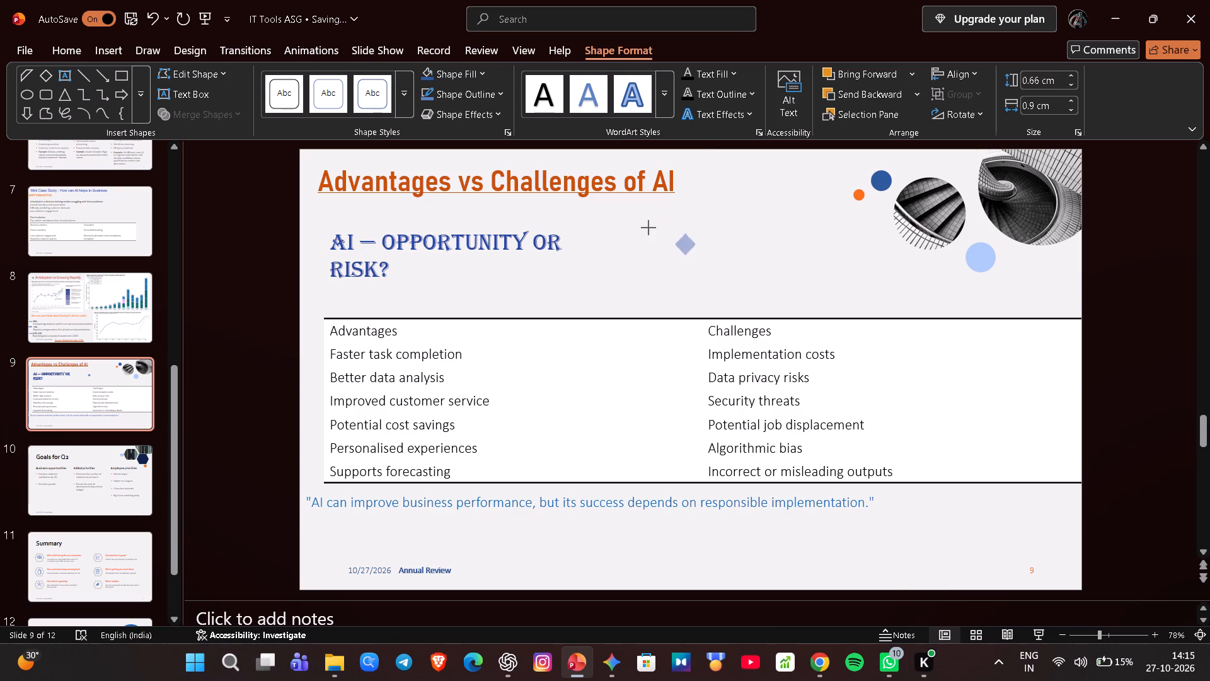
drag(637, 223, 649, 239)
drag(649, 239, 649, 242)
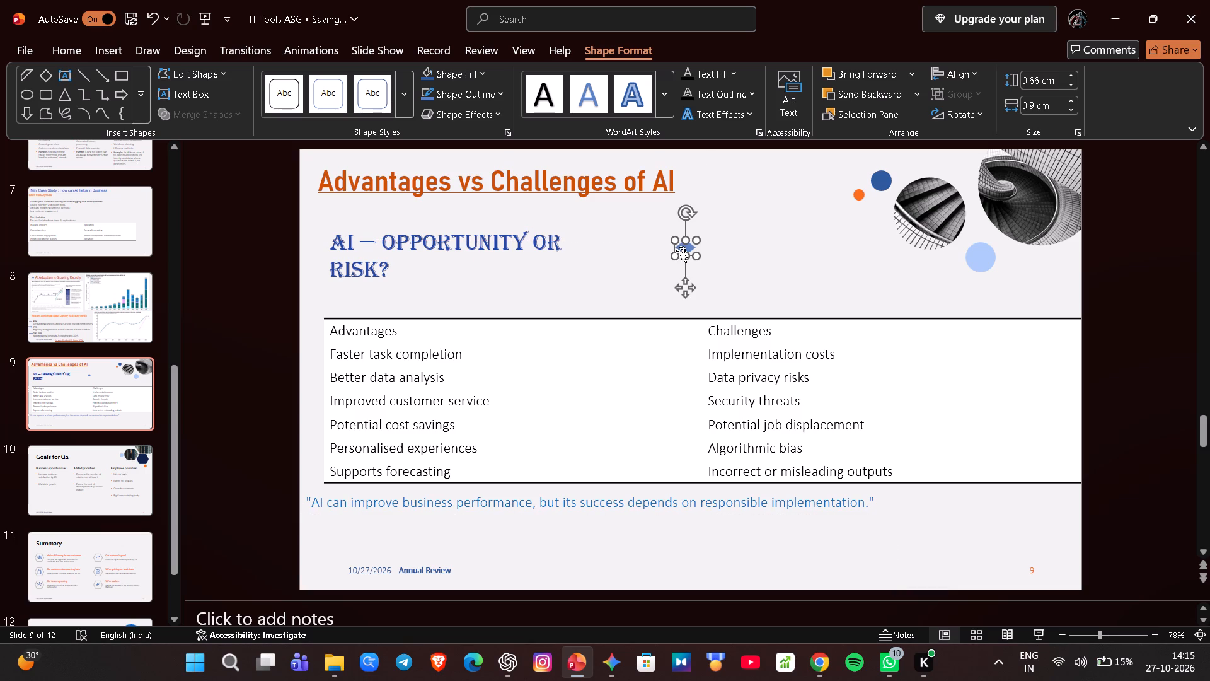
drag(686, 246, 676, 243)
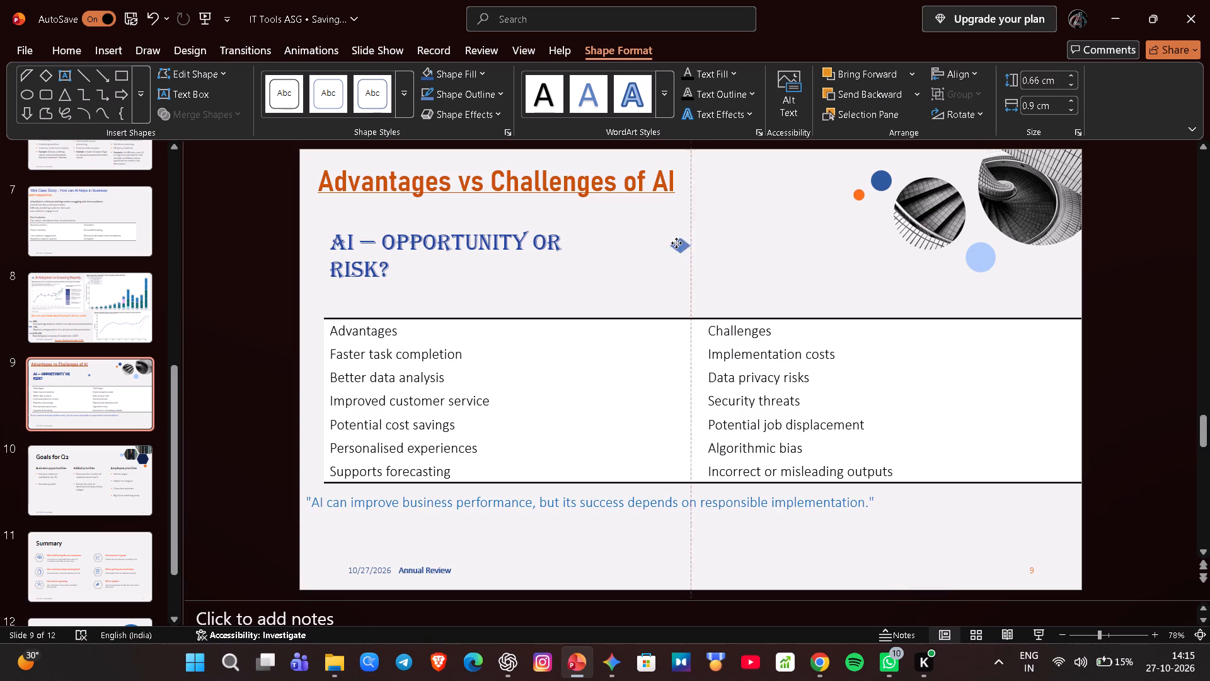
drag(676, 243, 308, 180)
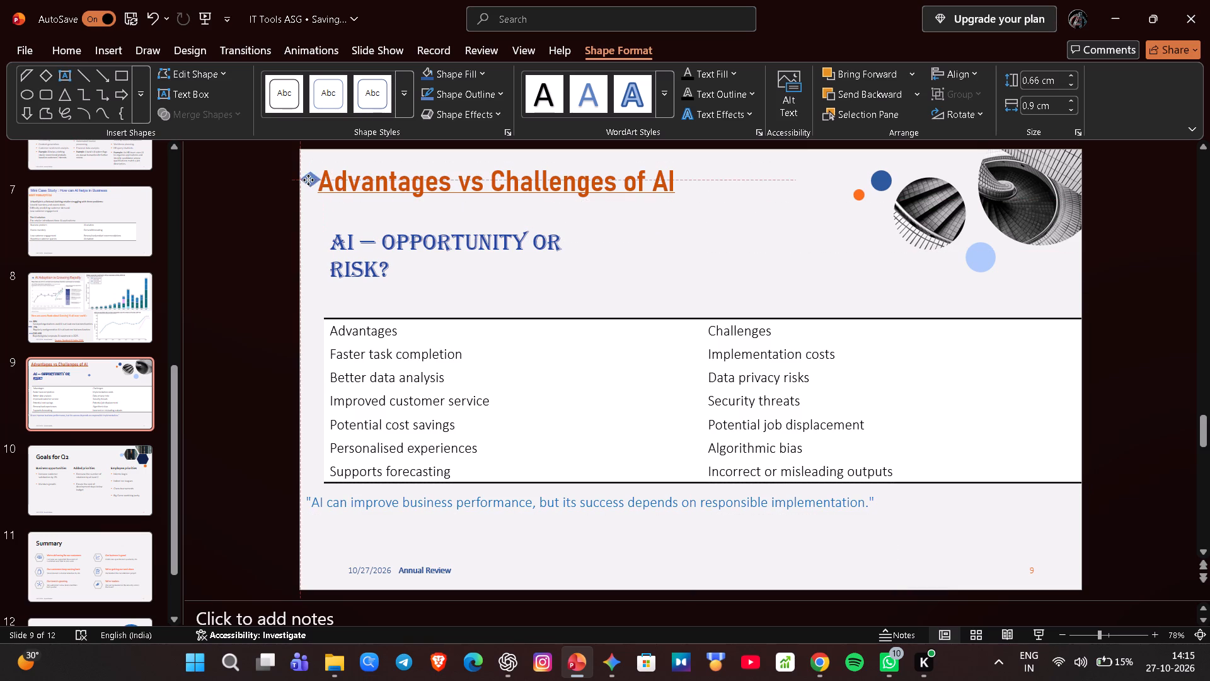
drag(308, 180, 311, 185)
drag(311, 185, 311, 183)
drag(311, 183, 313, 183)
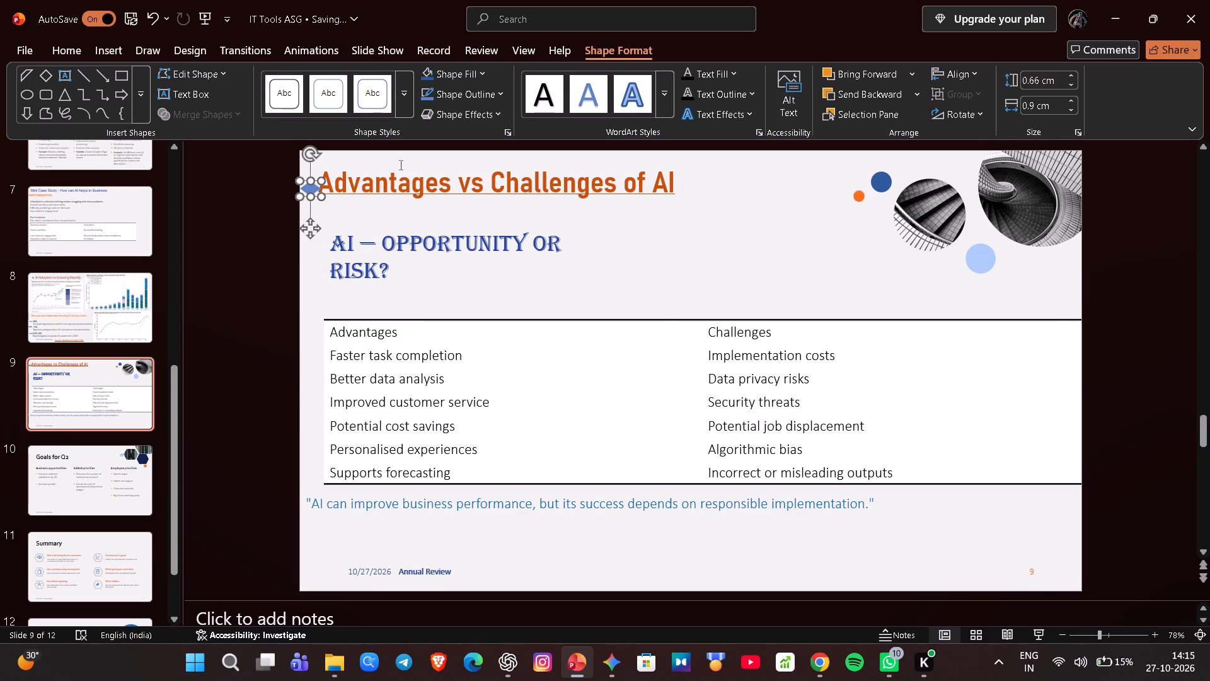
Shift the "Advantages vs Challenges of AI" heading right, clear of the diamond and aligned with the table's left edge.
click(482, 190)
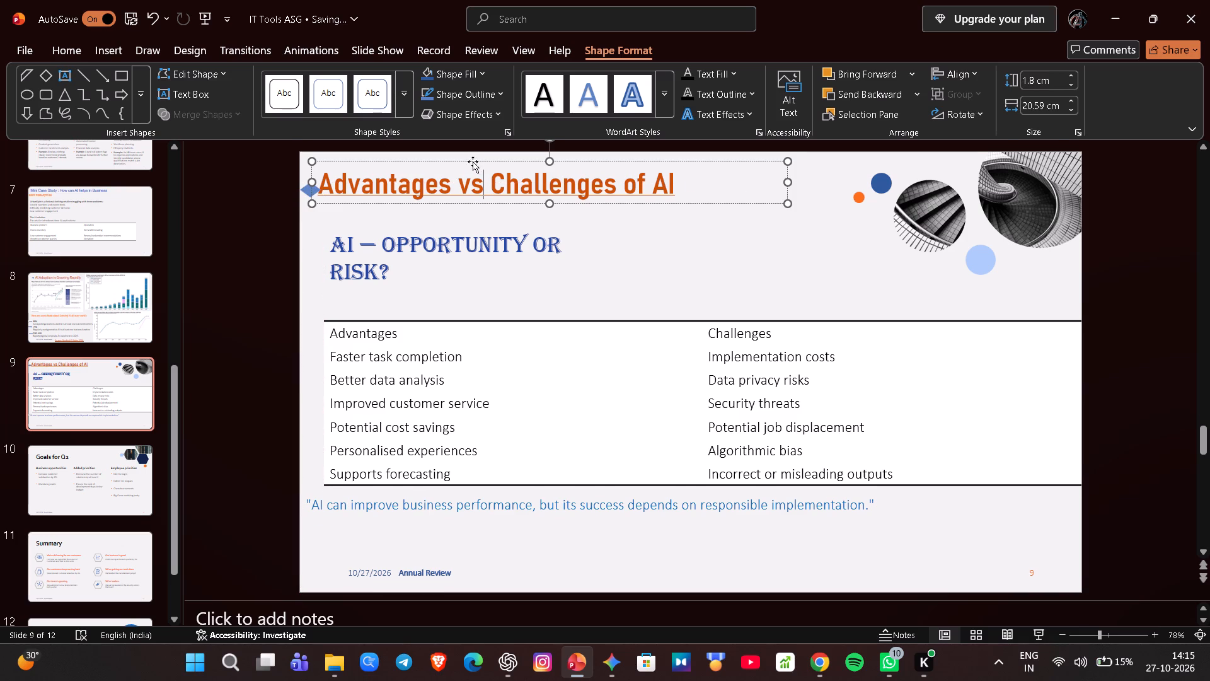
drag(473, 159, 484, 165)
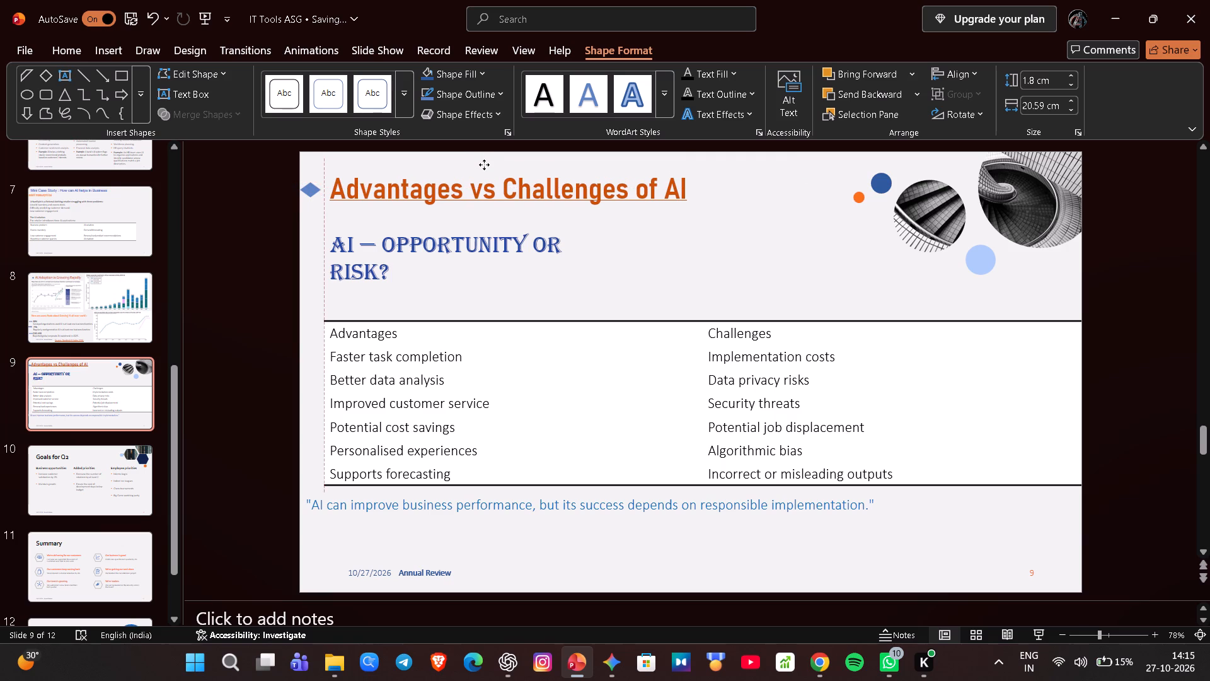
drag(484, 165, 487, 163)
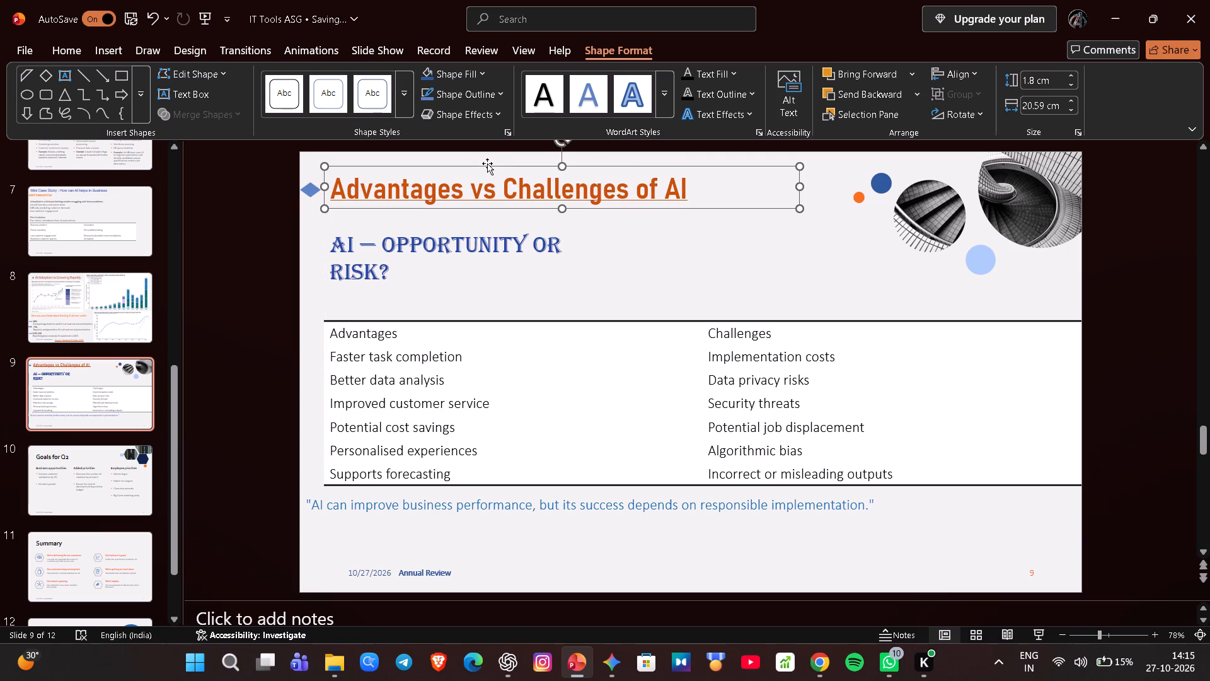
click(691, 235)
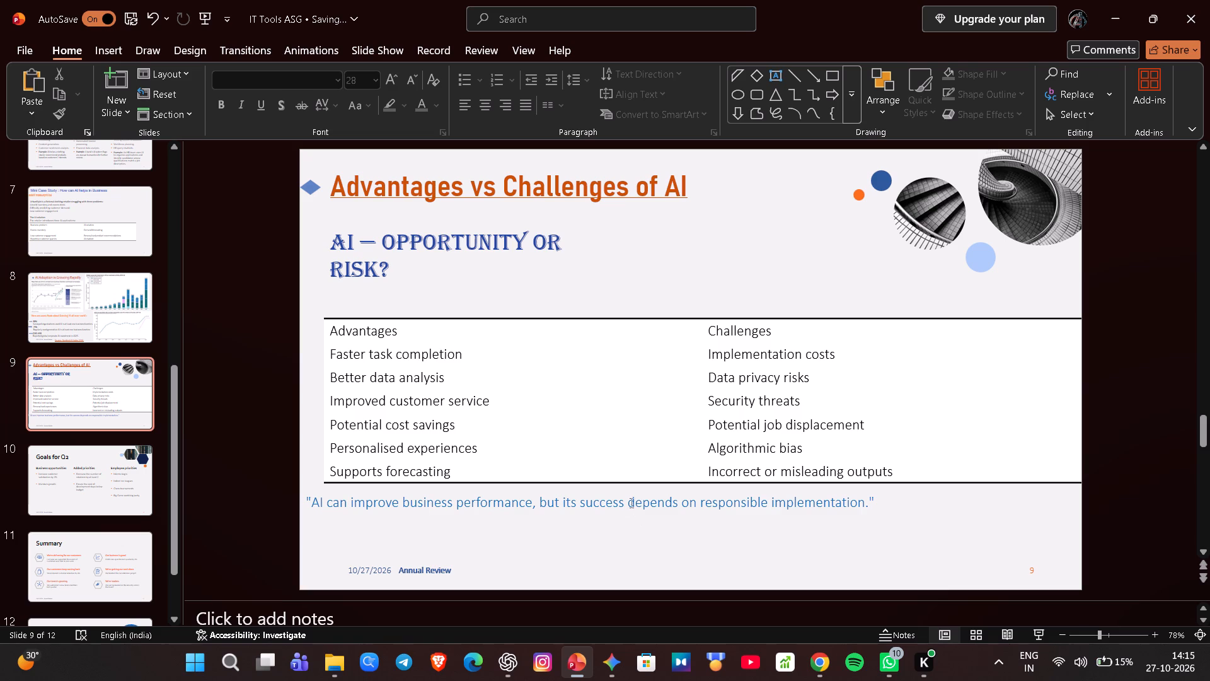
Move the takeaway statement slightly down and right, leaving a gap under the table and nearly matching its left edge.
click(873, 499)
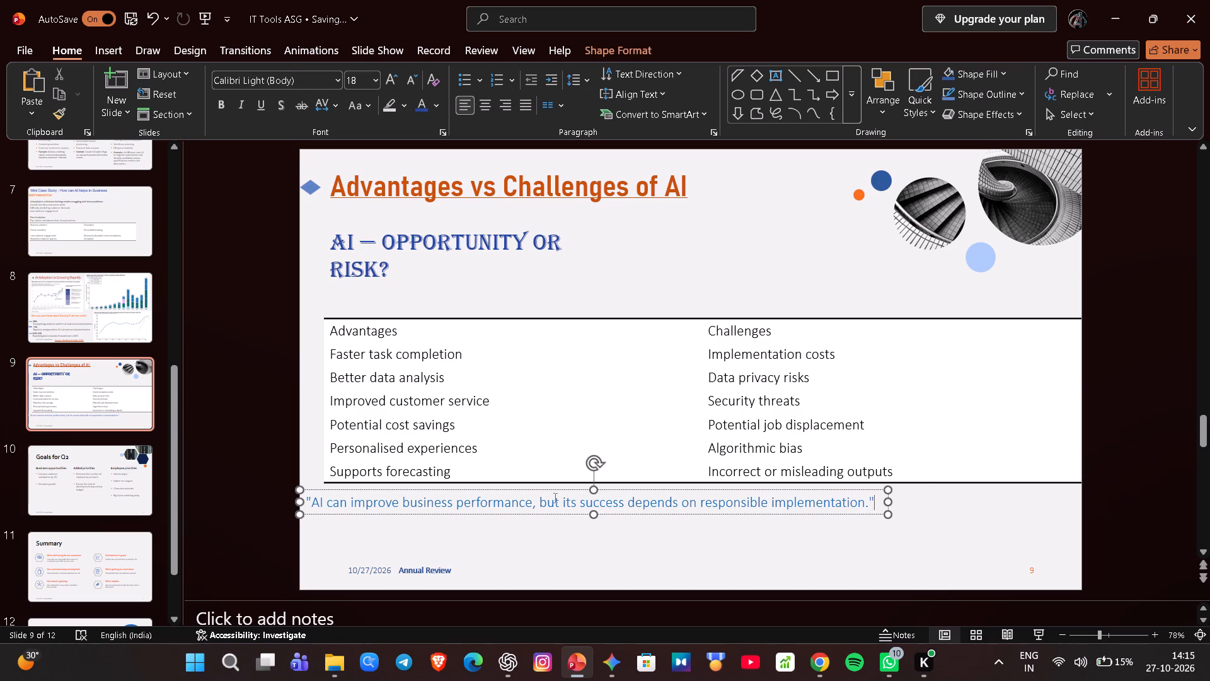
drag(551, 488, 570, 499)
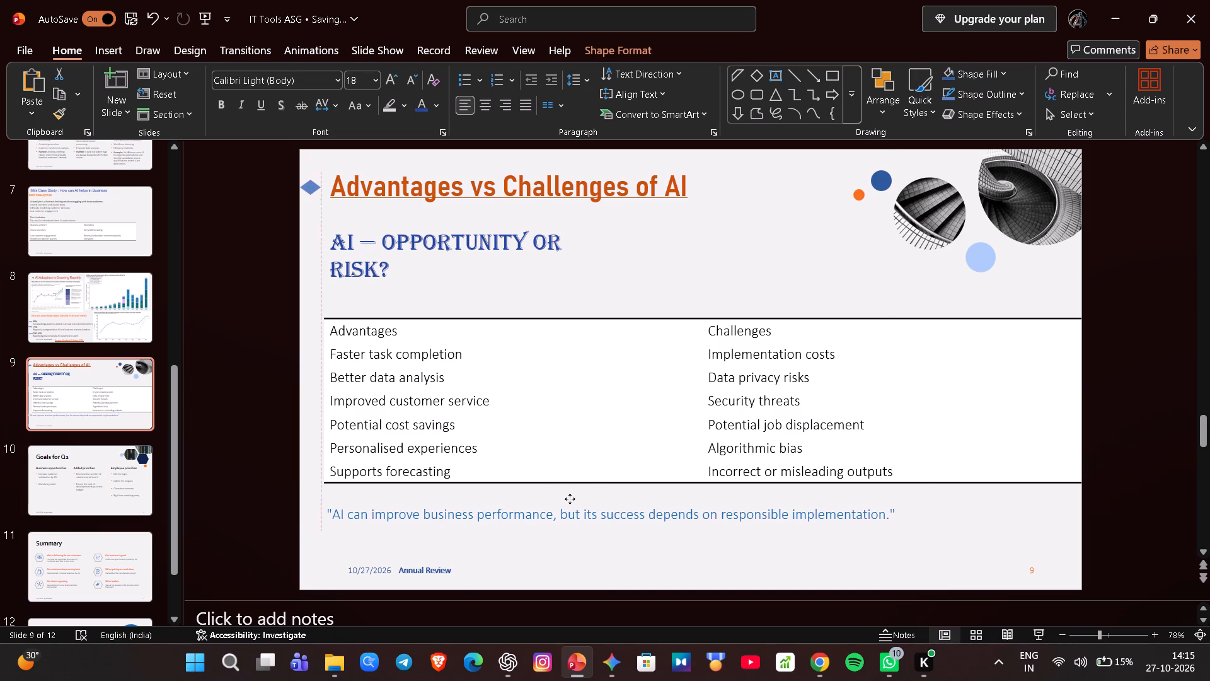
drag(570, 499, 572, 502)
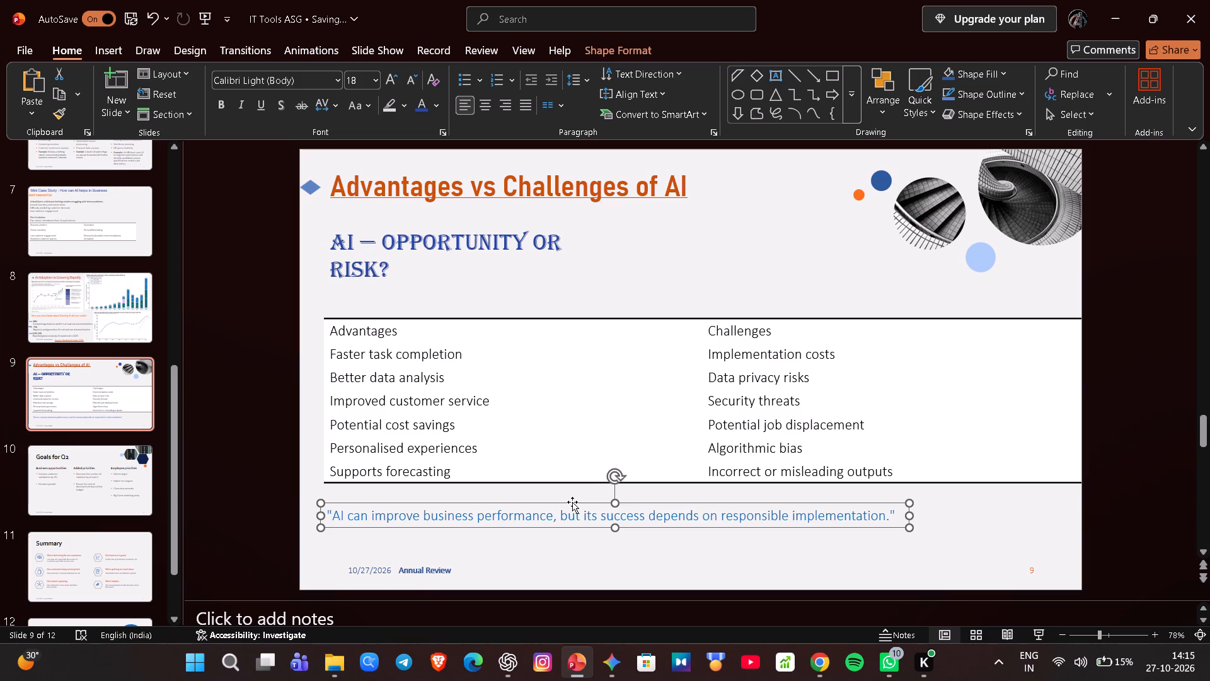
click(783, 173)
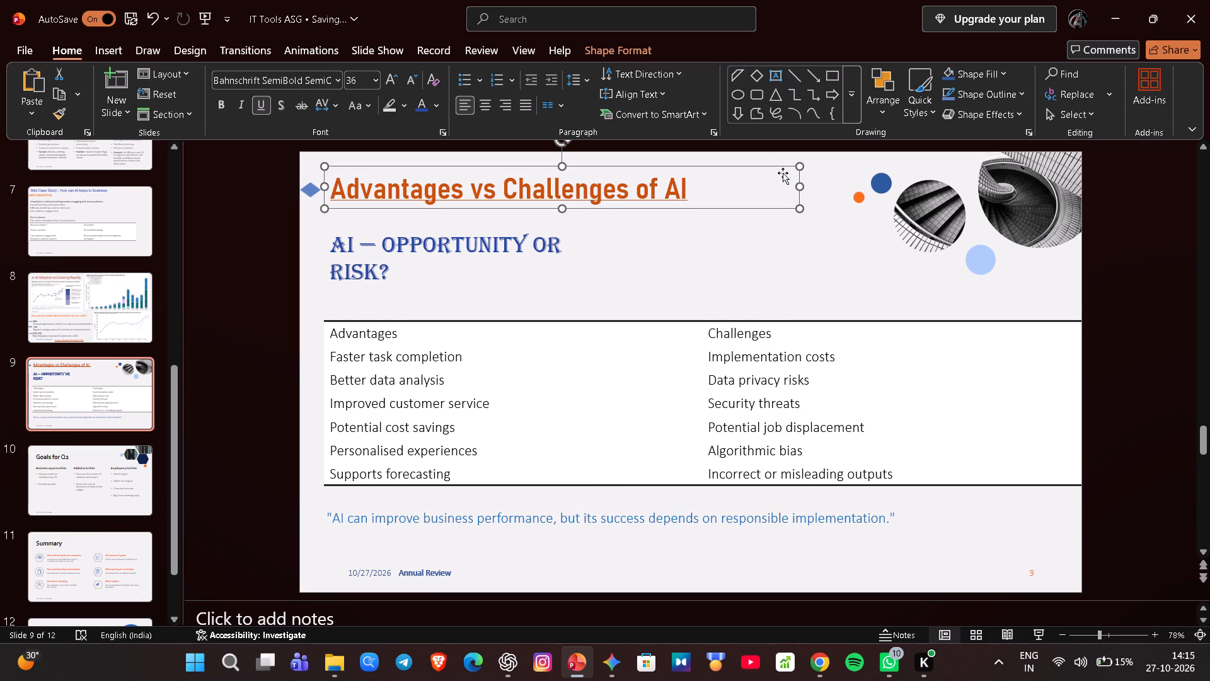
click(669, 282)
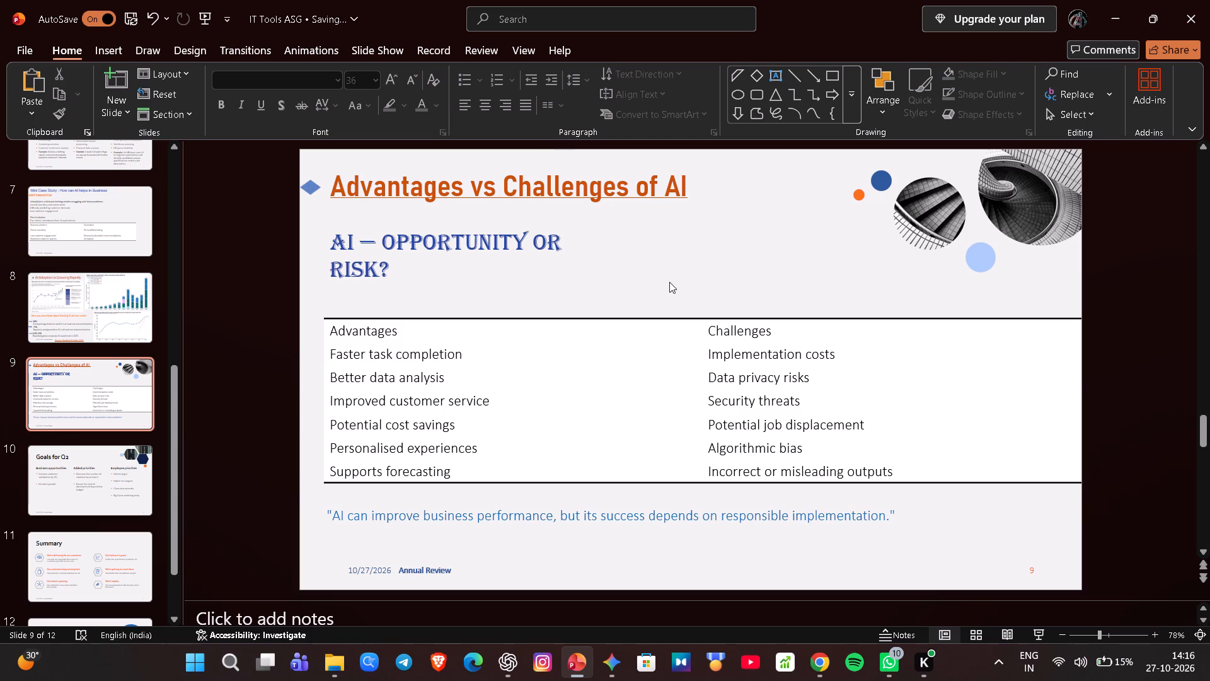
Open slide 10, "Goals for Q2".
click(110, 454)
scroll(480, 571, right, 1)
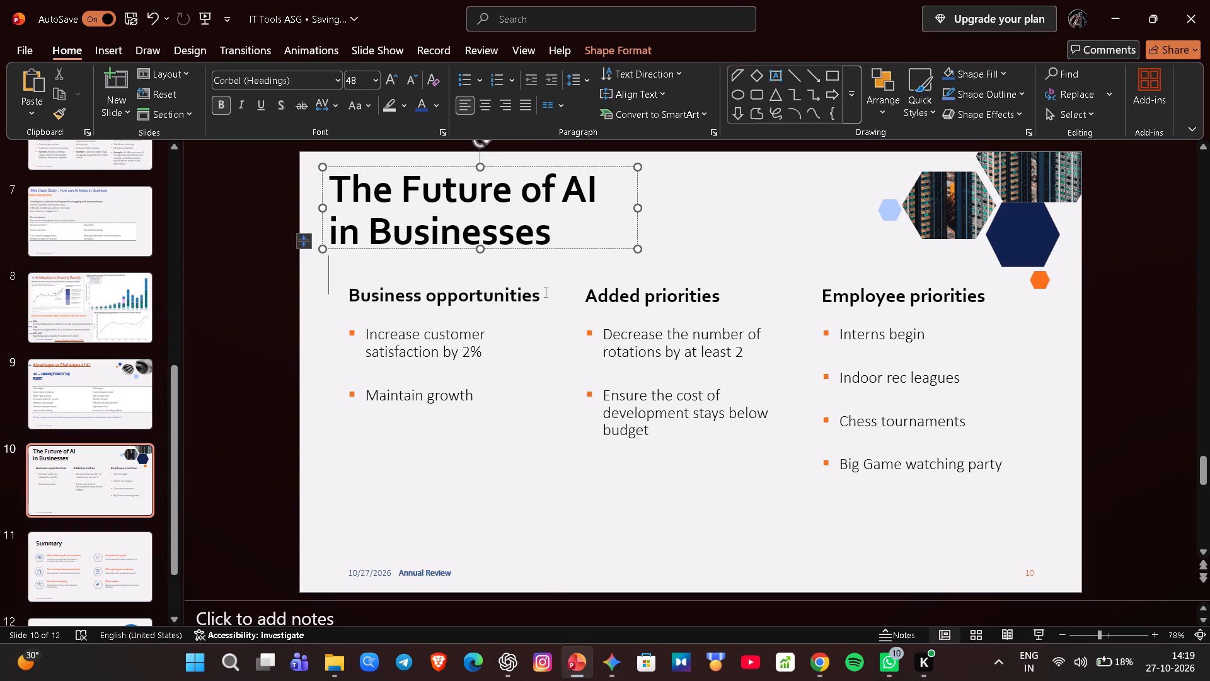
click(544, 292)
key(BackSpace)
key(BackSpace)
key(BackSpace)
key(BackSpace)
key(BackSpace)
key(BackSpace)
key(BackSpace)
key(BackSpace)
key(BackSpace)
key(BackSpace)
key(BackSpace)
key(BackSpace)
key(BackSpace)
key(BackSpace)
key(BackSpace)
key(BackSpace)
key(BackSpace)
key(BackSpace)
key(BackSpace)
key(BackSpace)
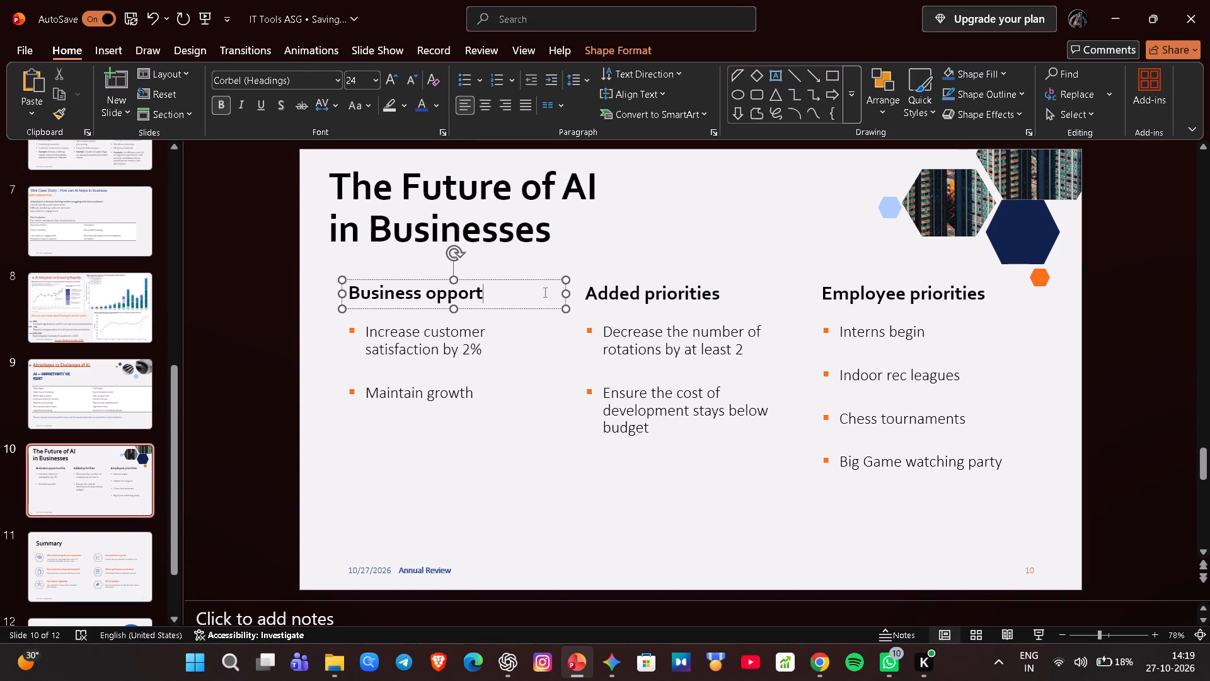
right_click(357, 293)
click(392, 317)
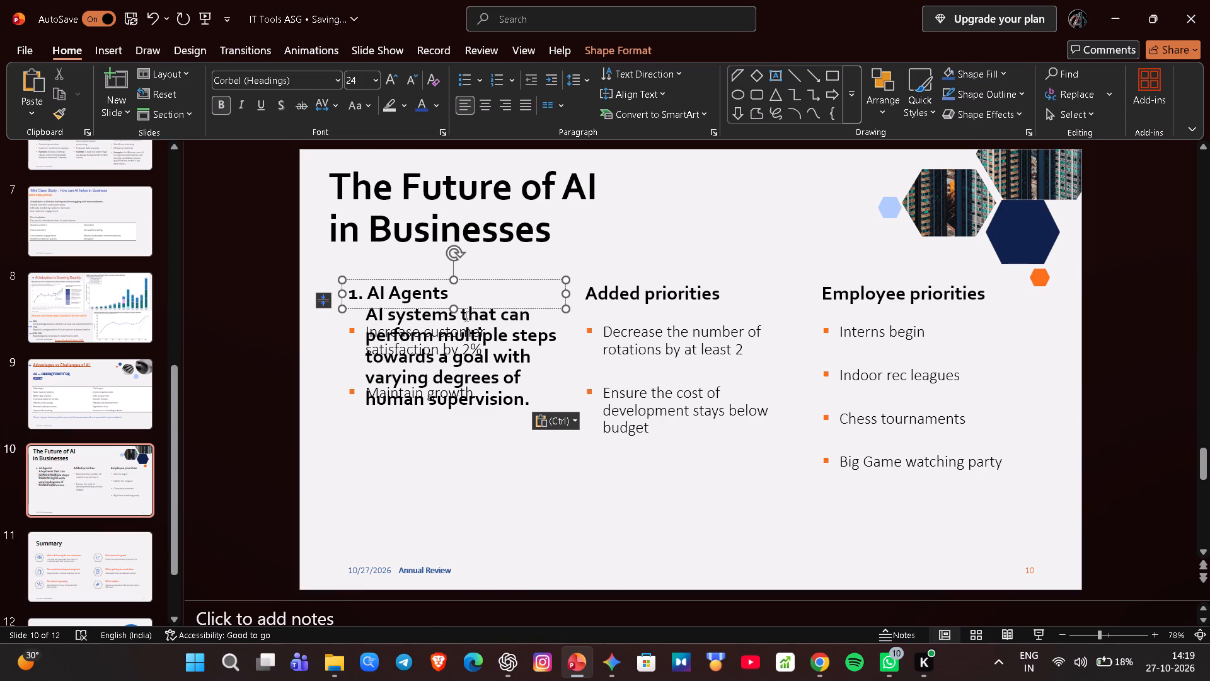
Heighten the "1. AI Agents" text box to fit its text and move it beside the slide title, above "Added priorities".
drag(475, 289, 475, 300)
drag(475, 300, 457, 307)
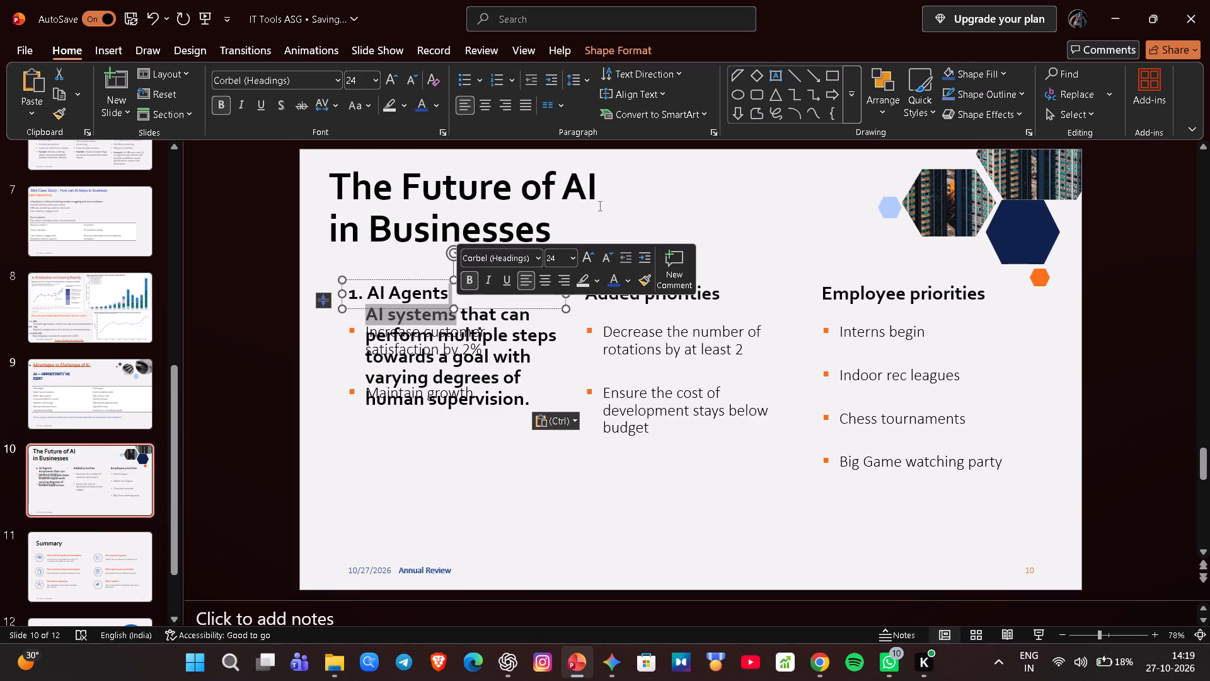
click(601, 204)
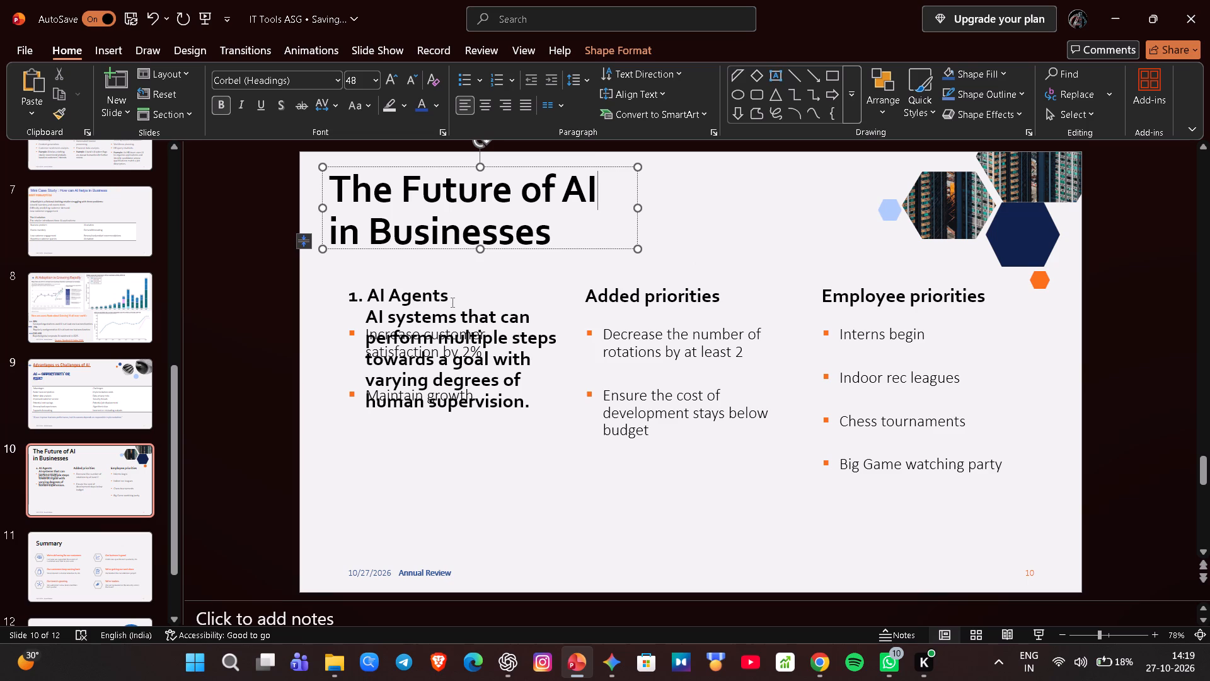
click(527, 402)
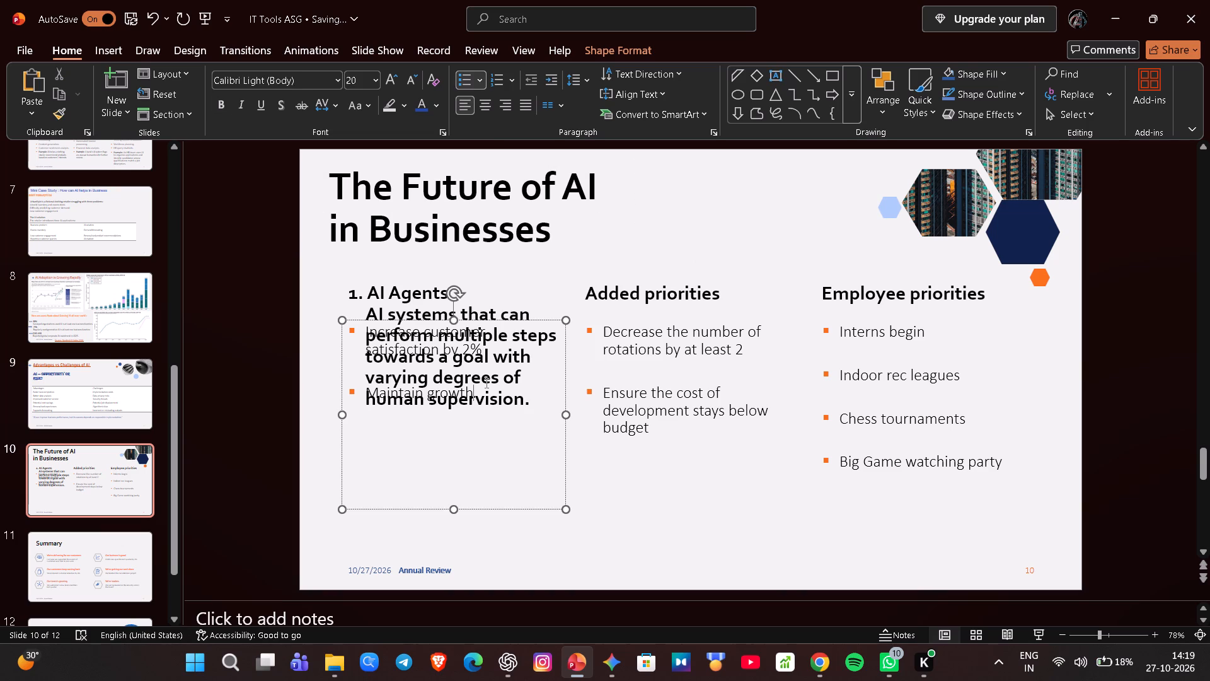
click(476, 292)
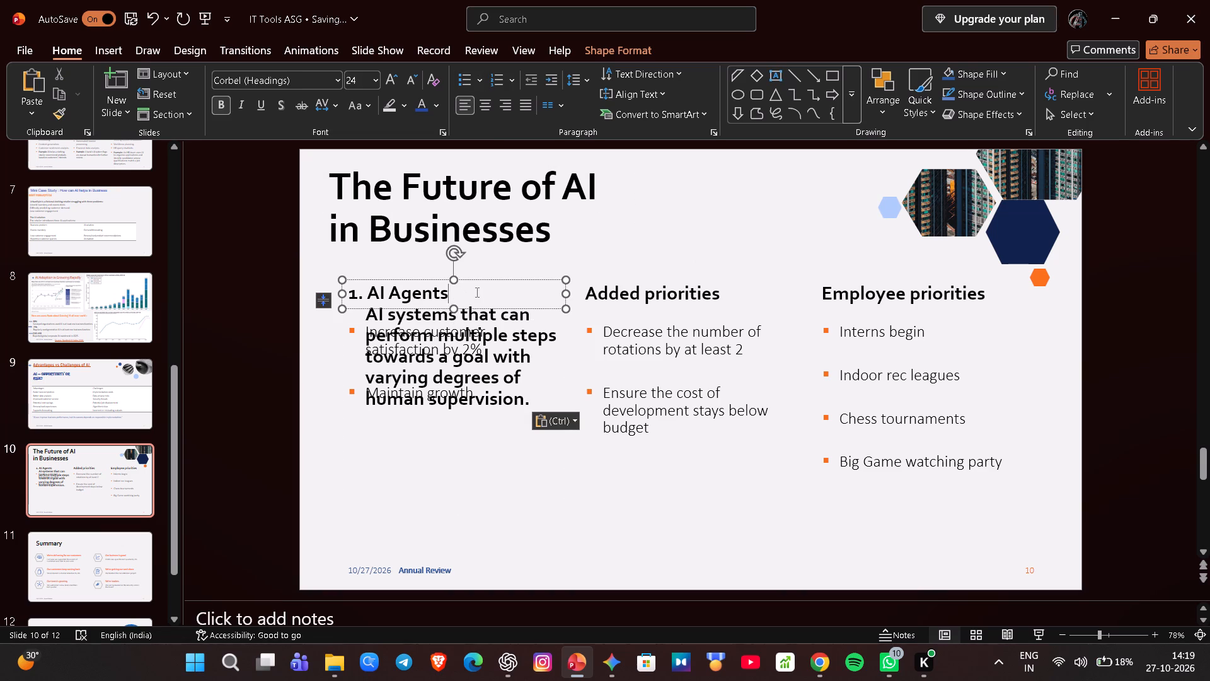
drag(453, 308, 450, 400)
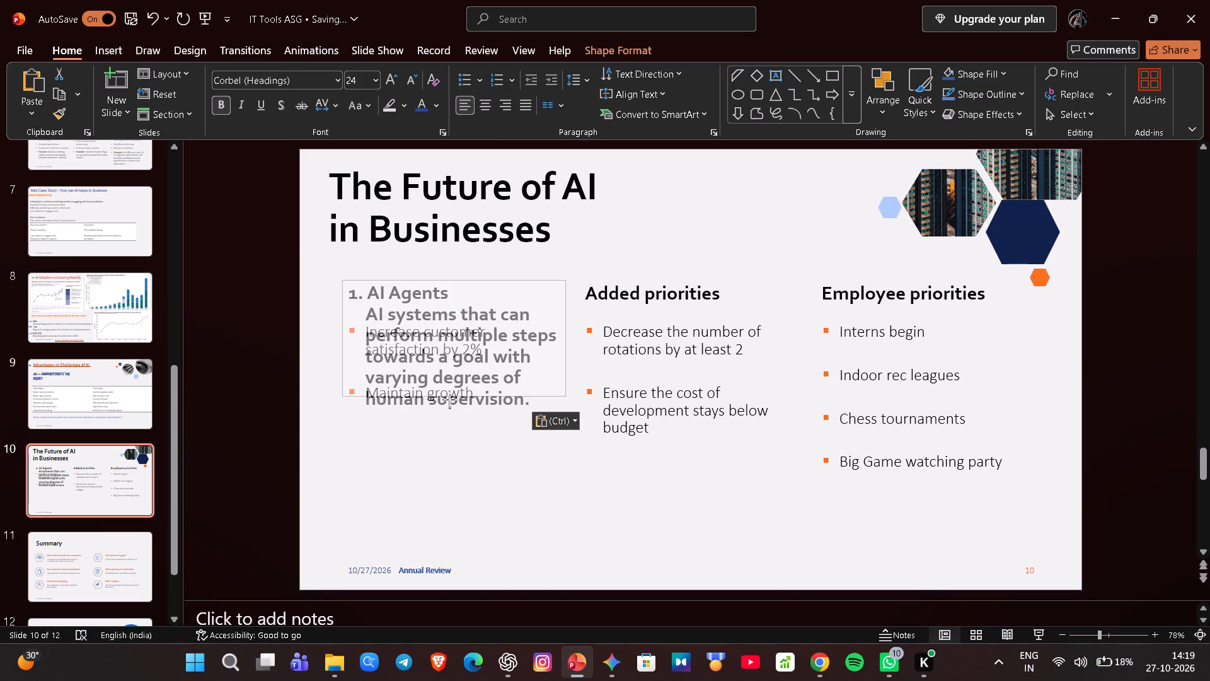
drag(450, 400, 454, 418)
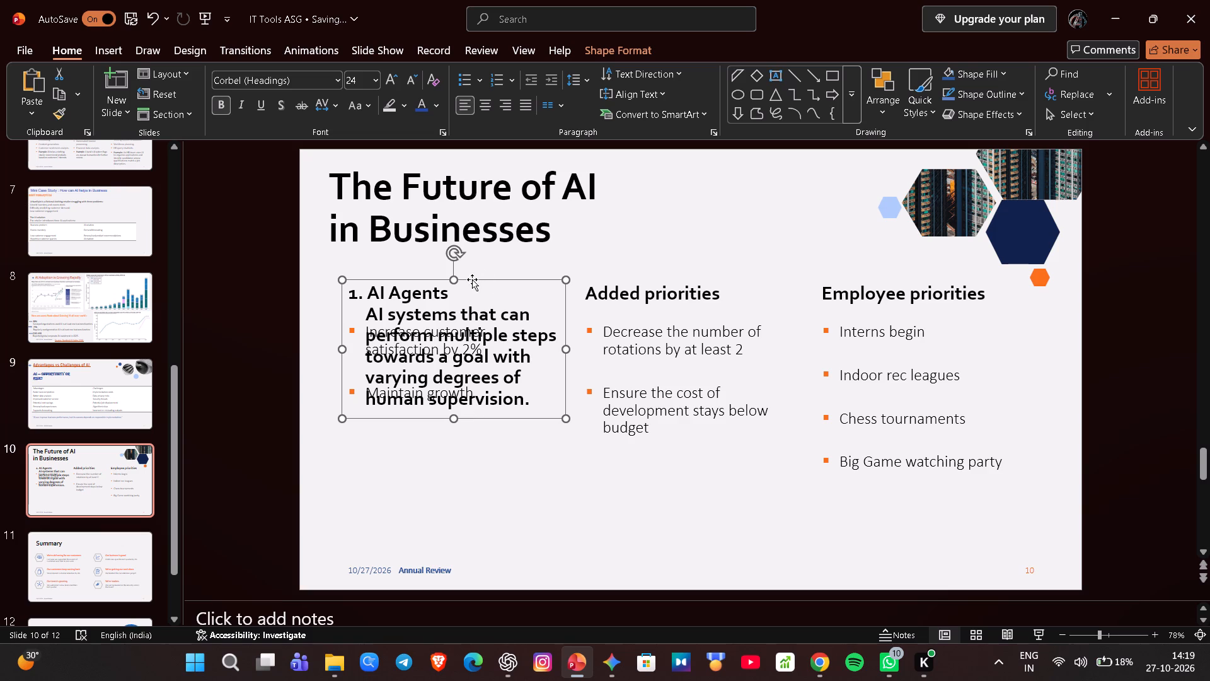
drag(472, 278, 575, 209)
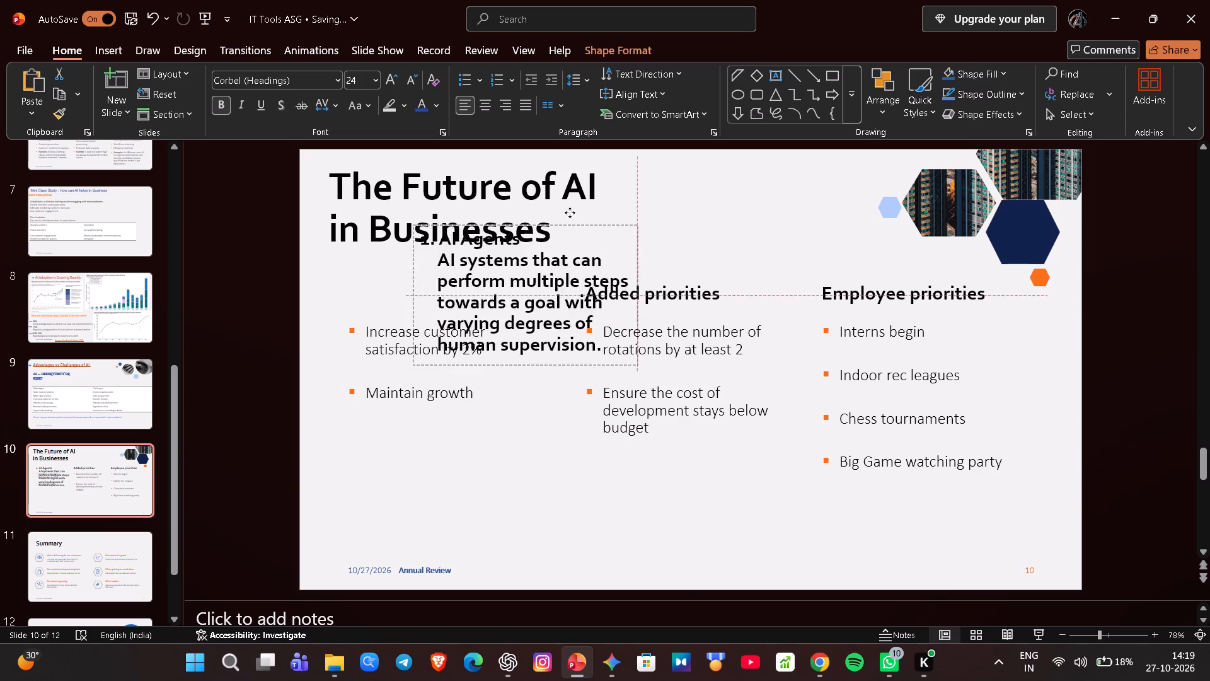
drag(575, 209, 746, 151)
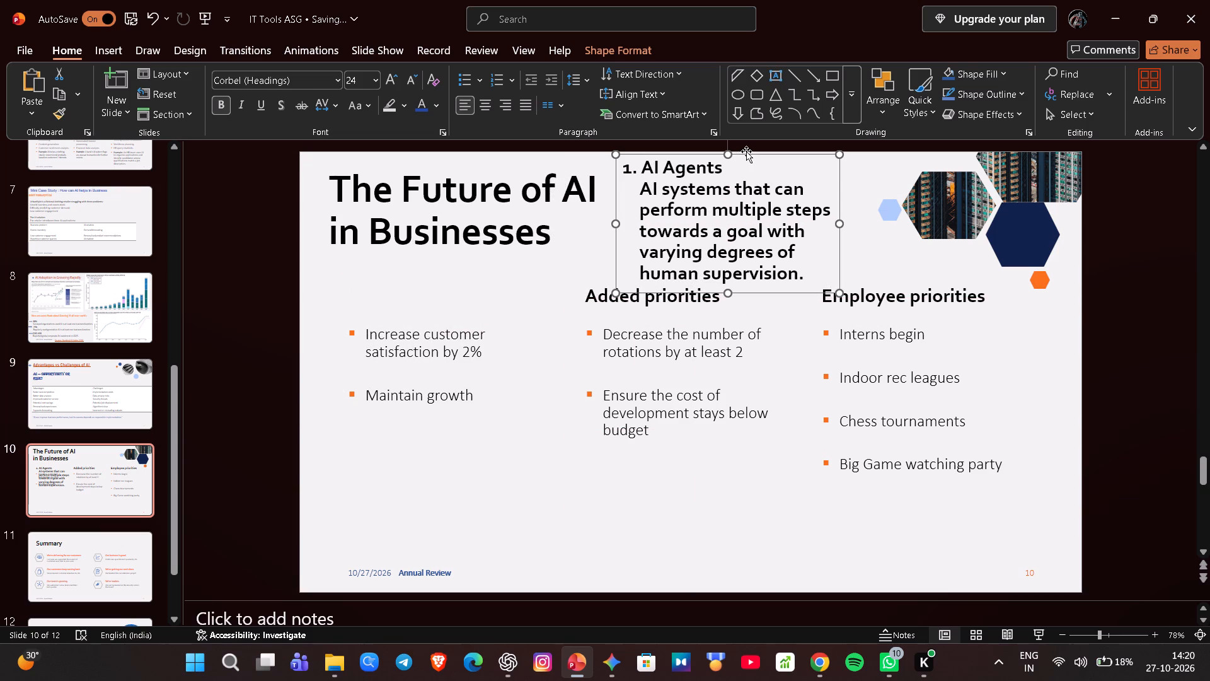
Cut the first column's bullet text ("Increase customer satisfaction by 2%", "Maintain growth") and remove its emptied placeholder from slide 10.
click(475, 394)
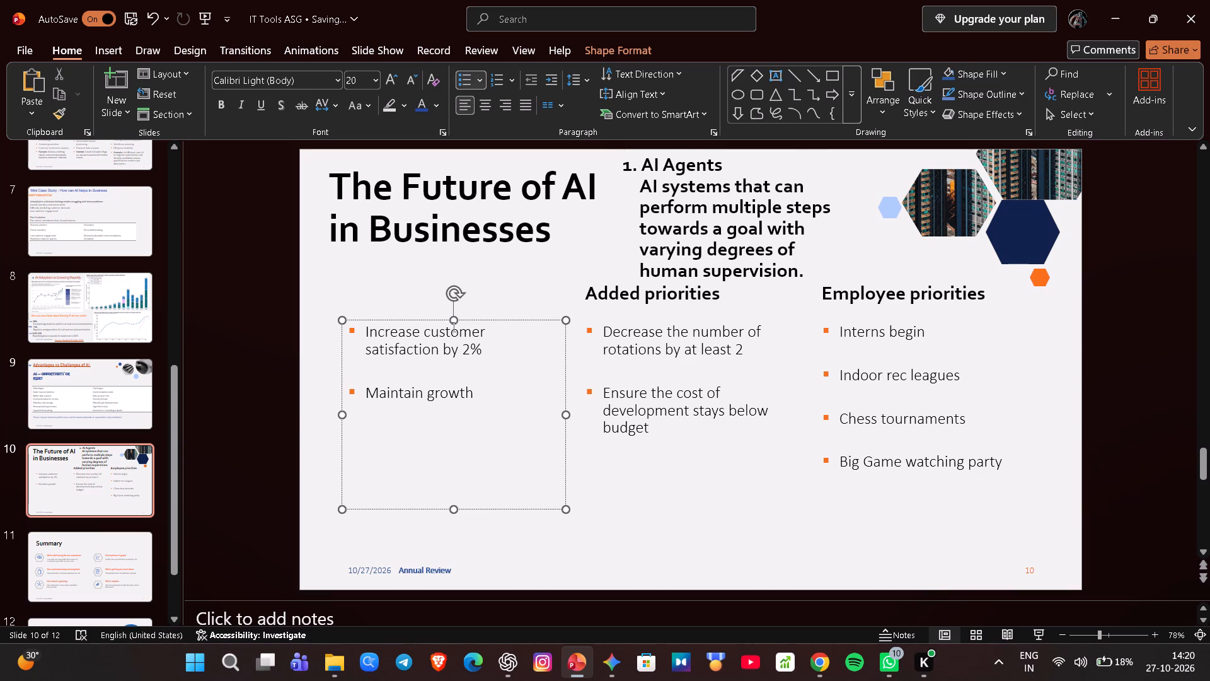
right_click(431, 319)
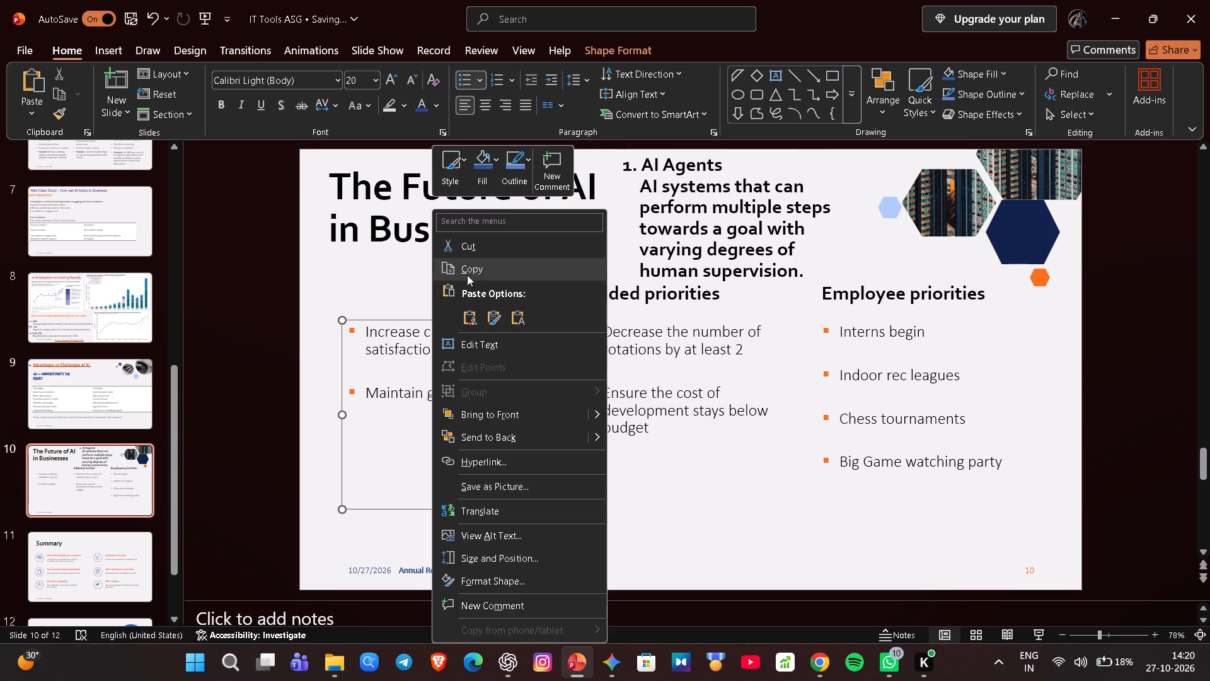
click(474, 253)
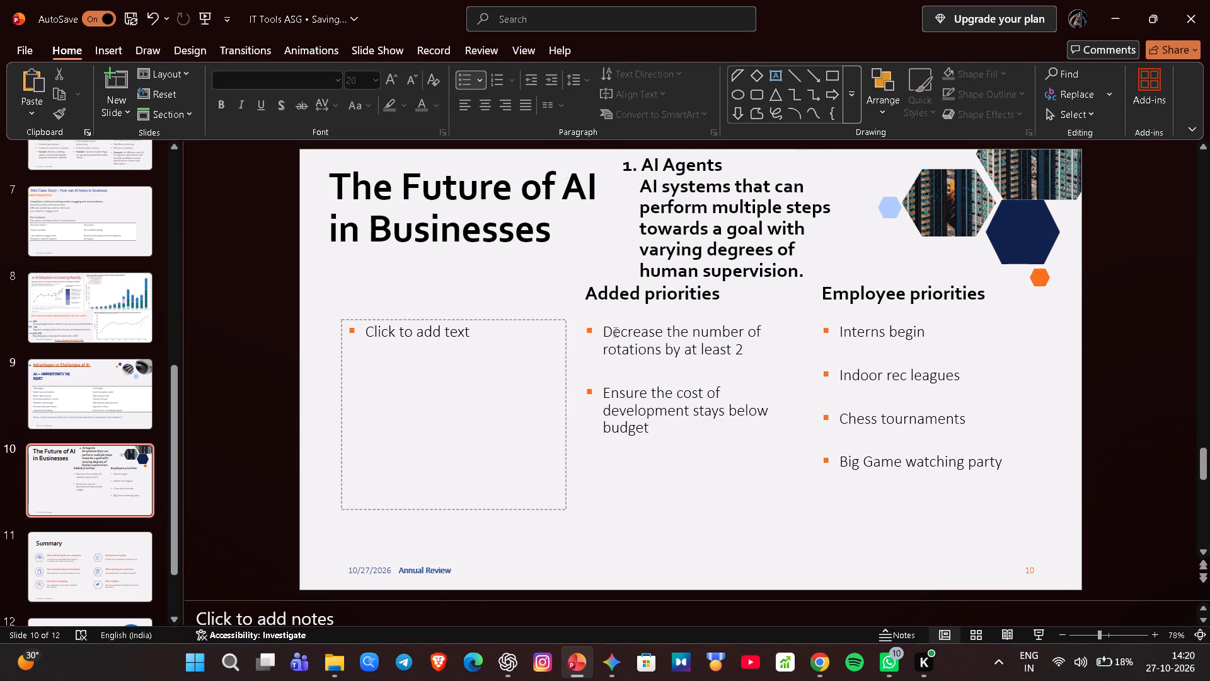
right_click(450, 321)
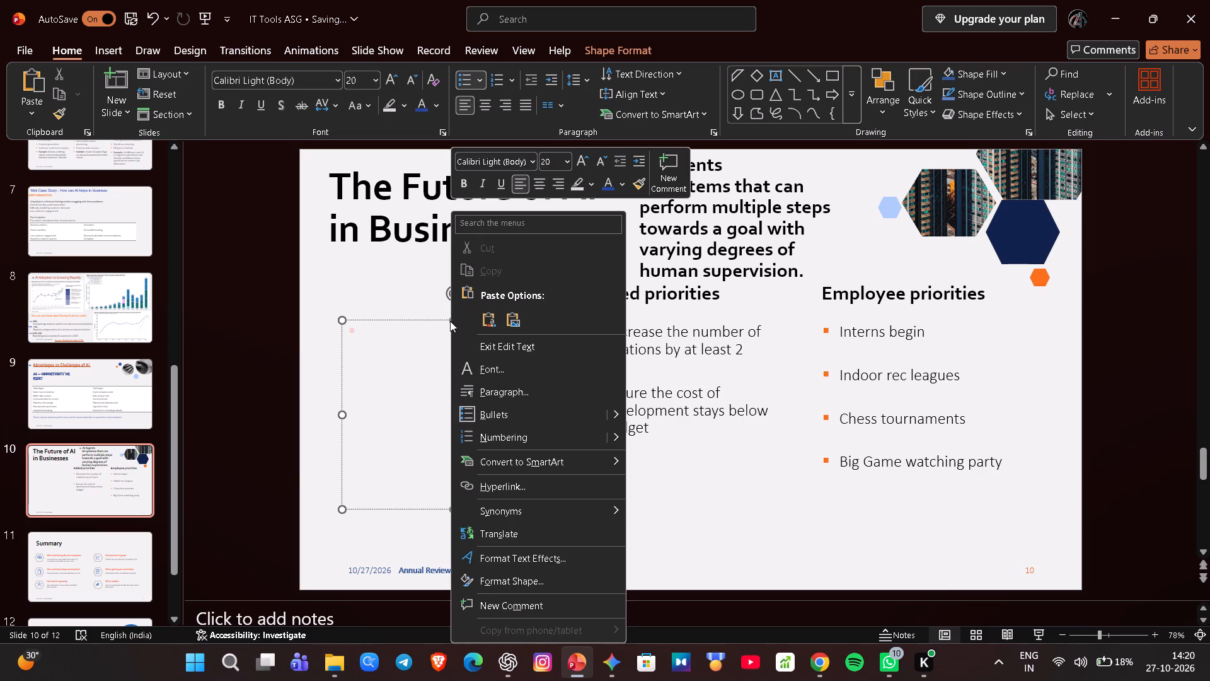
right_click(374, 314)
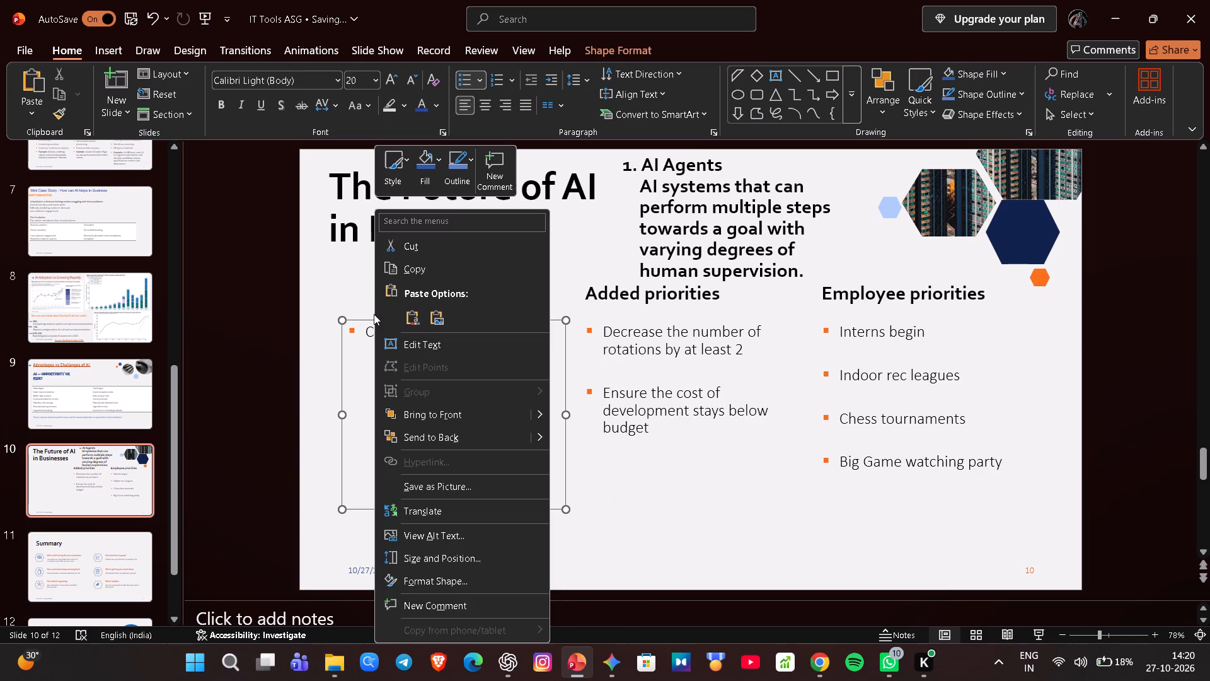
click(401, 247)
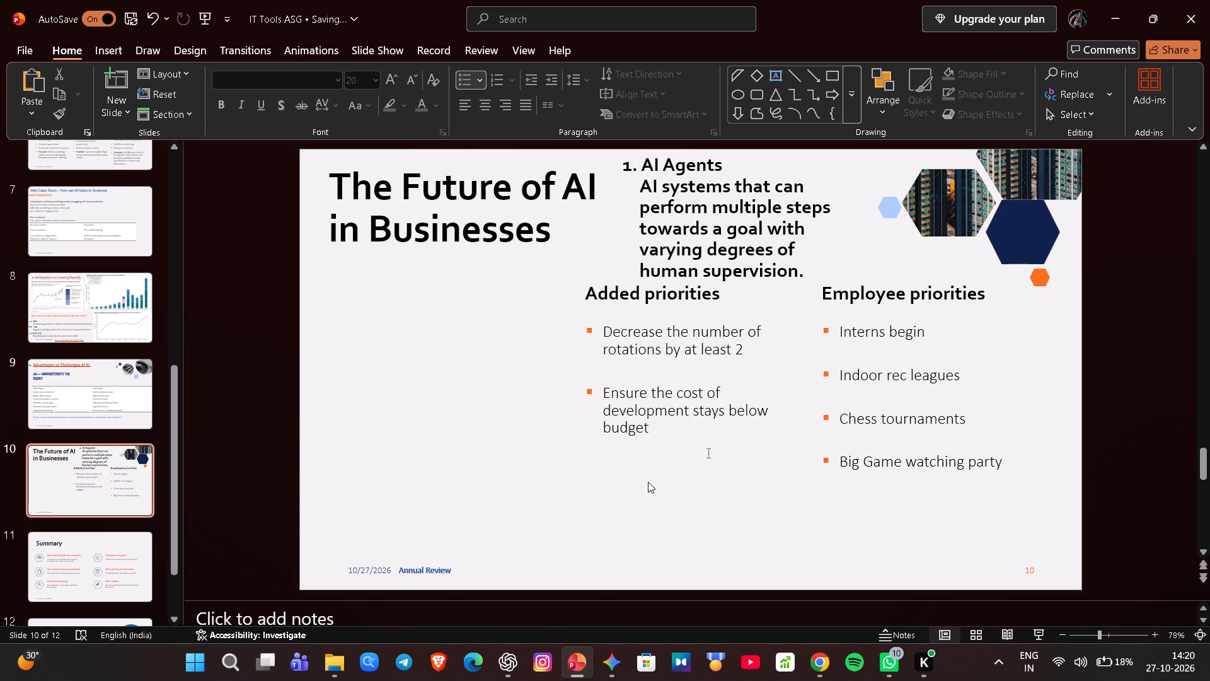
Cut the bullet text under "Added priorities" and remove its emptied placeholder as well.
click(656, 429)
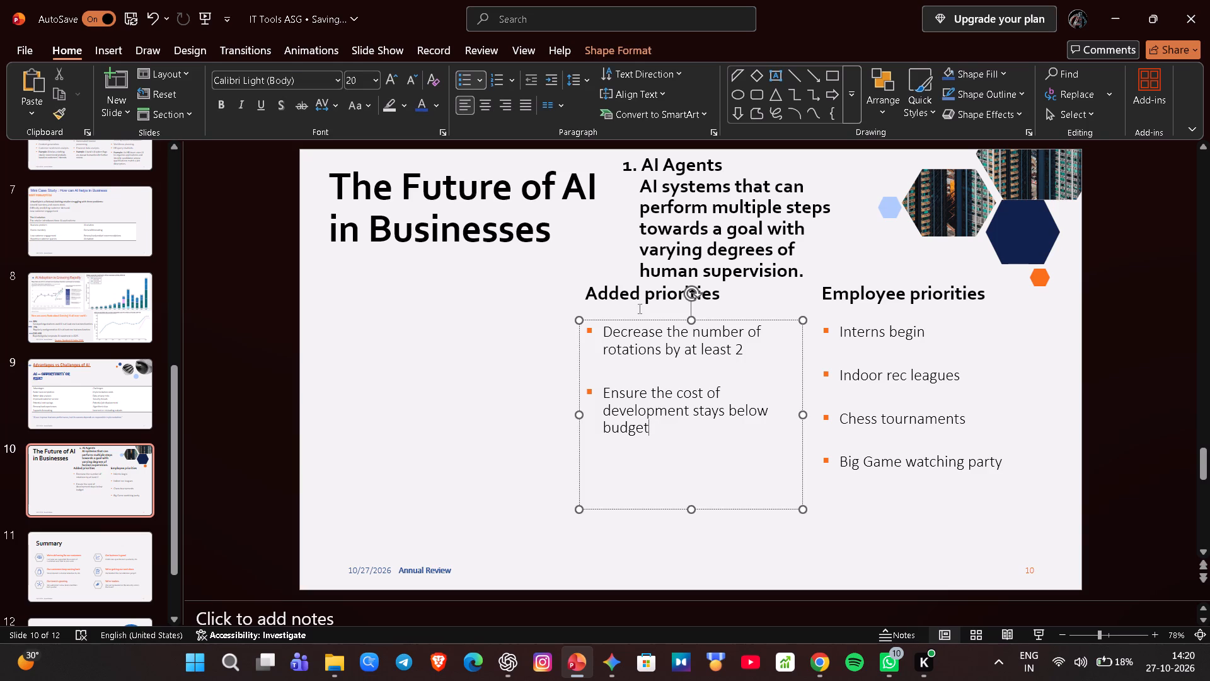
right_click(679, 318)
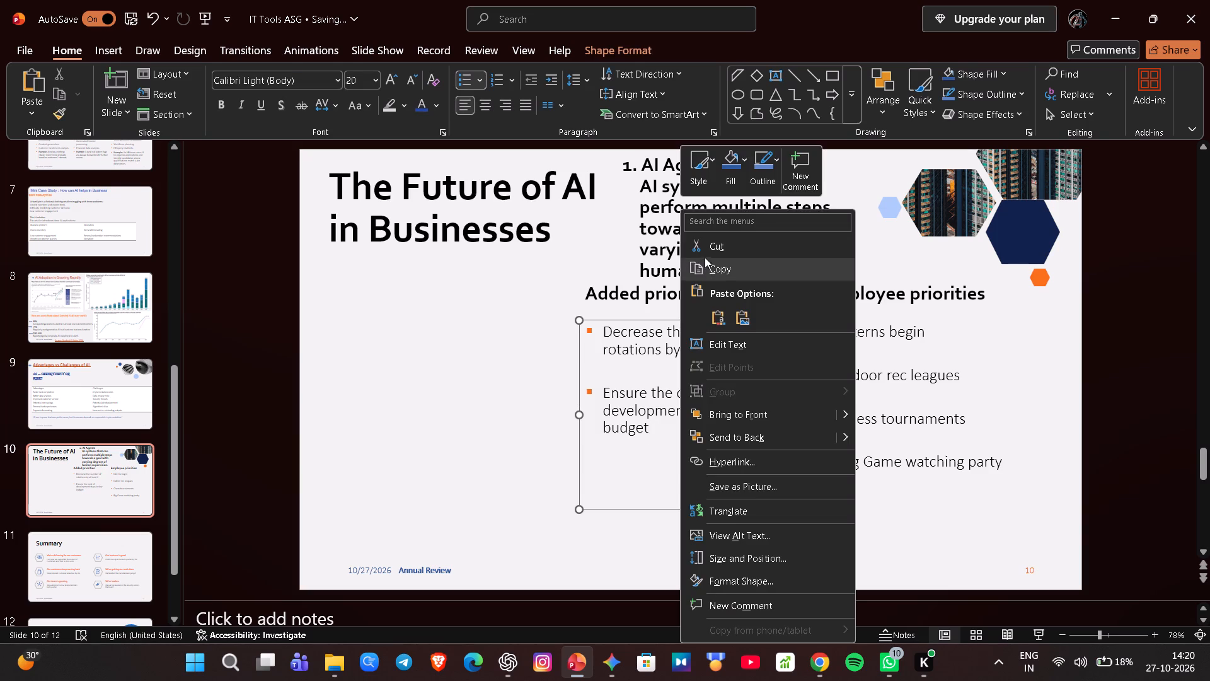
click(705, 255)
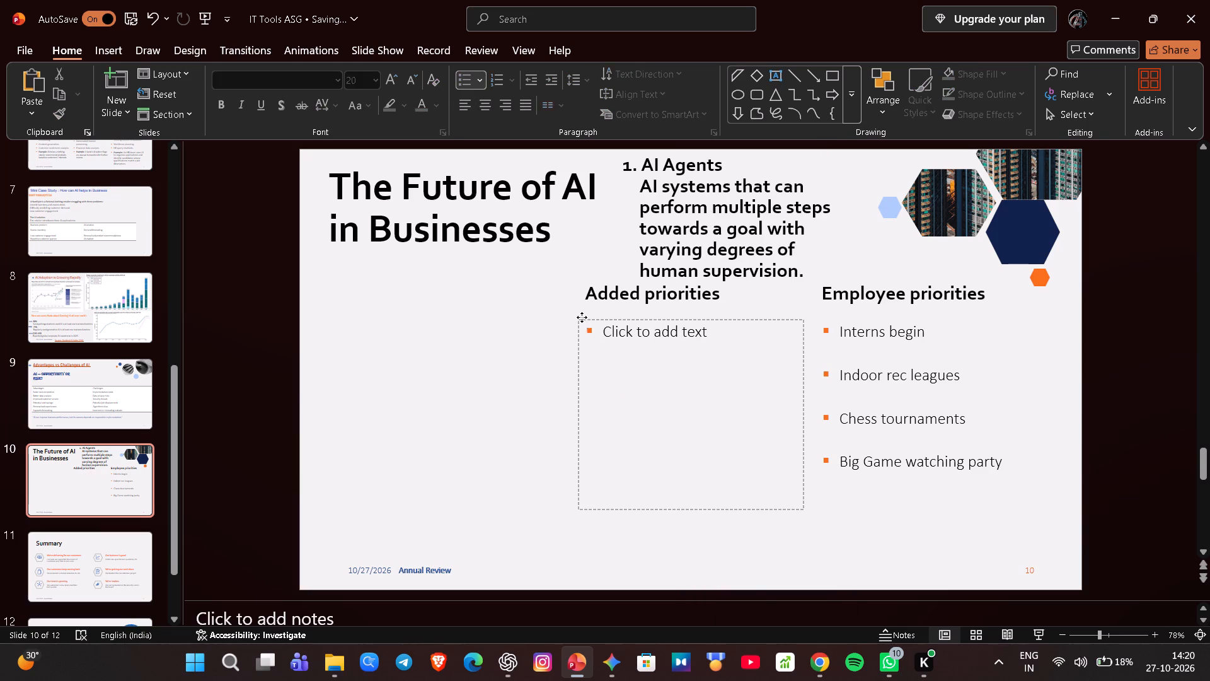
right_click(582, 317)
click(623, 239)
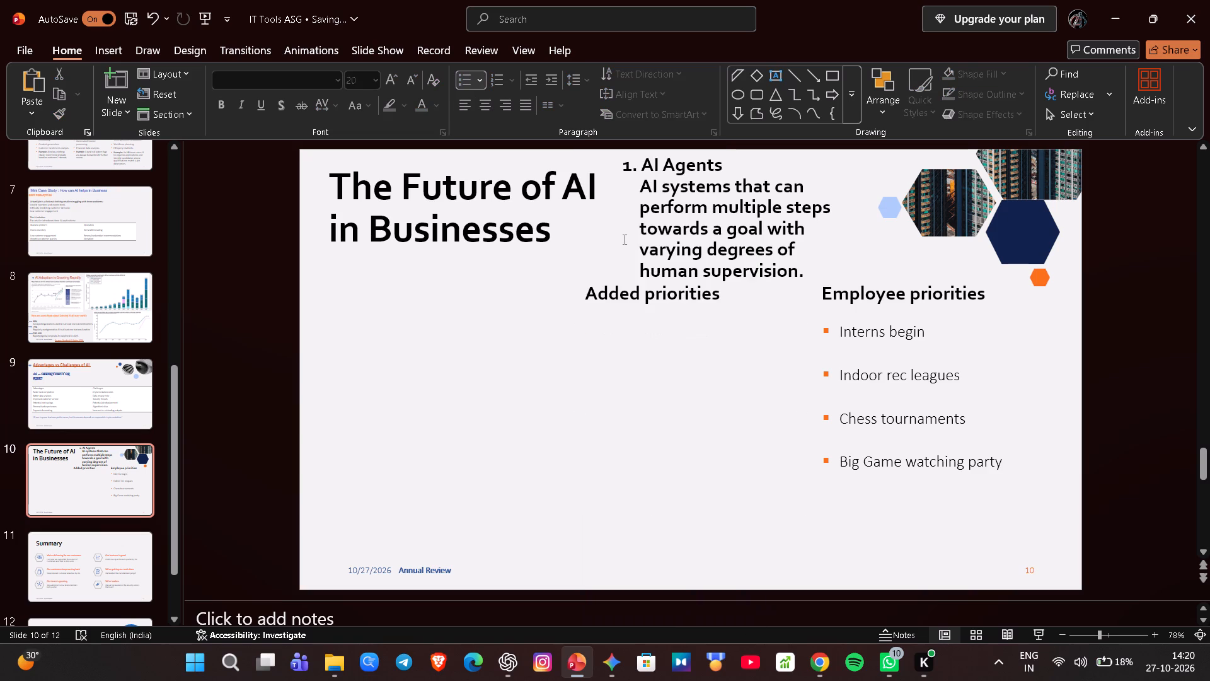
click(719, 323)
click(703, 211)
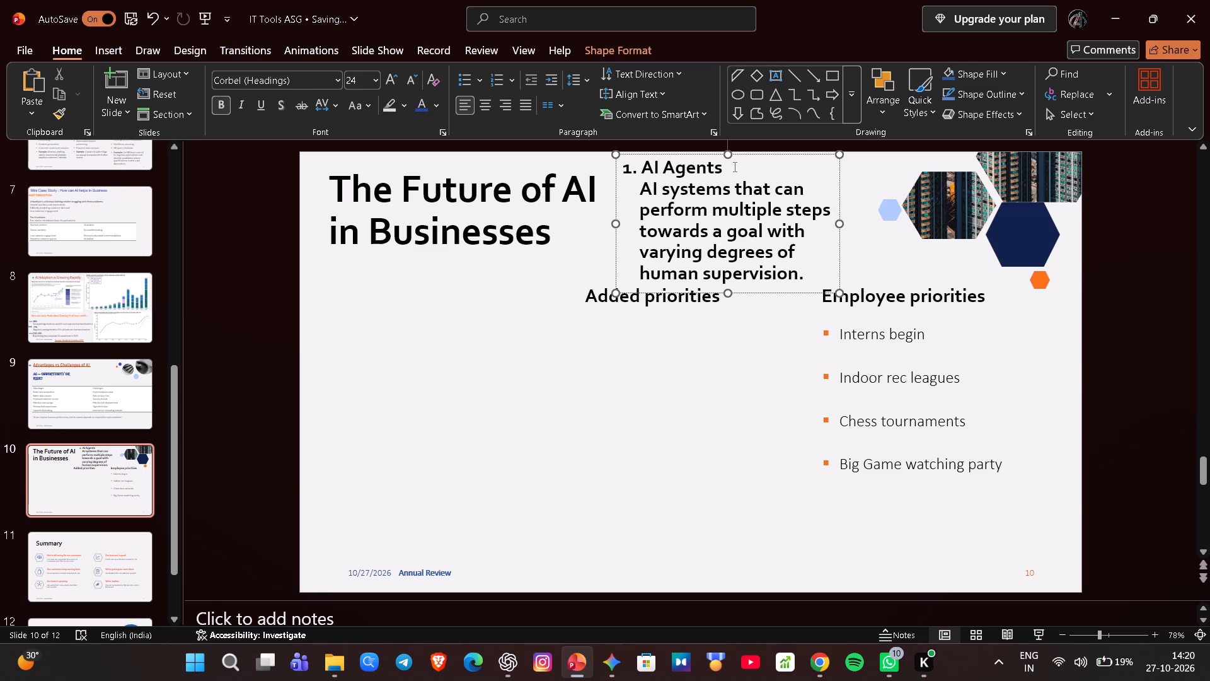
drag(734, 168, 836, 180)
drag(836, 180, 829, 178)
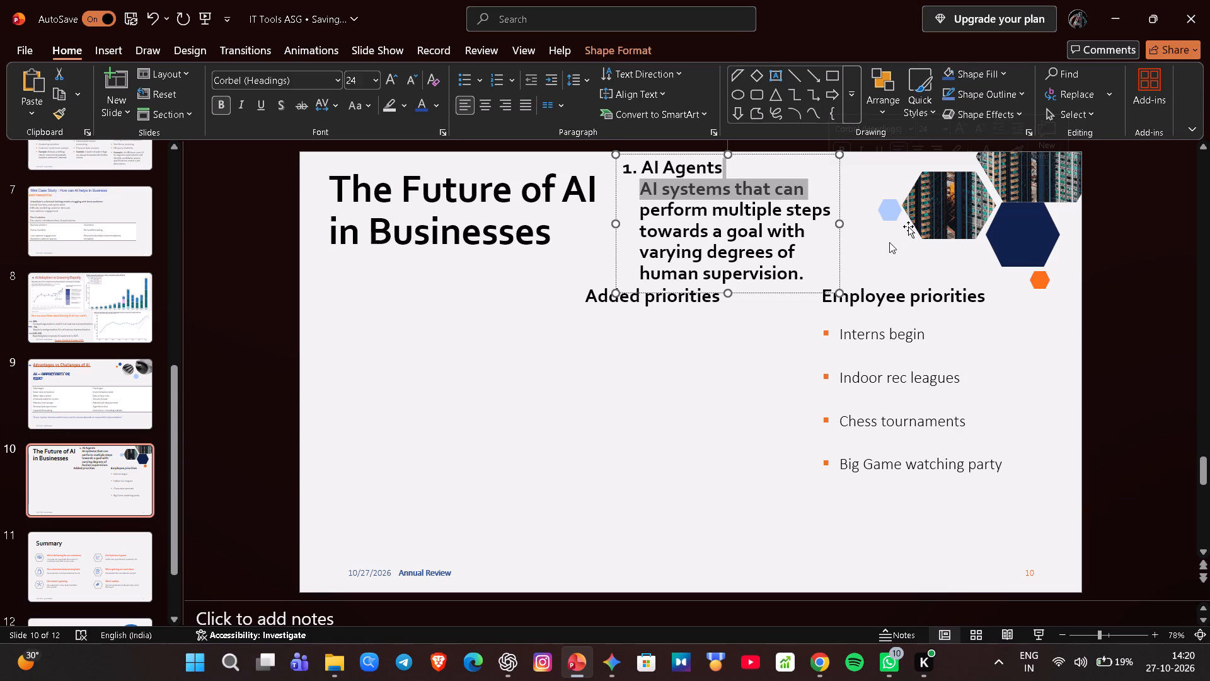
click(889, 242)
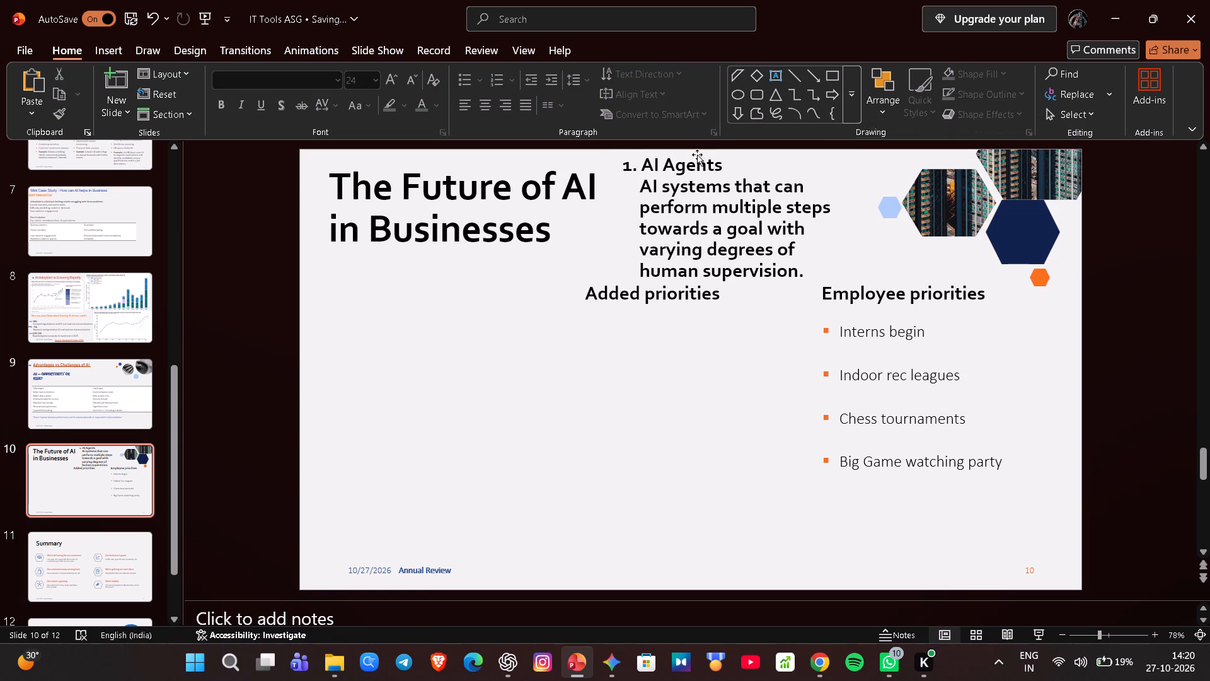
Move the "1. AI Agents" text box below the slide title into the first column, level with the "Added priorities" heading.
click(660, 188)
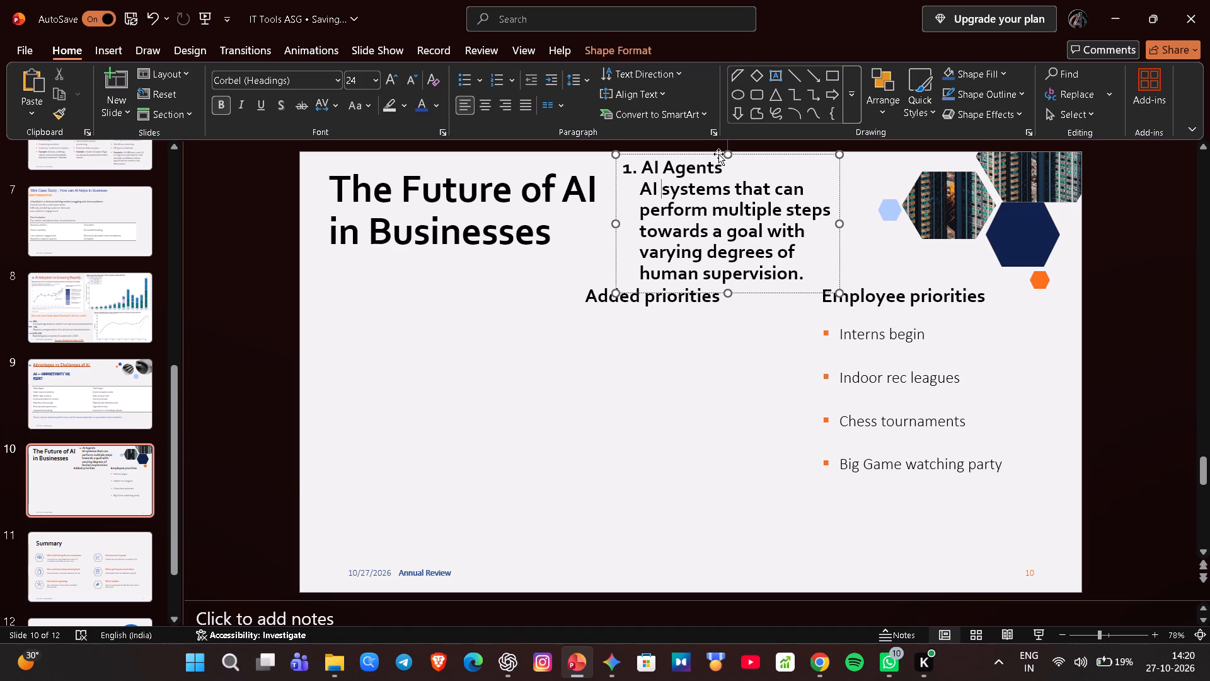
drag(718, 154, 461, 264)
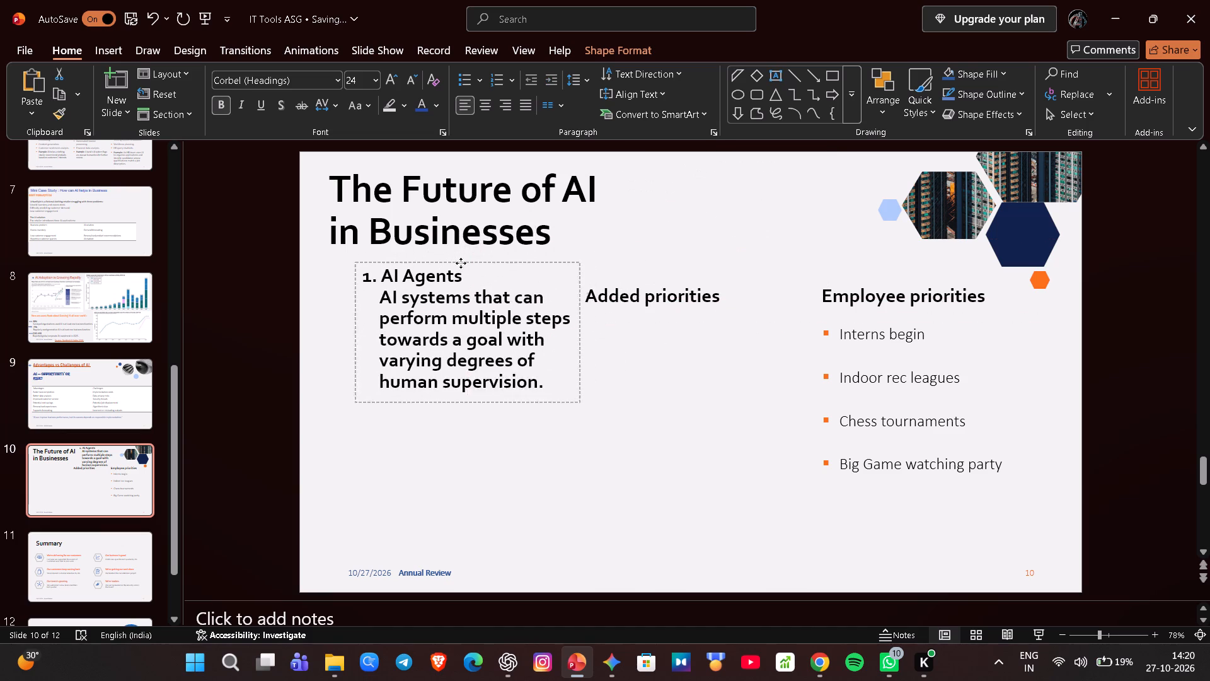
drag(461, 264, 422, 288)
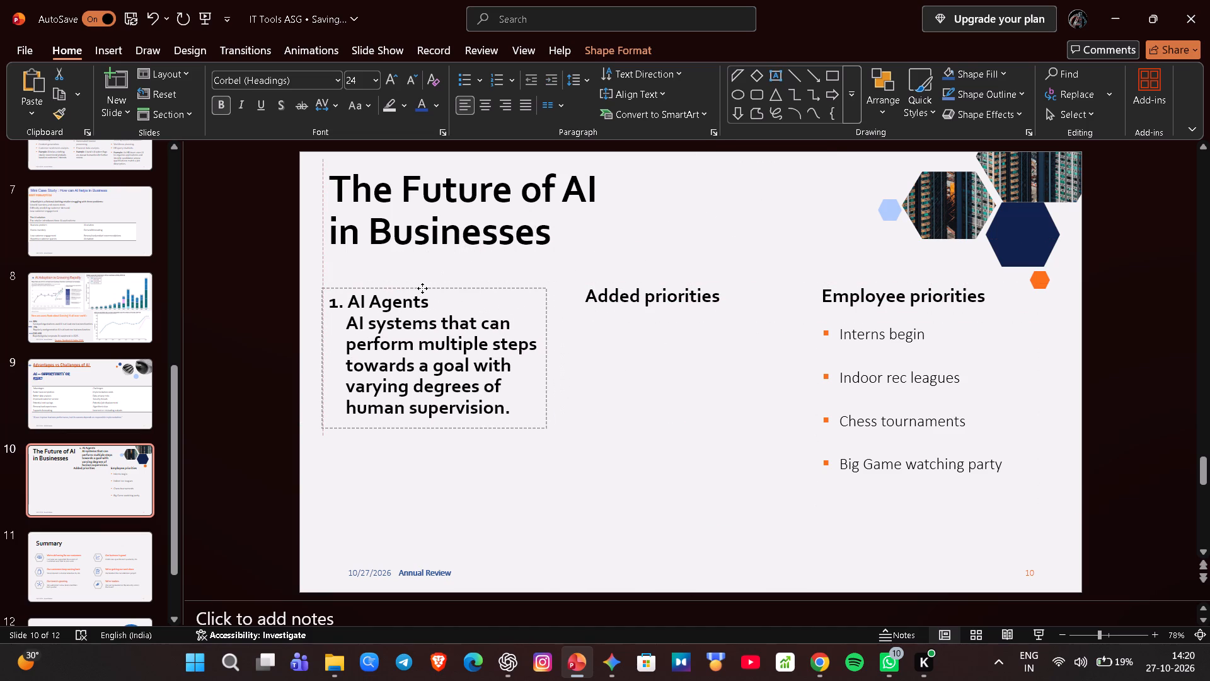
drag(422, 288, 417, 285)
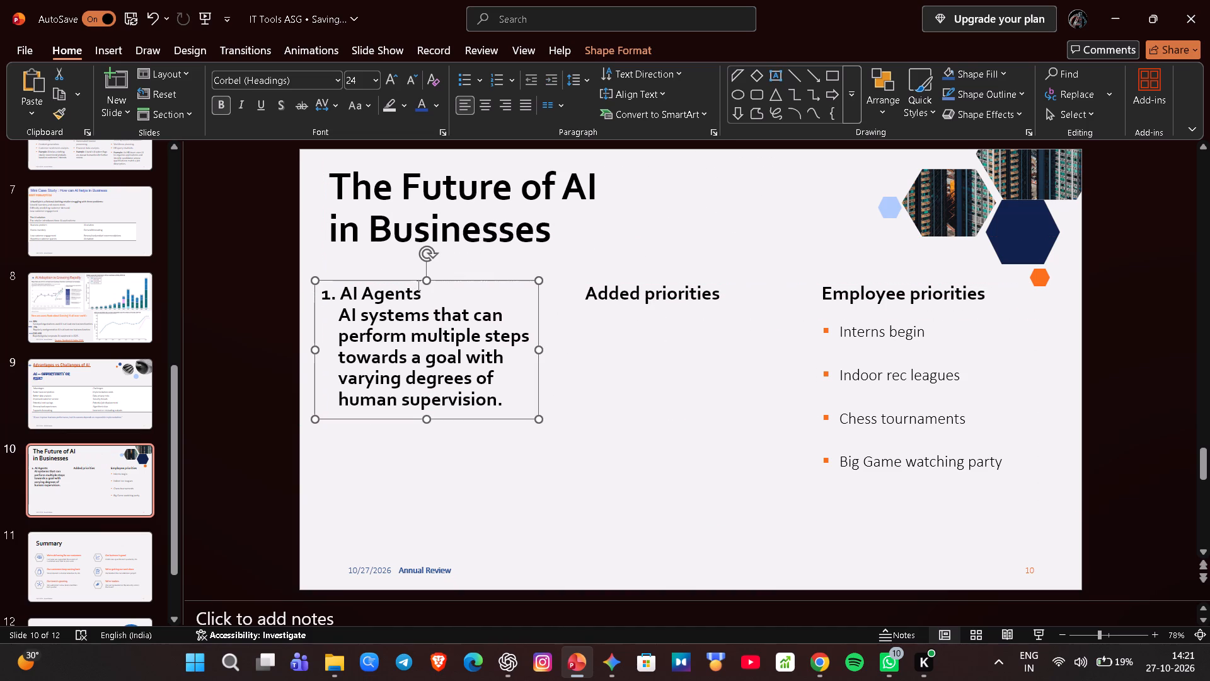
click(539, 354)
click(719, 295)
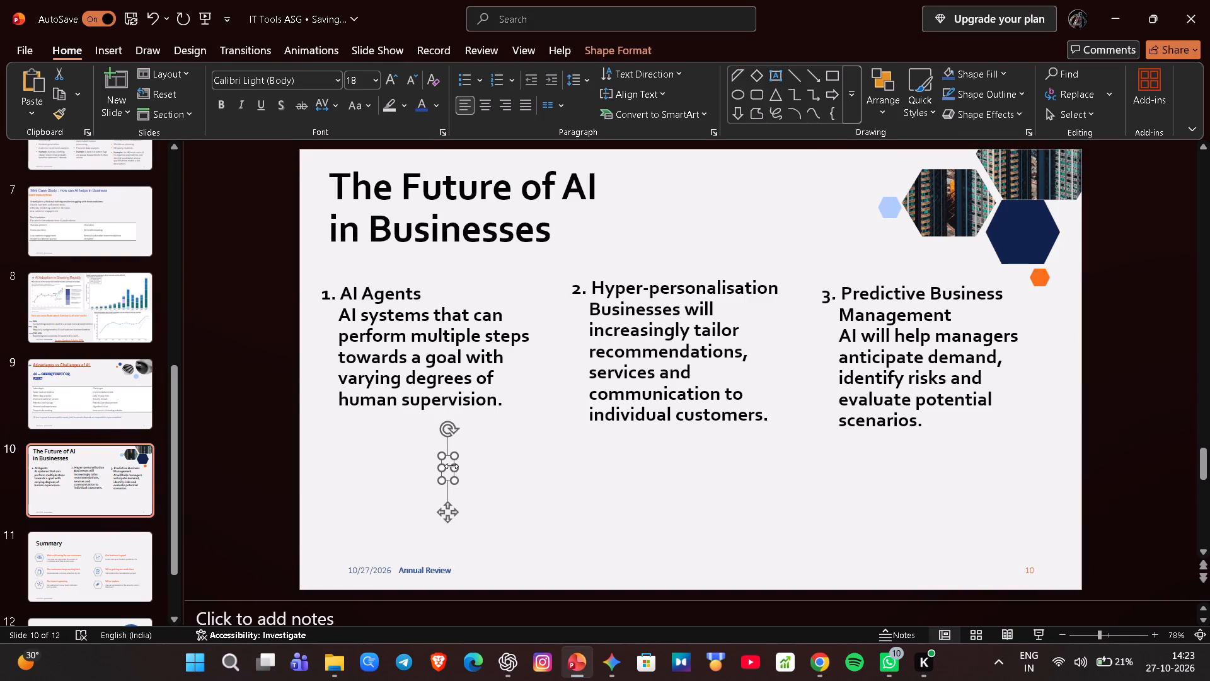
drag(456, 479, 631, 576)
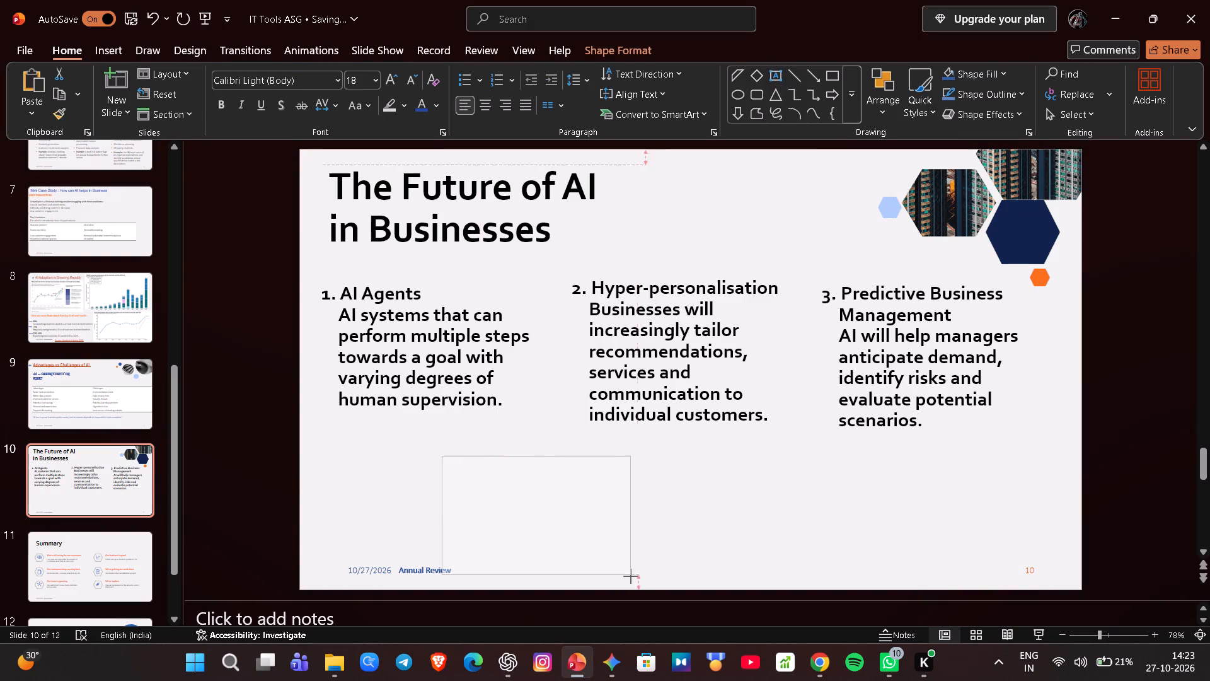
drag(631, 576, 660, 580)
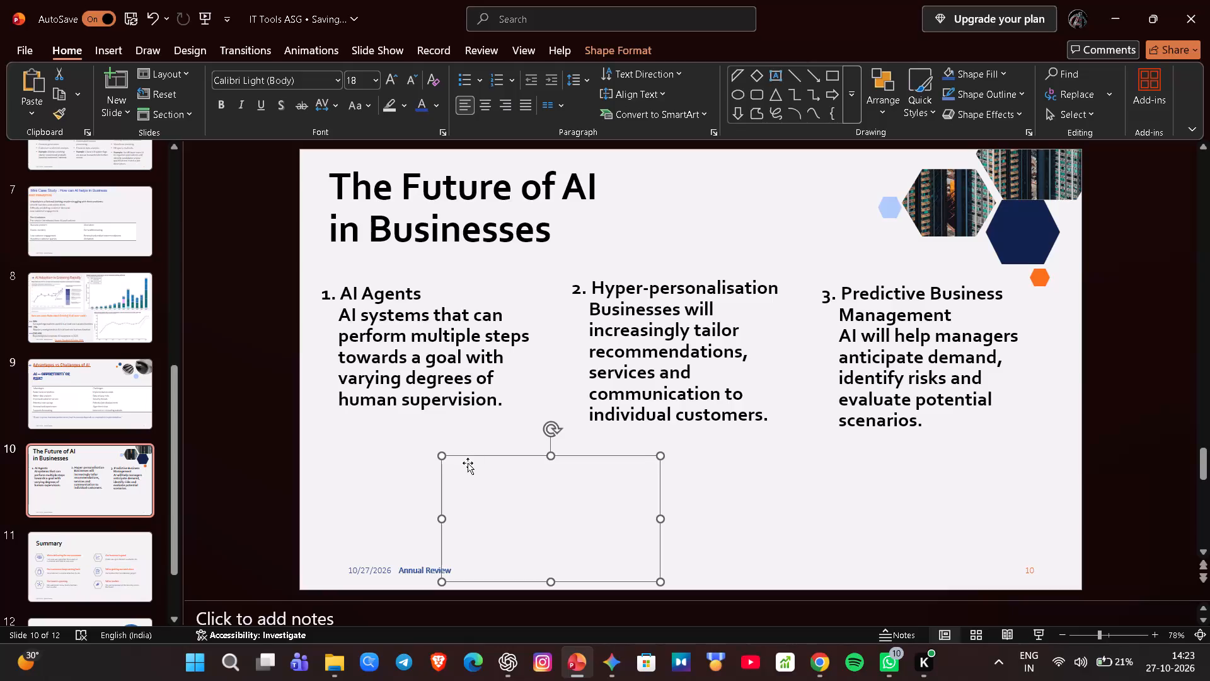
Paste the copied "4. Human–AI Collaboration" text into the new text box.
right_click(453, 467)
click(453, 467)
right_click(452, 470)
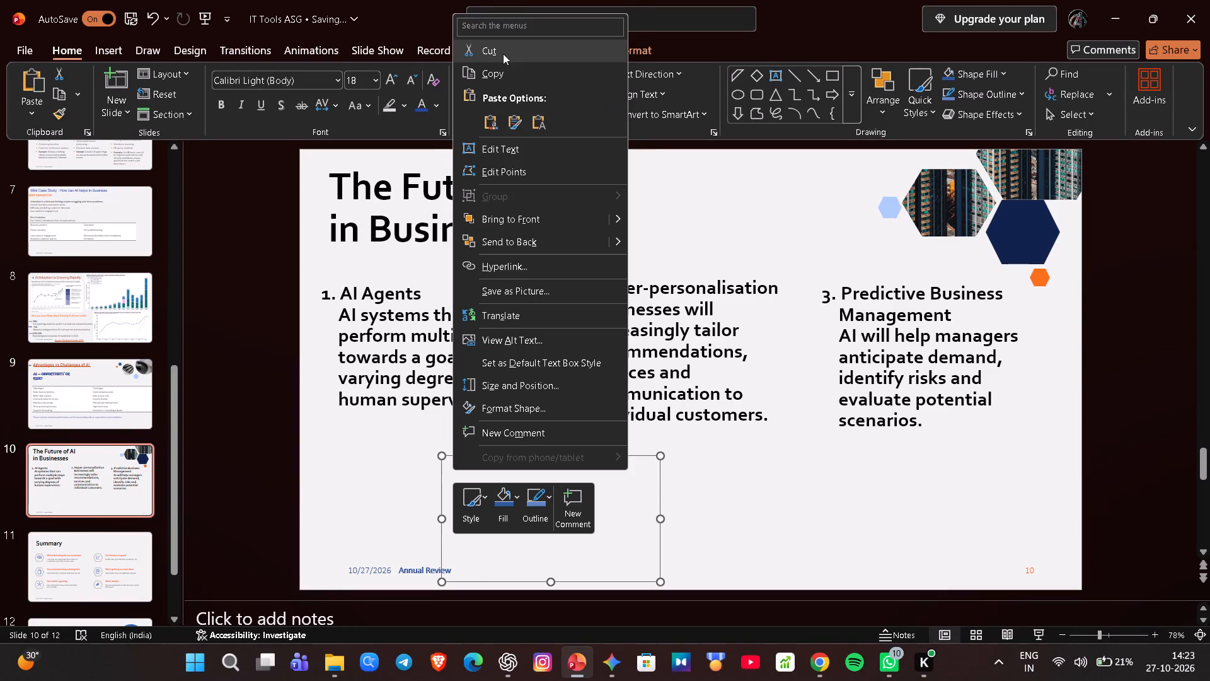
click(489, 115)
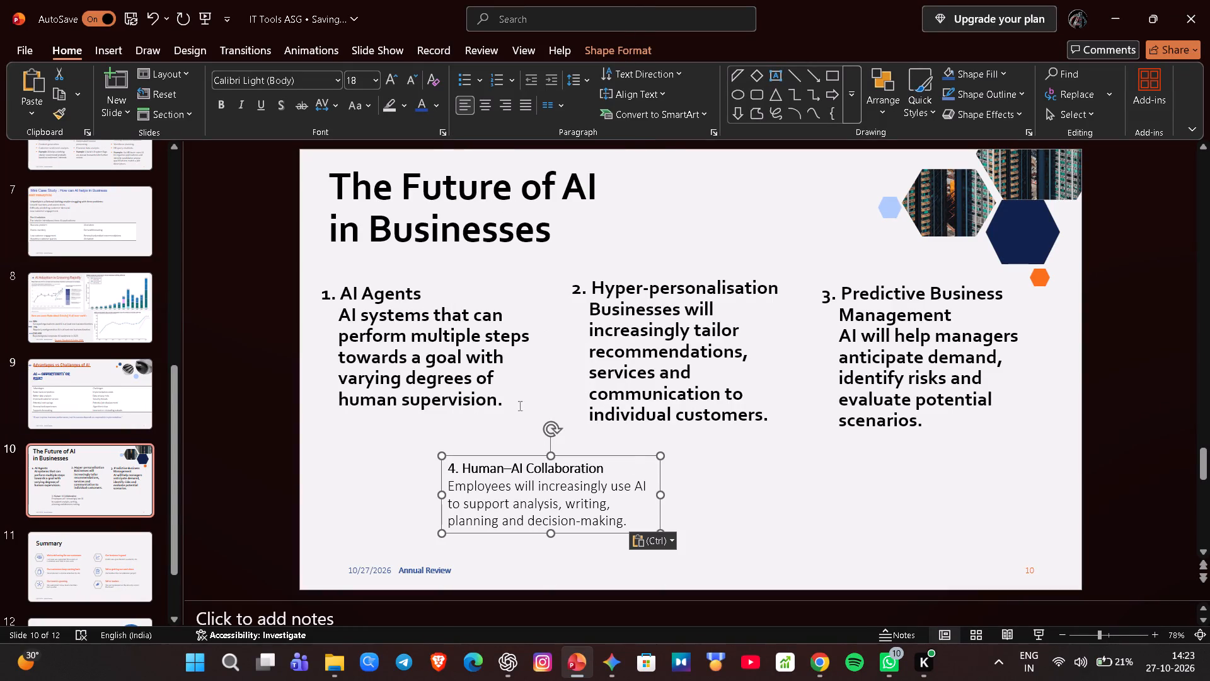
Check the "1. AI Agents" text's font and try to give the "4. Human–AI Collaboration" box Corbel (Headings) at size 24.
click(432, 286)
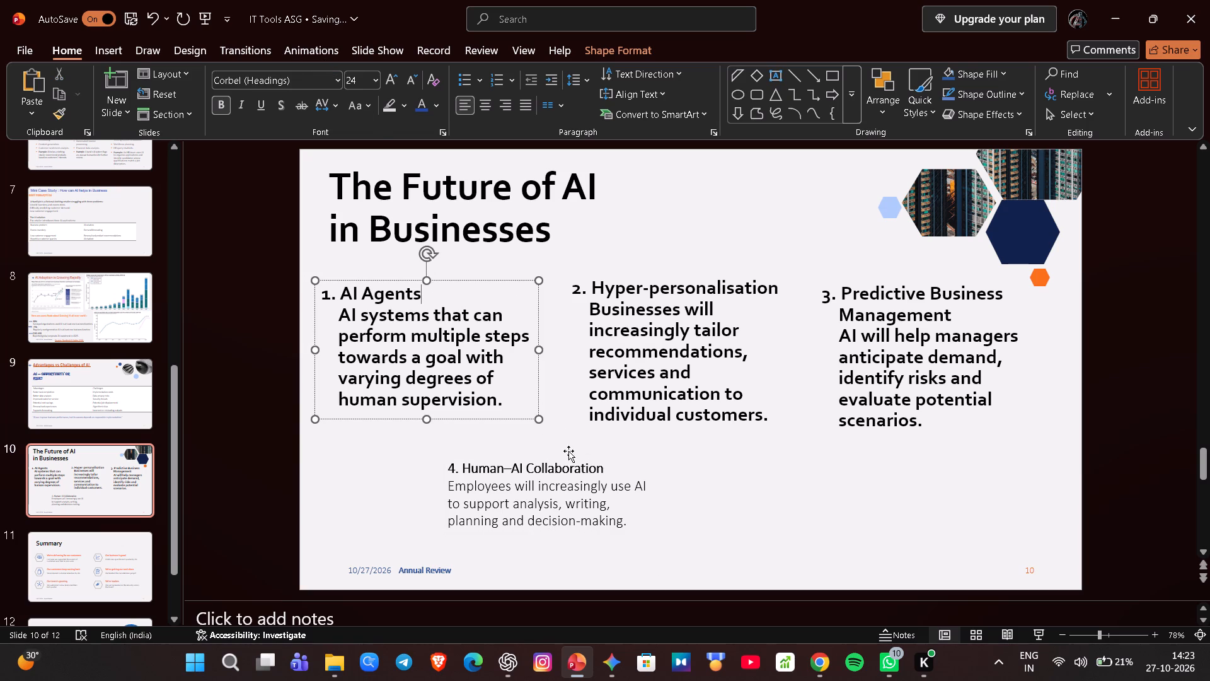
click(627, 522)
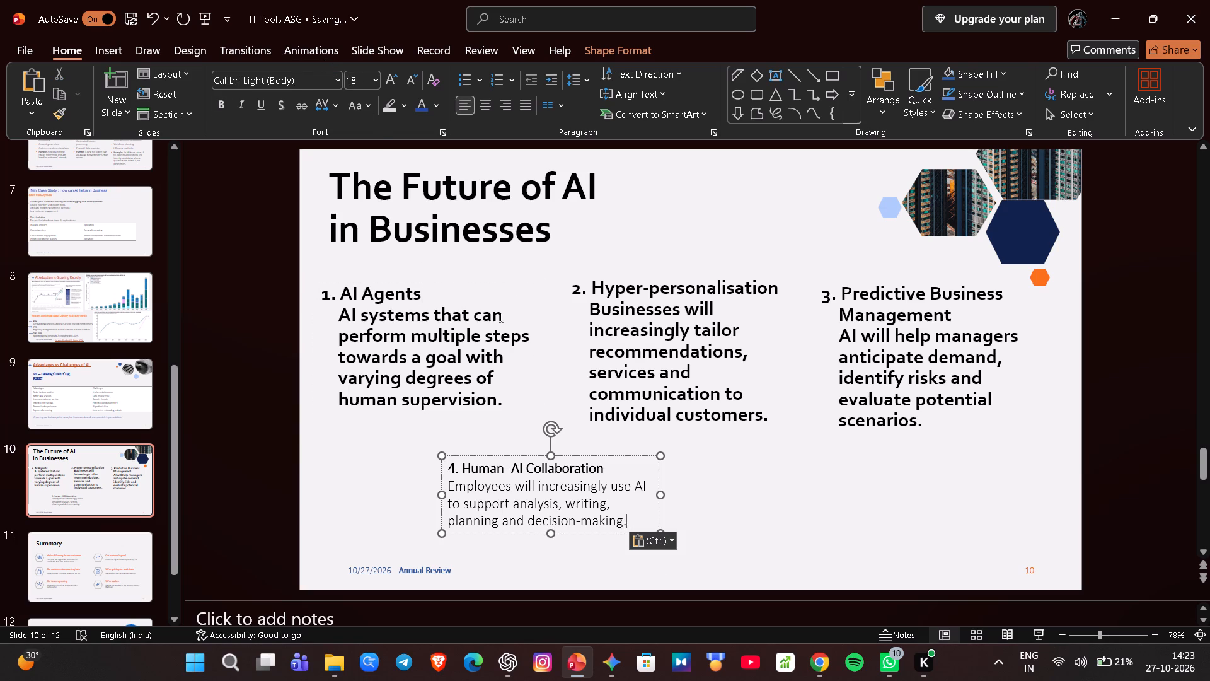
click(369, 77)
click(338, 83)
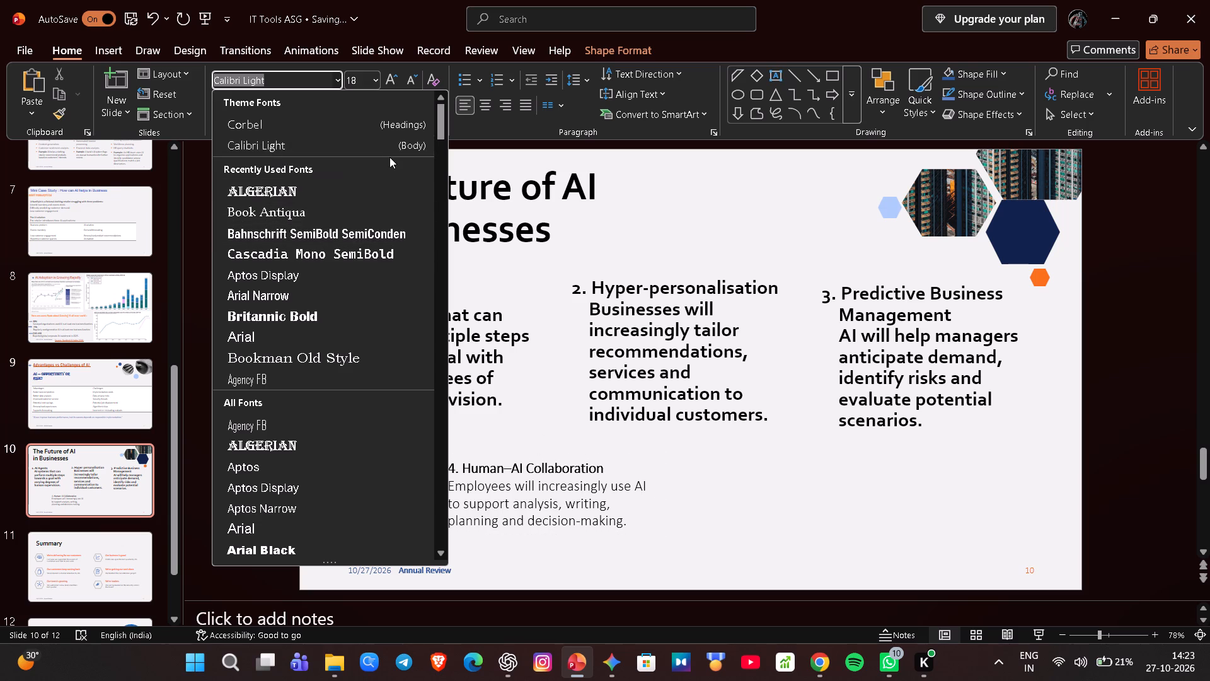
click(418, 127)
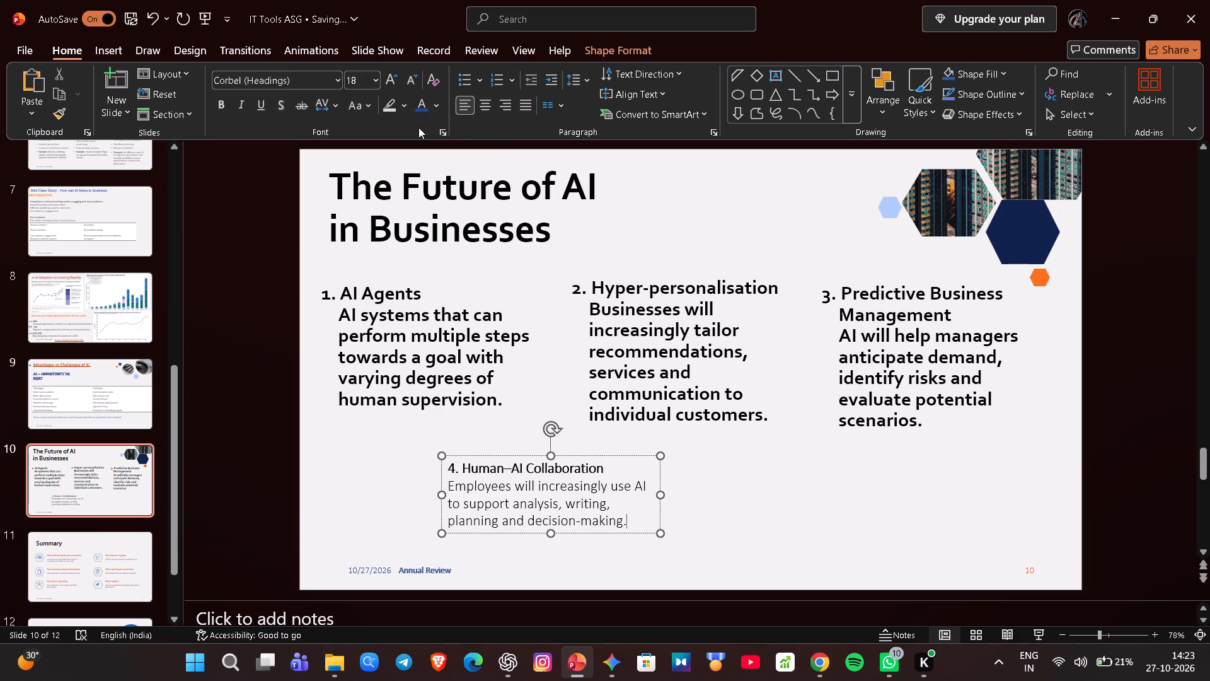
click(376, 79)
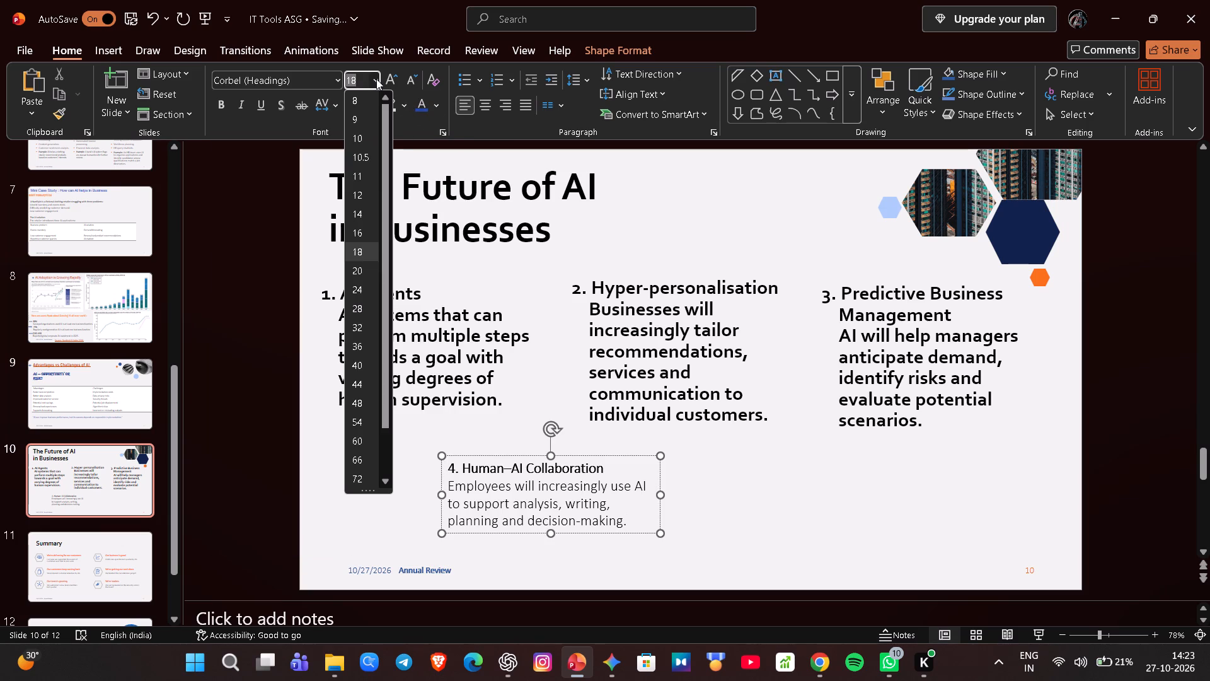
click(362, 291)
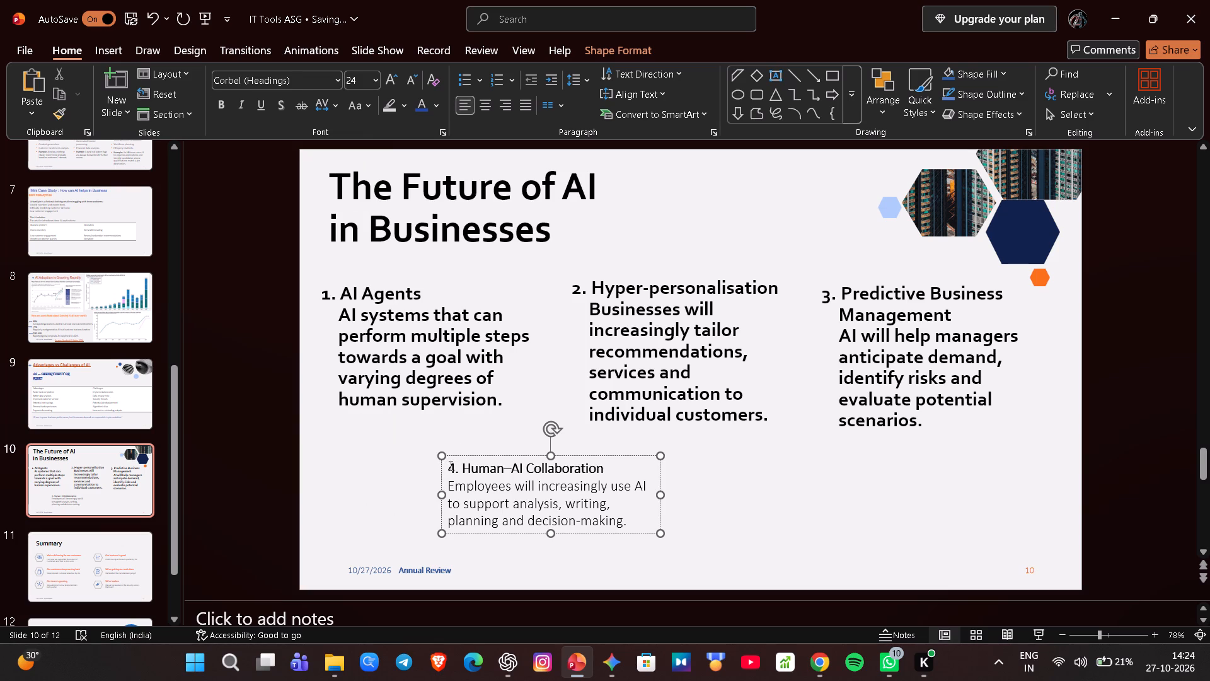
Set the "4. Human–AI Collaboration" heading and description to size 24 in the Corbel (Headings) font.
drag(451, 466, 589, 531)
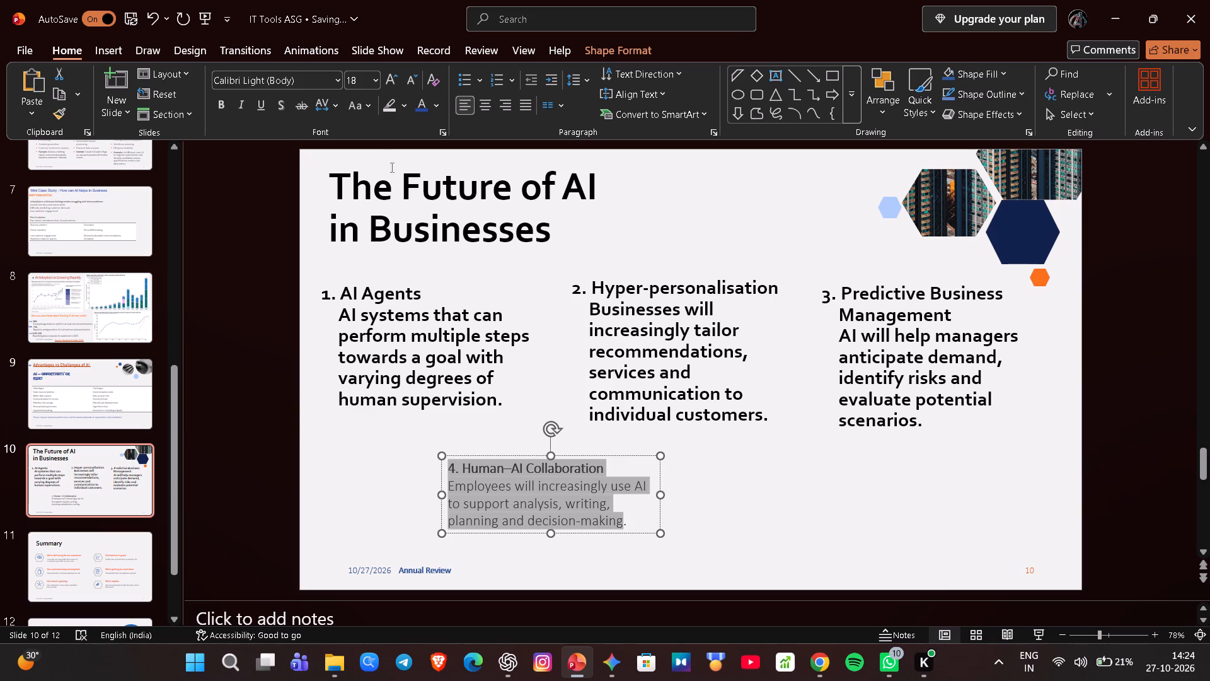
click(374, 76)
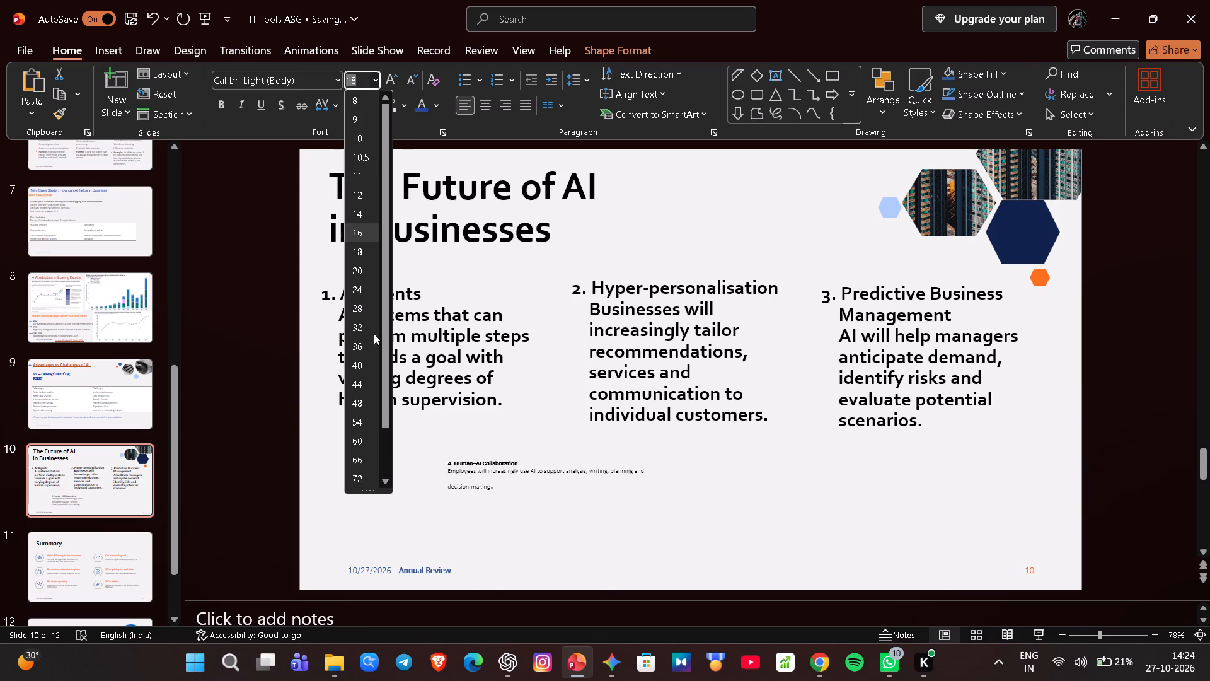
click(355, 286)
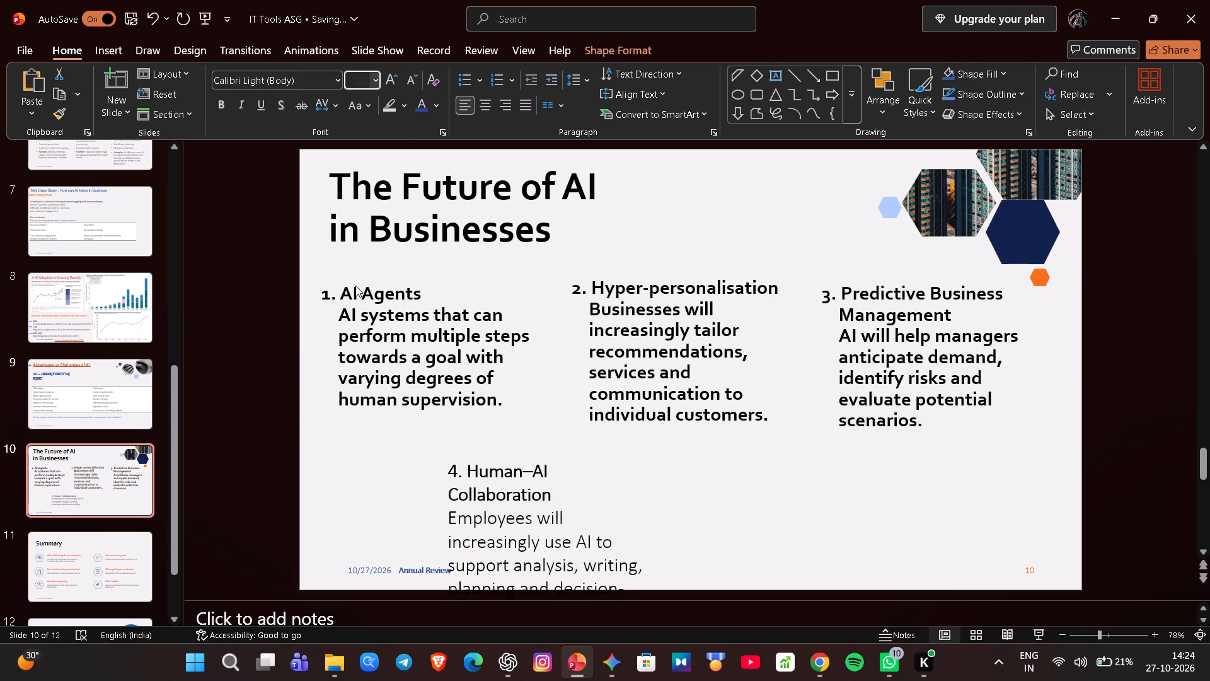
click(338, 78)
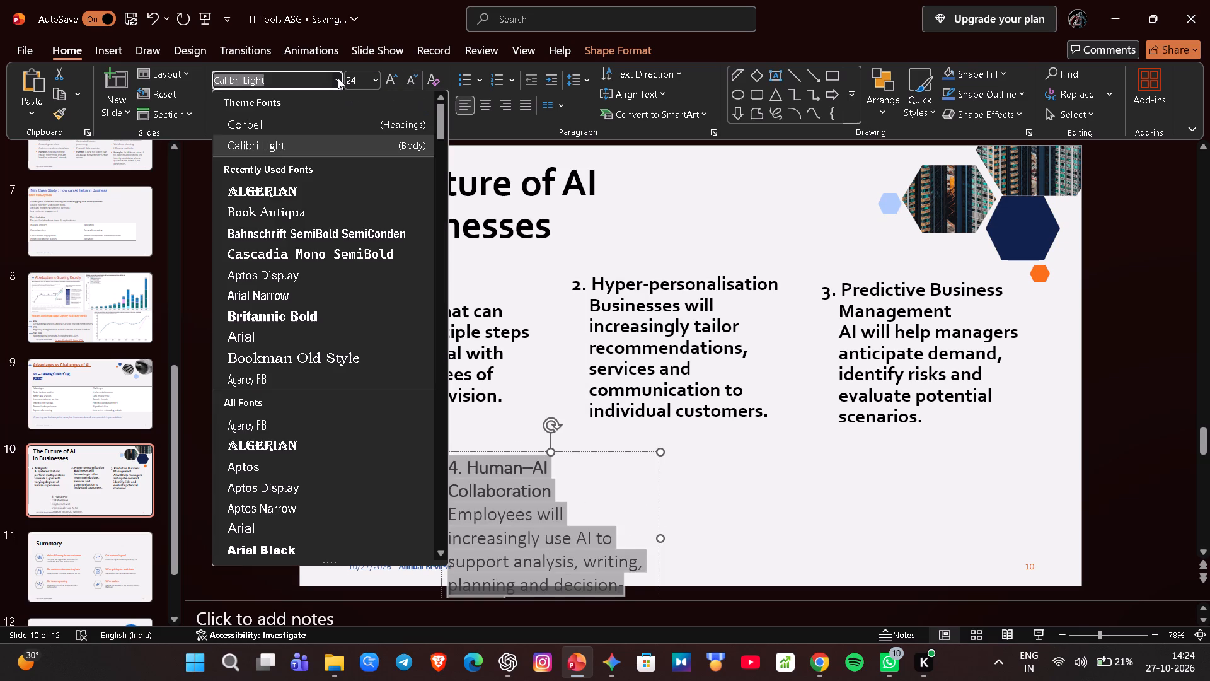
click(323, 125)
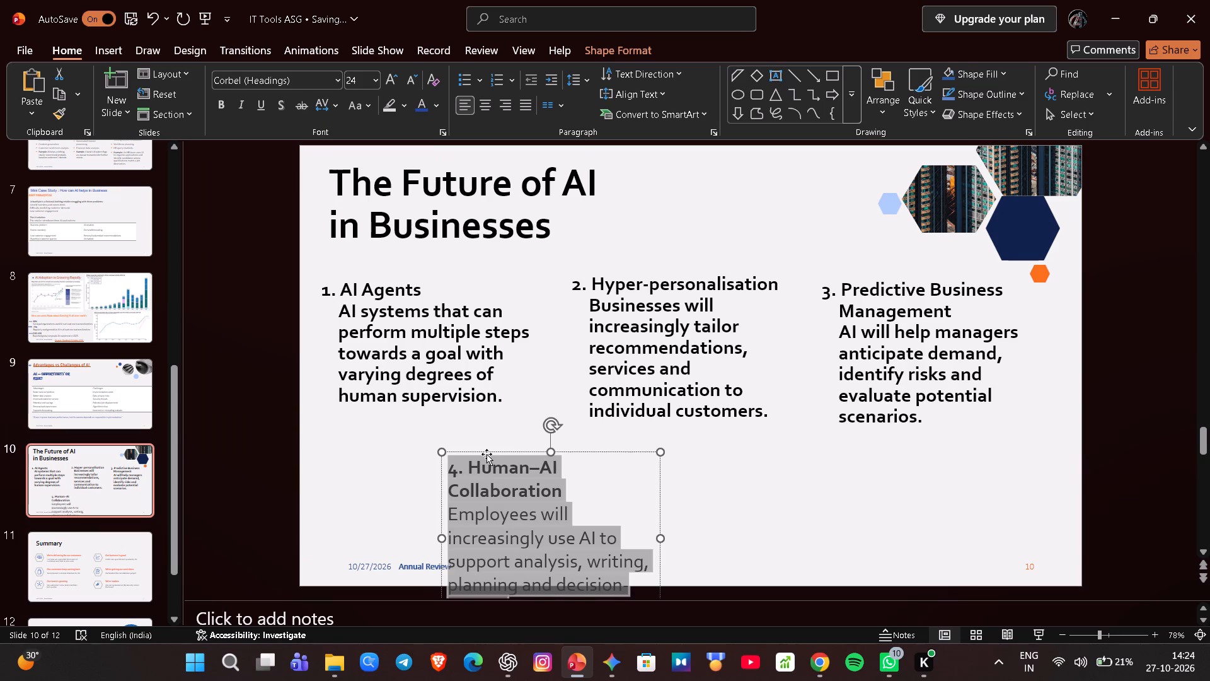
Widen the "4. Human–AI Collaboration" box so its heading fits on one line, and place it just below the first two columns, above the footer.
drag(487, 453, 468, 417)
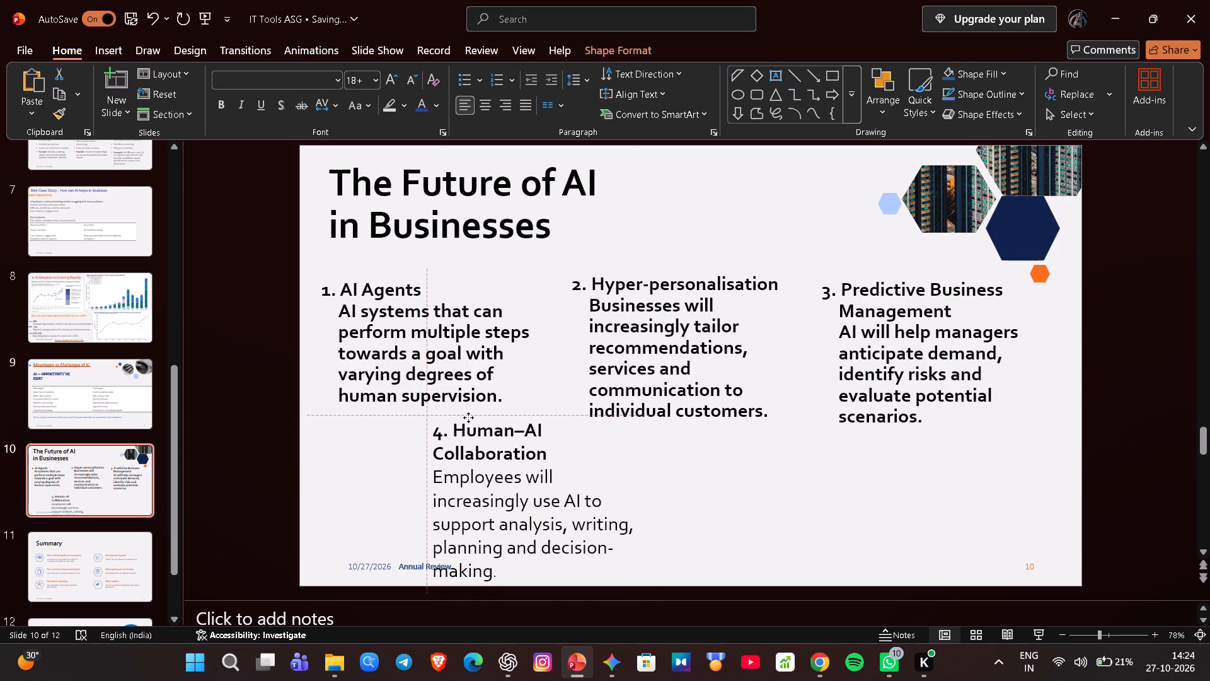
drag(468, 417, 469, 417)
drag(469, 417, 497, 418)
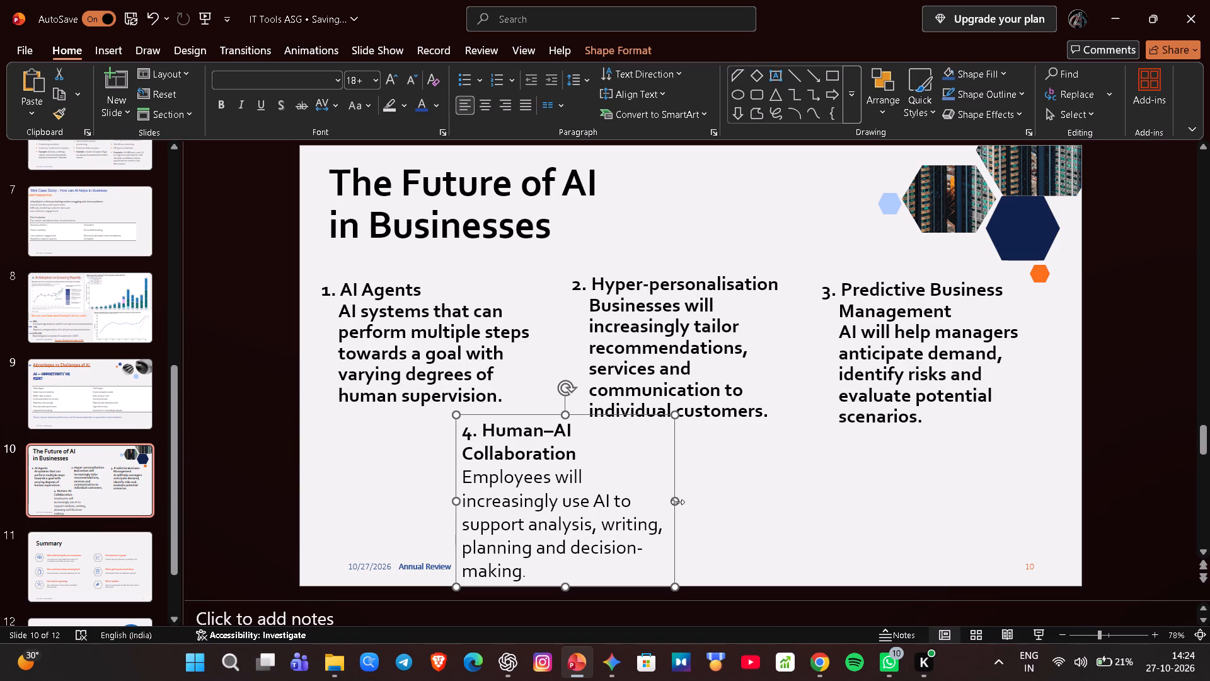
drag(677, 502, 699, 508)
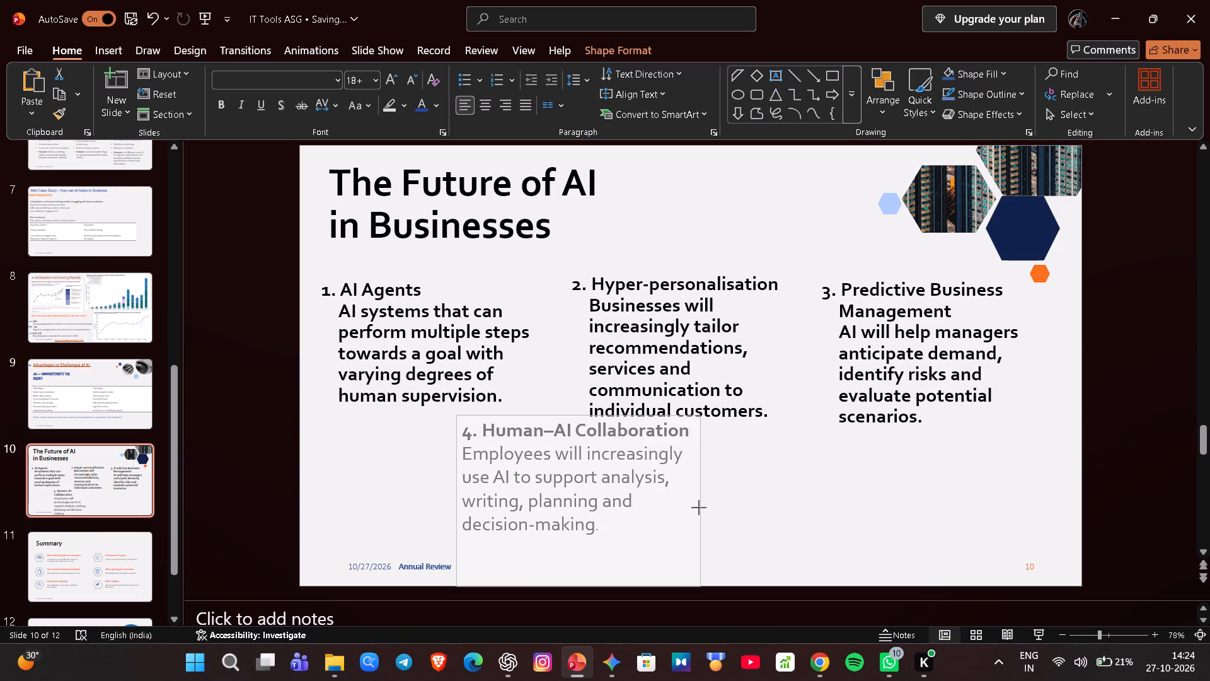
drag(699, 508, 698, 508)
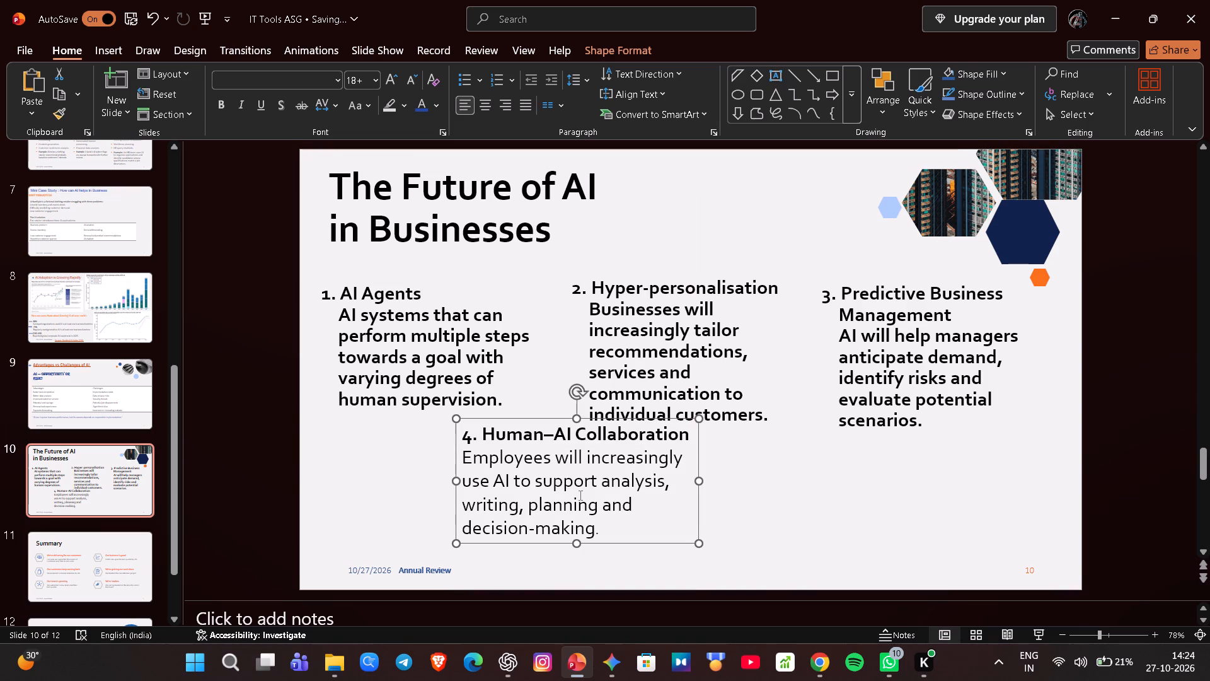
drag(551, 419, 547, 422)
drag(547, 422, 505, 441)
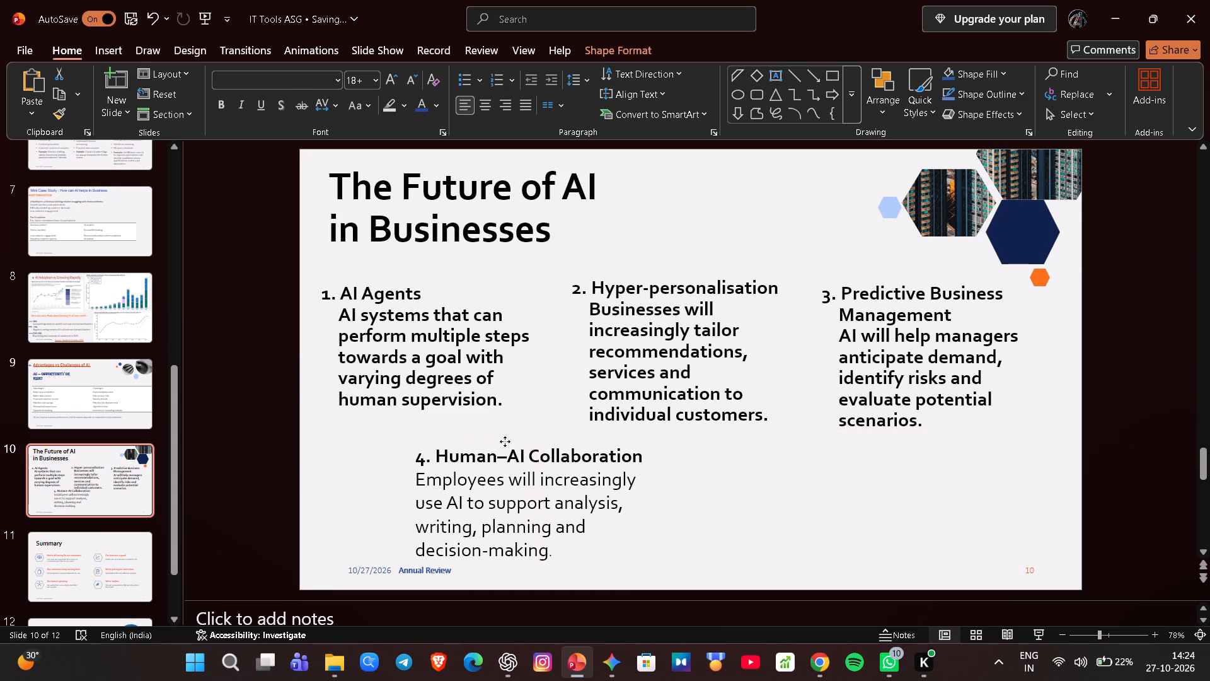
drag(505, 441, 504, 441)
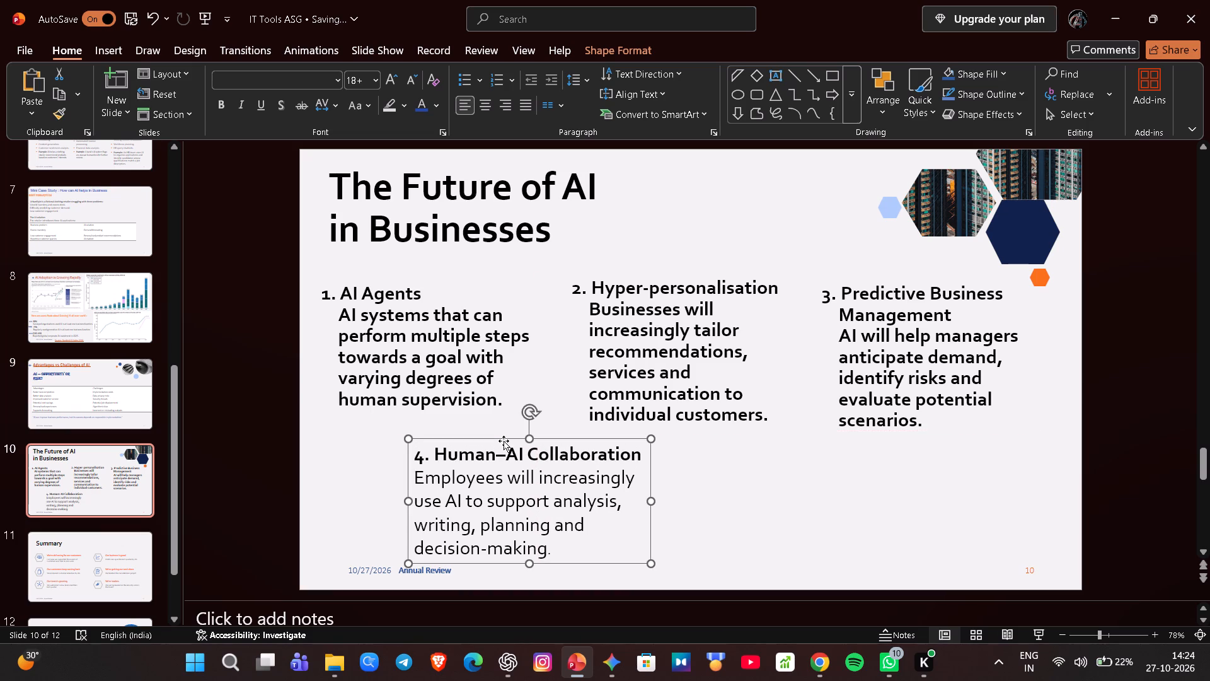
click(516, 656)
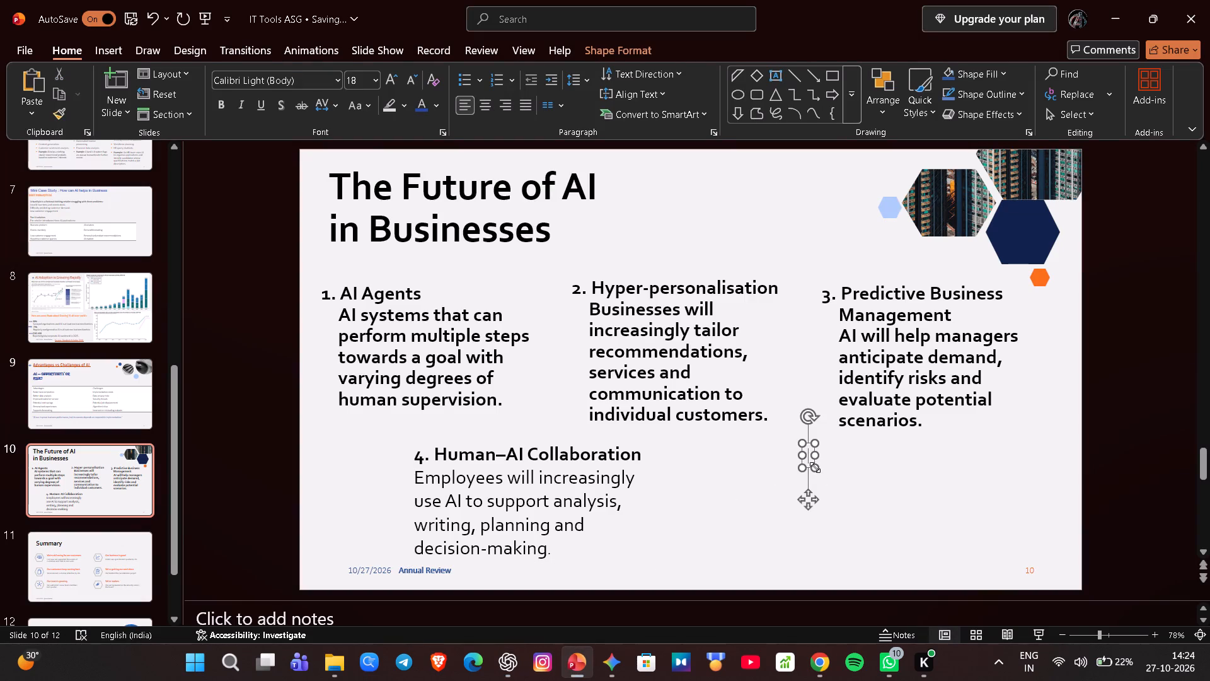
drag(815, 467, 1066, 578)
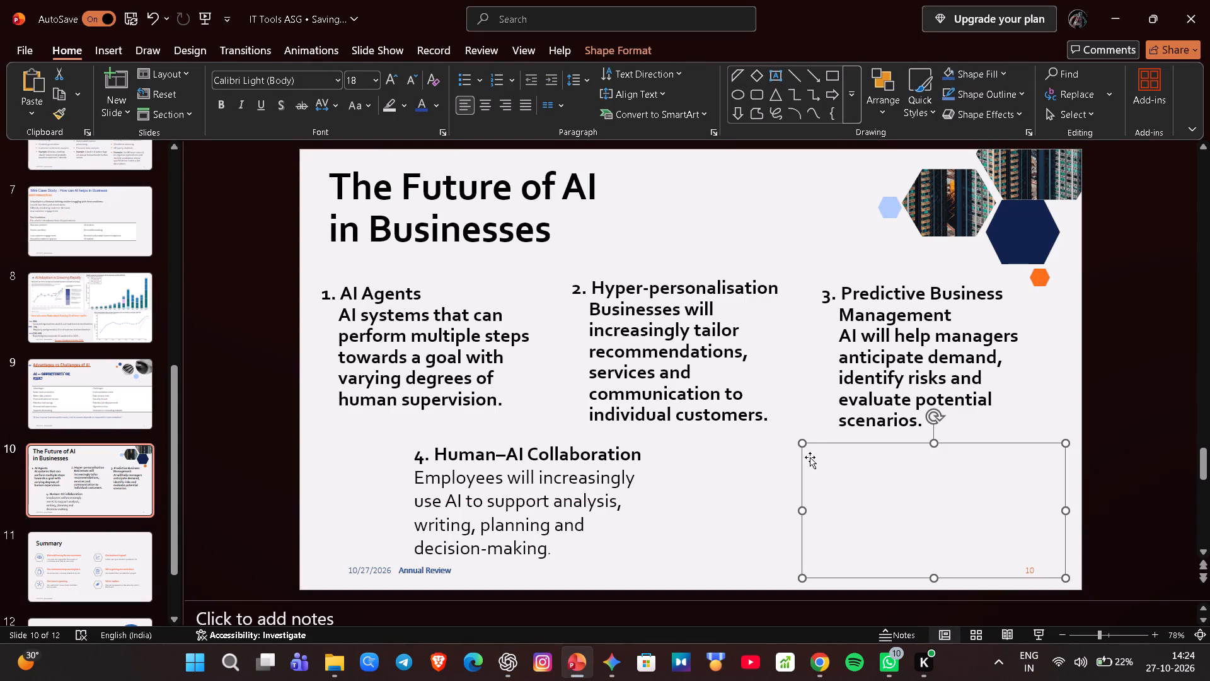
click(810, 457)
double_click(810, 457)
right_click(810, 454)
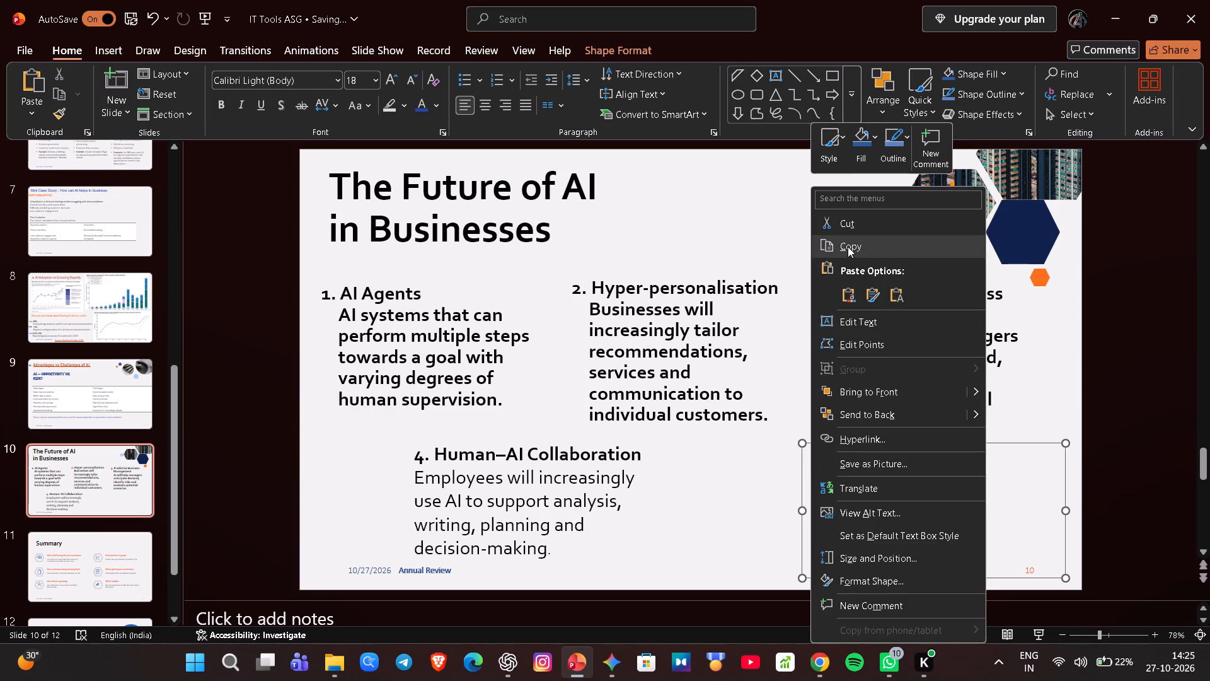
click(851, 289)
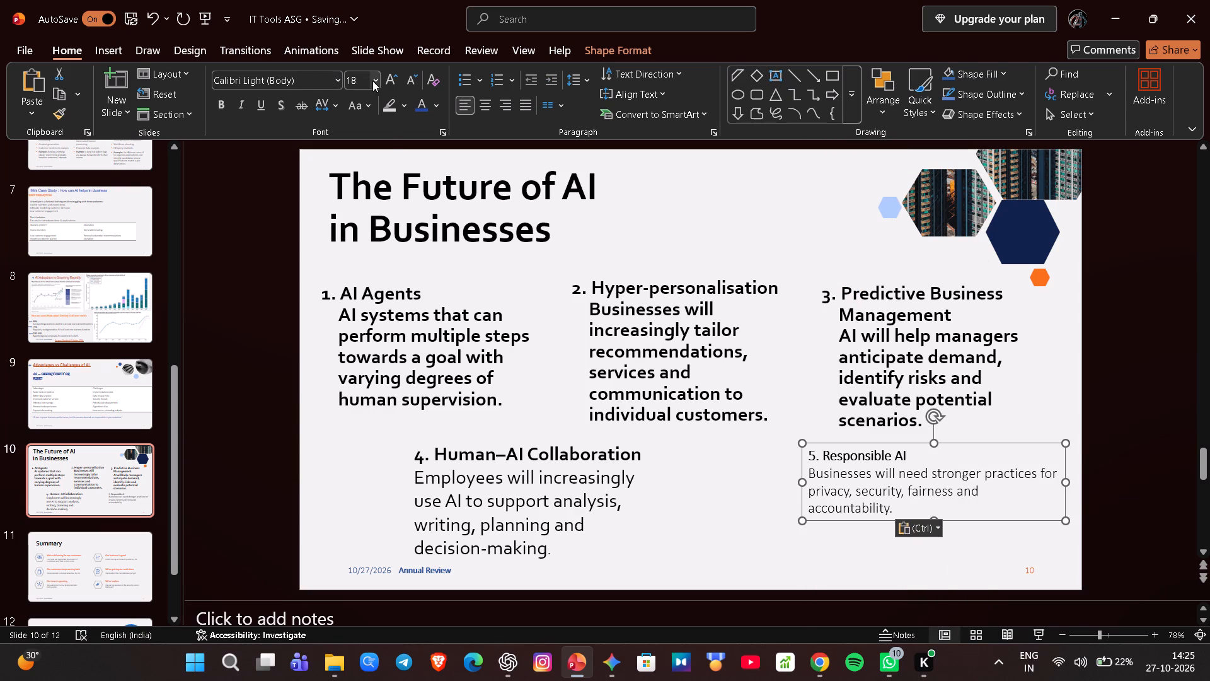
Change the font of the "5. Responsible AI" heading and description to Corbel (Headings).
drag(372, 81, 433, 9)
click(433, 9)
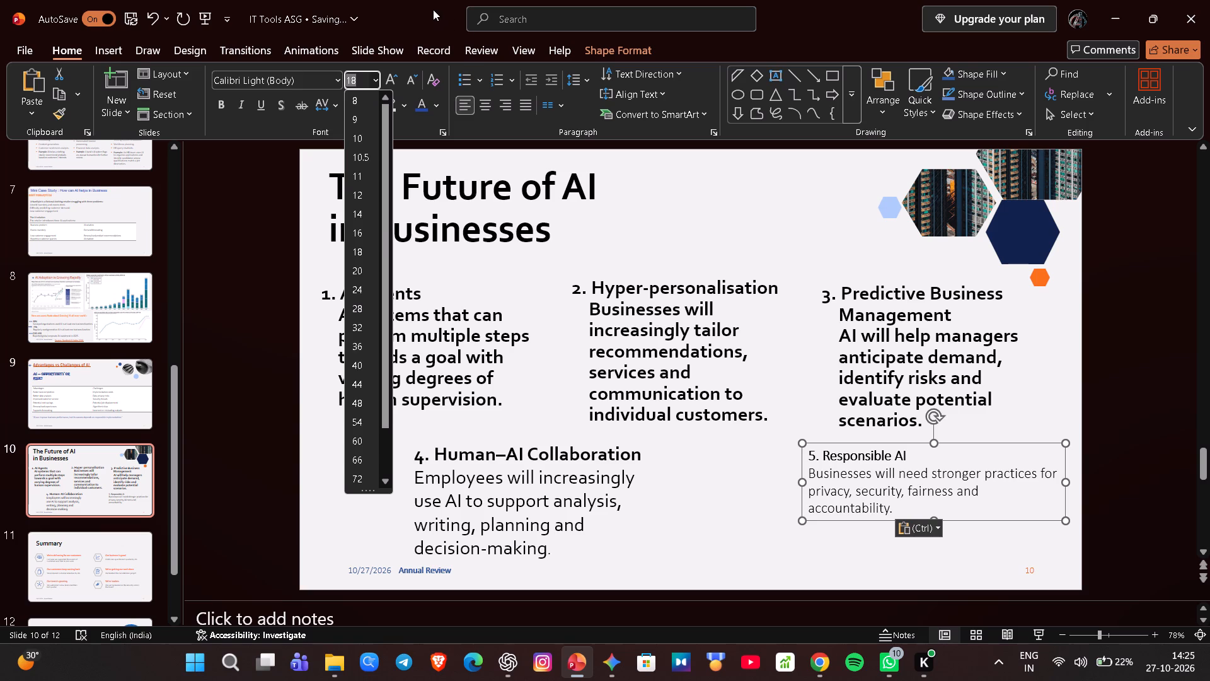
click(807, 455)
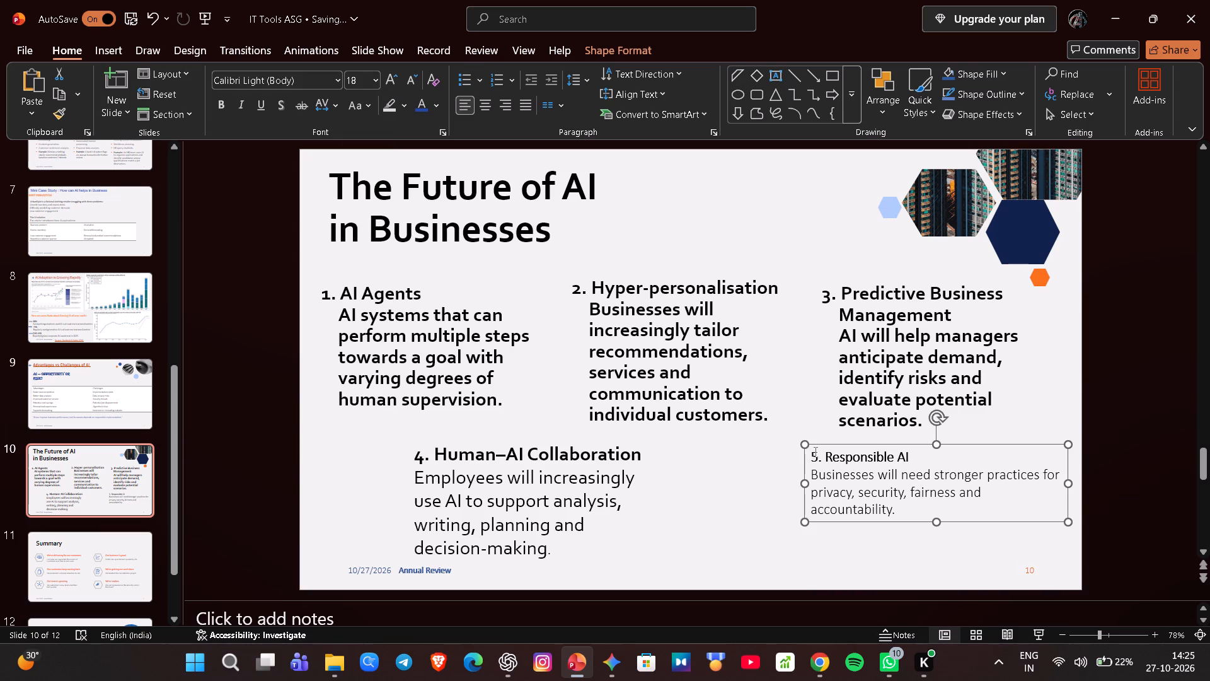
click(809, 453)
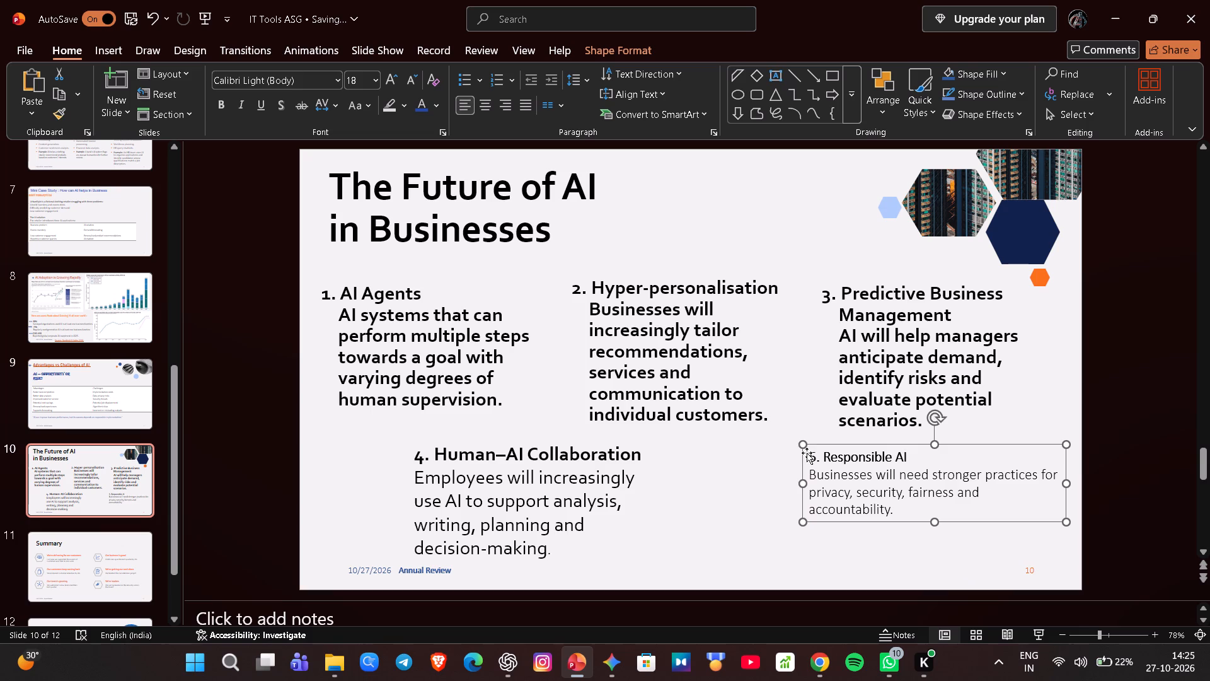
drag(810, 453, 867, 499)
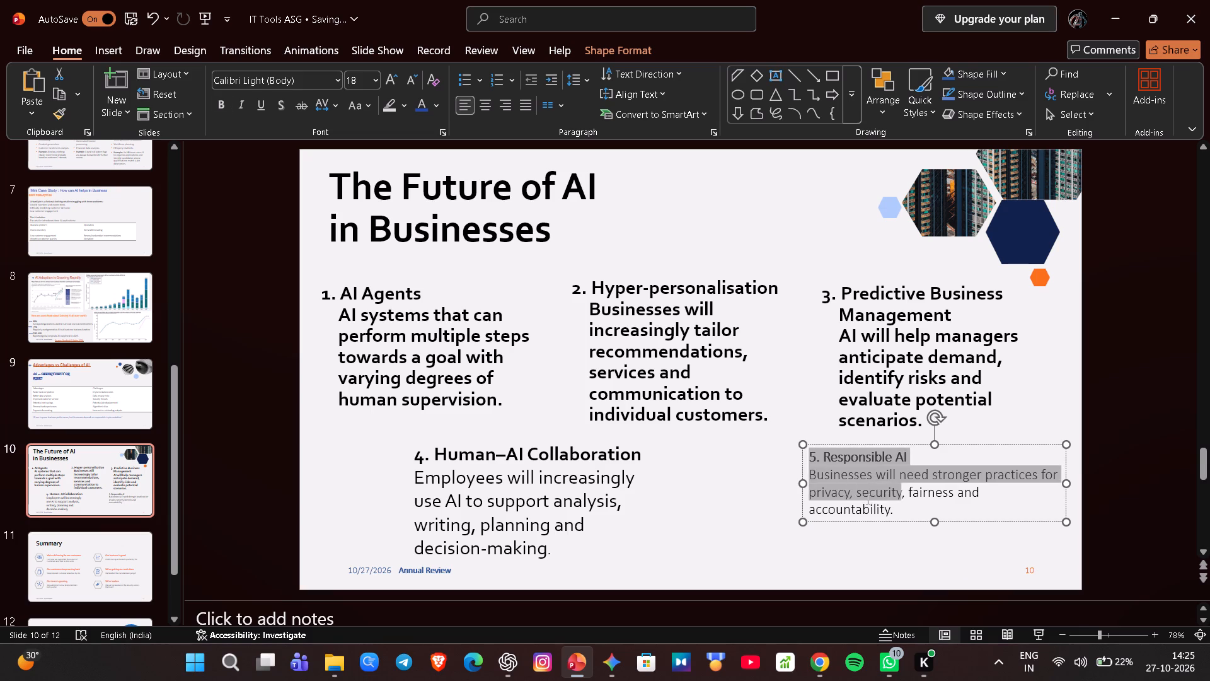
drag(867, 499, 886, 508)
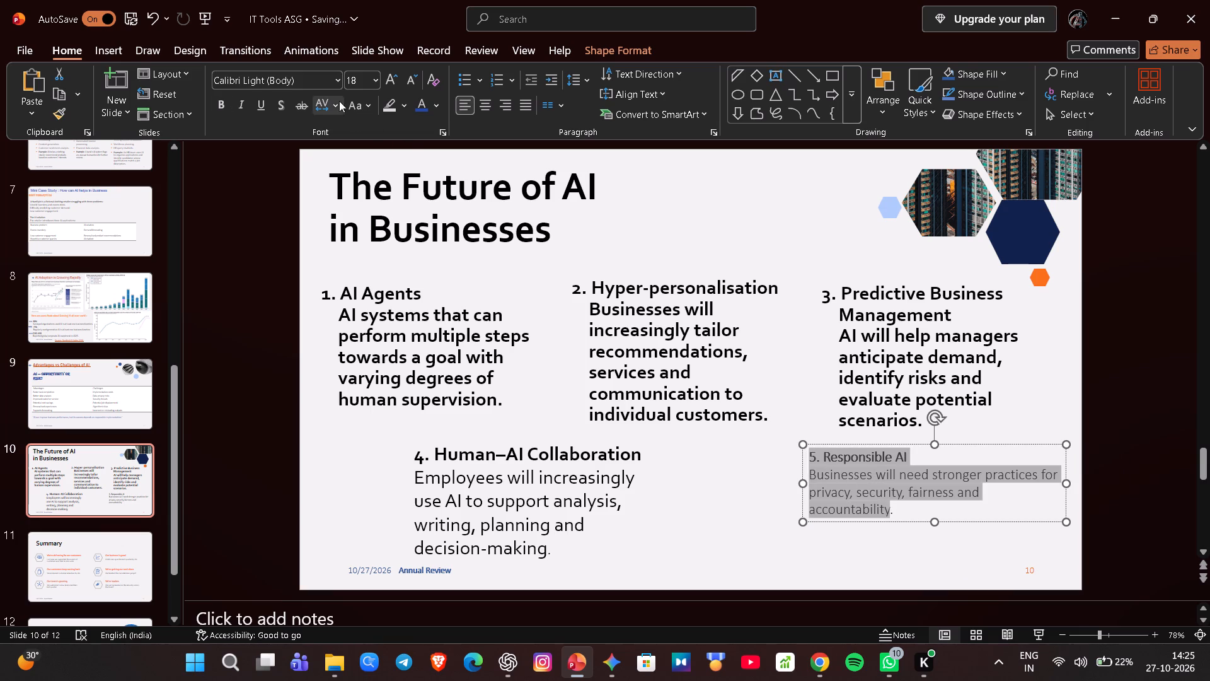
click(337, 86)
click(301, 117)
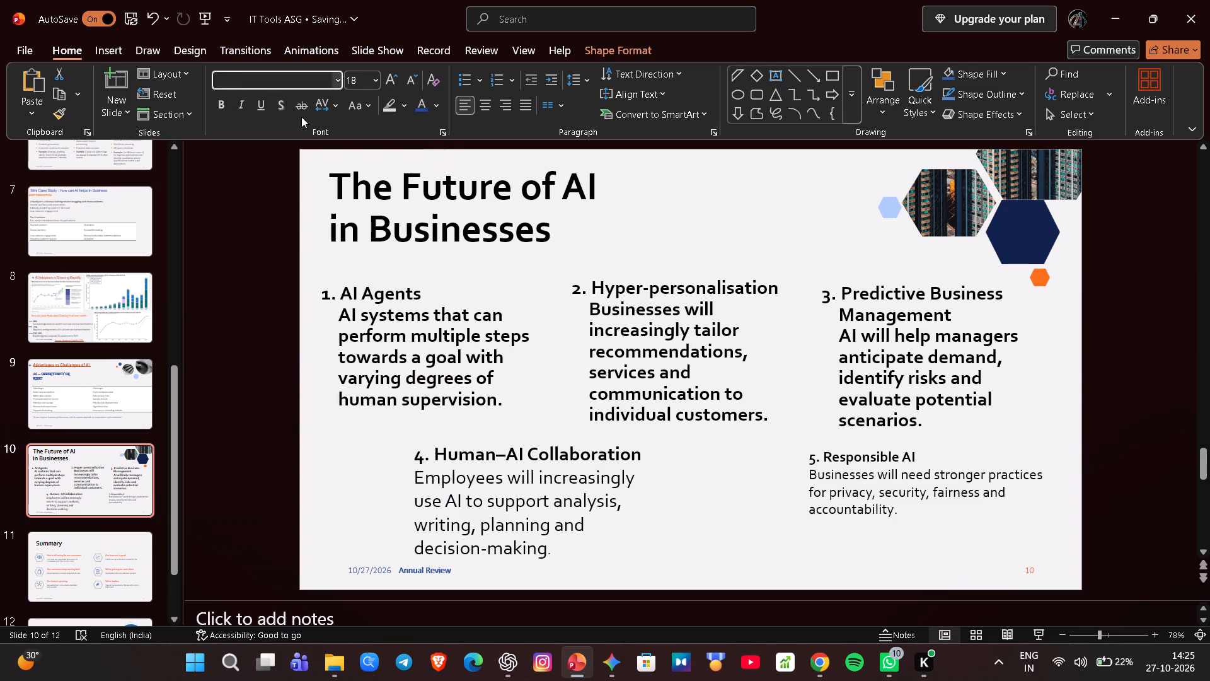
Set the font size of the "5. Responsible AI" heading and description to 24.
click(375, 79)
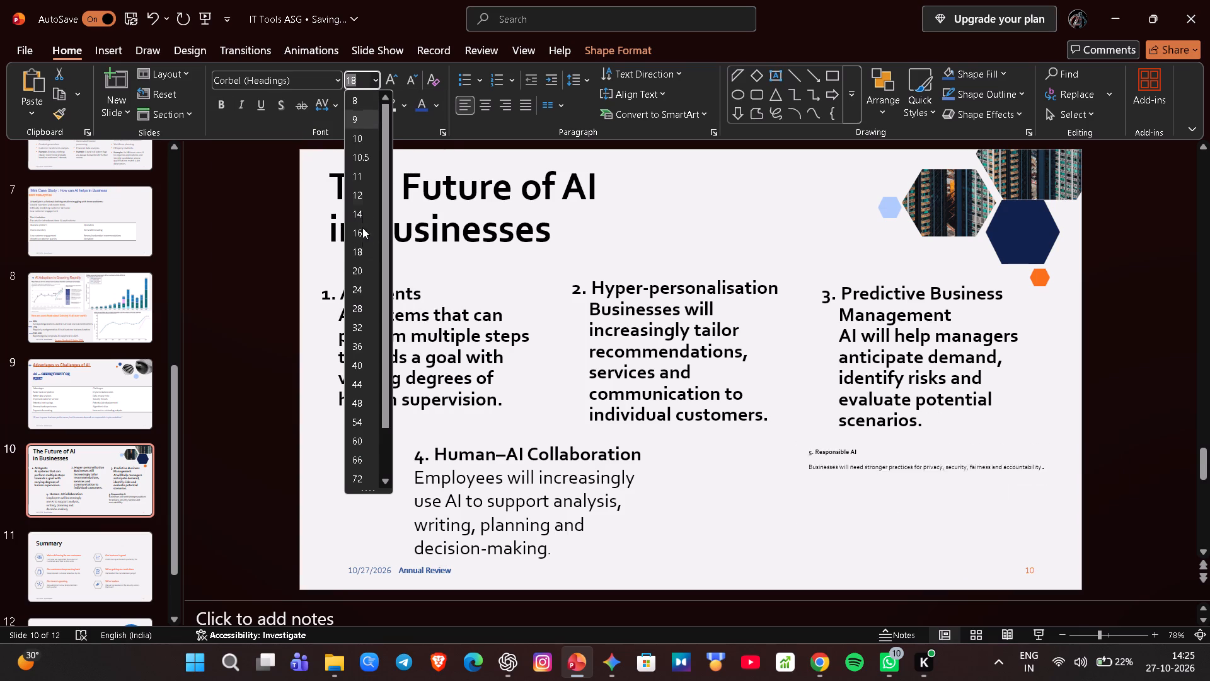
click(357, 286)
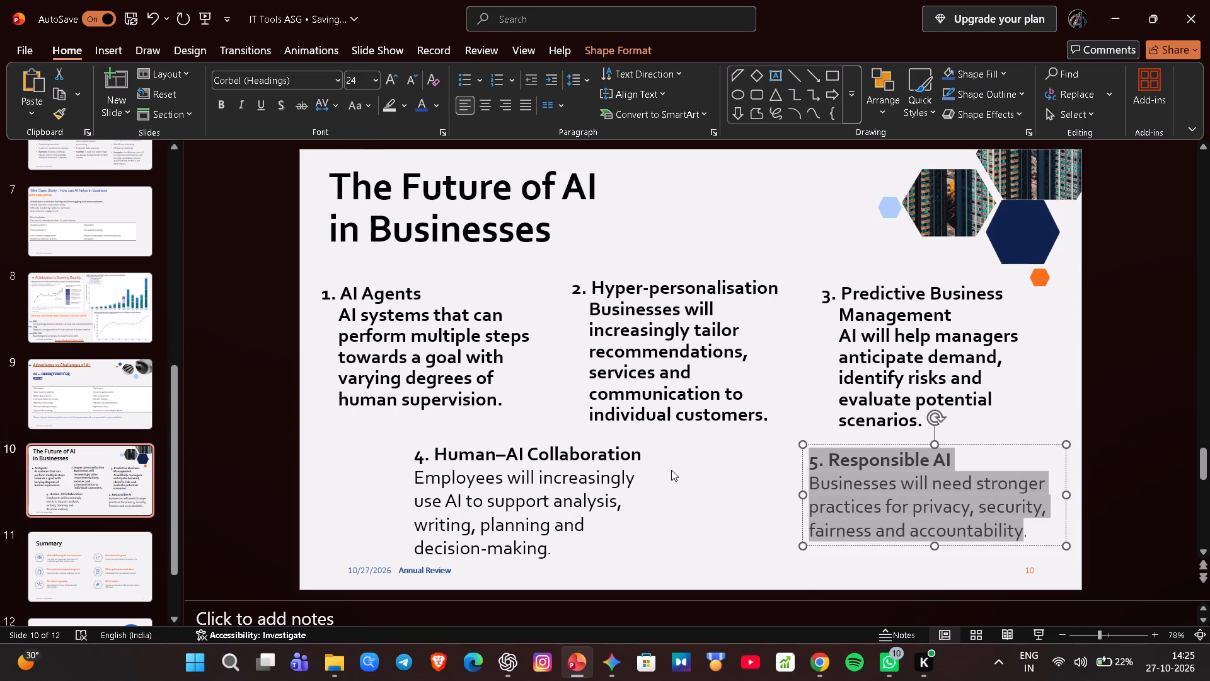
Shift the "5. Responsible AI" box slightly up and left, level with the top of the "4. Human–AI Collaboration" box.
click(865, 441)
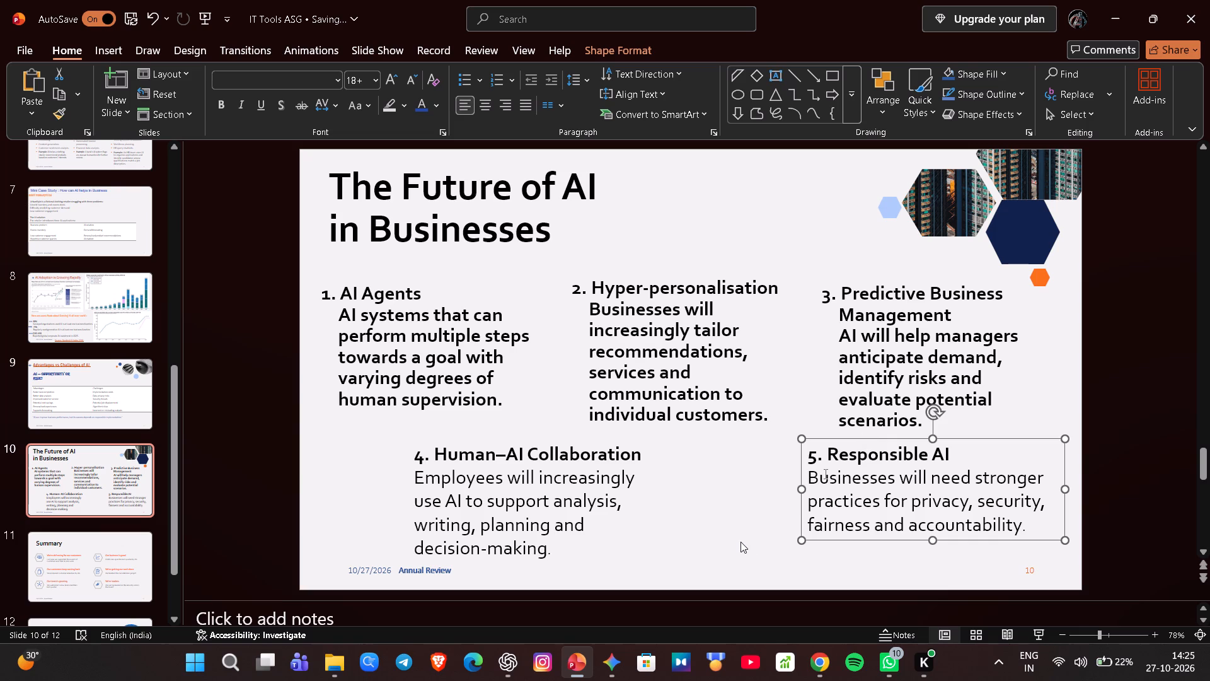
click(812, 441)
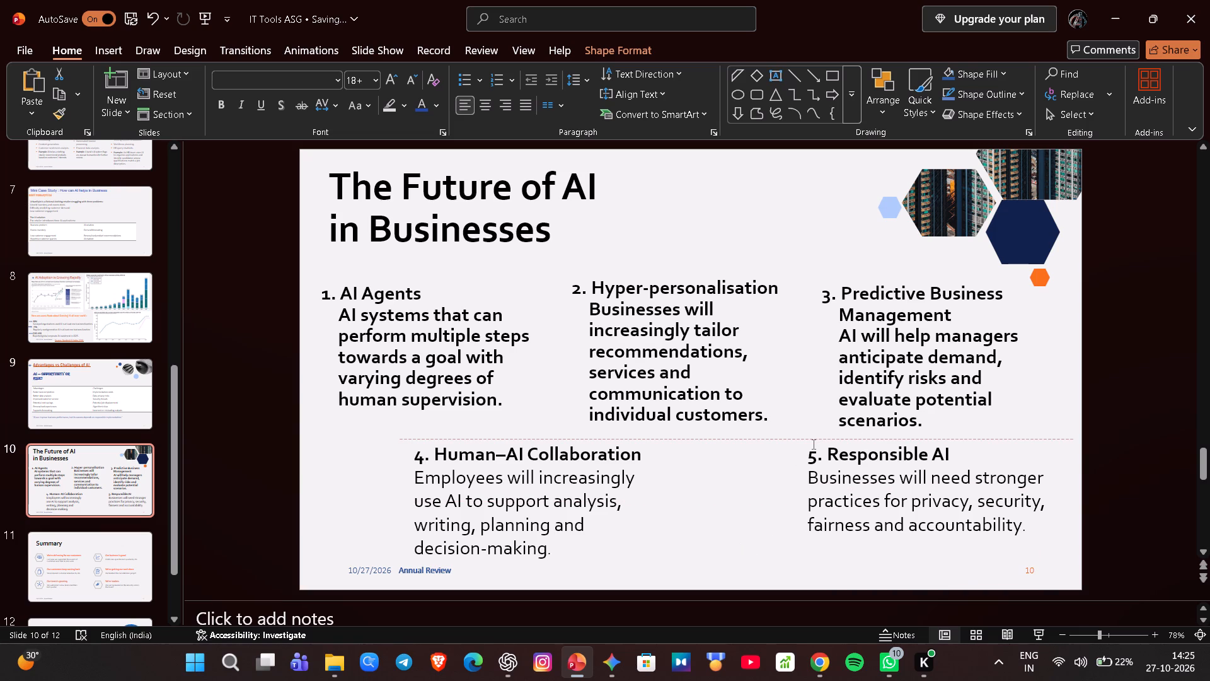
drag(810, 438, 795, 439)
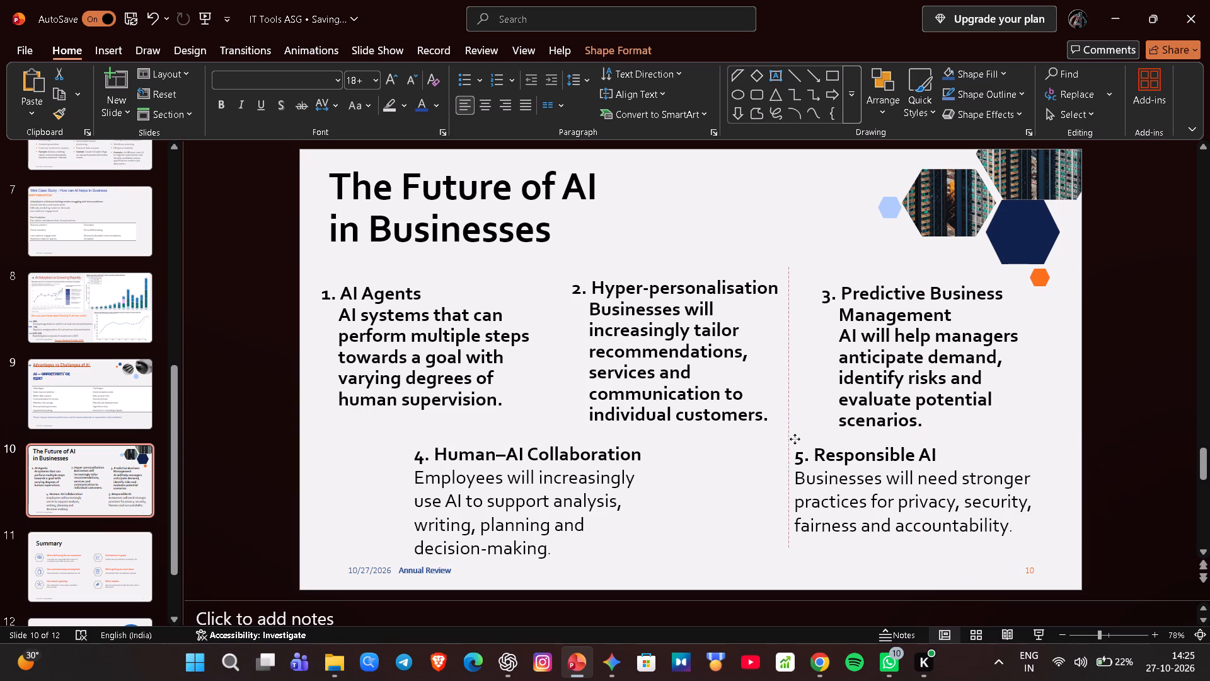
drag(795, 439, 793, 439)
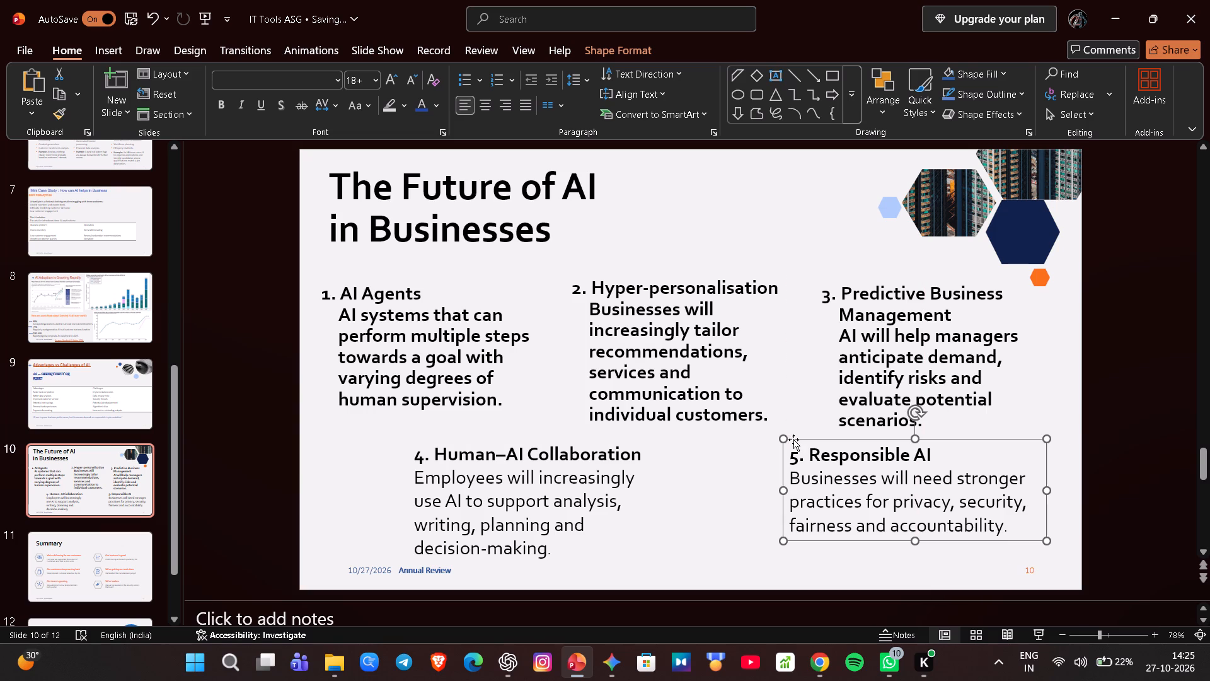
click(765, 219)
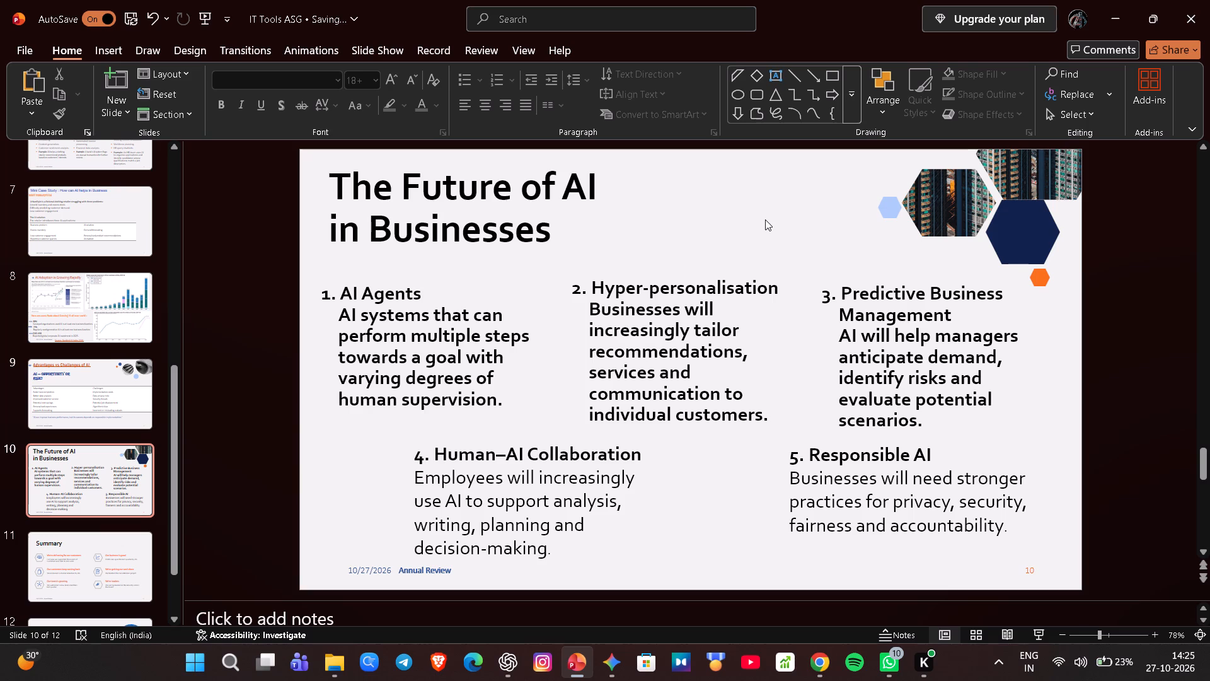
Move the "4. Human–AI Collaboration" box slightly lower, leaving more space beneath the first two columns.
drag(430, 453, 420, 433)
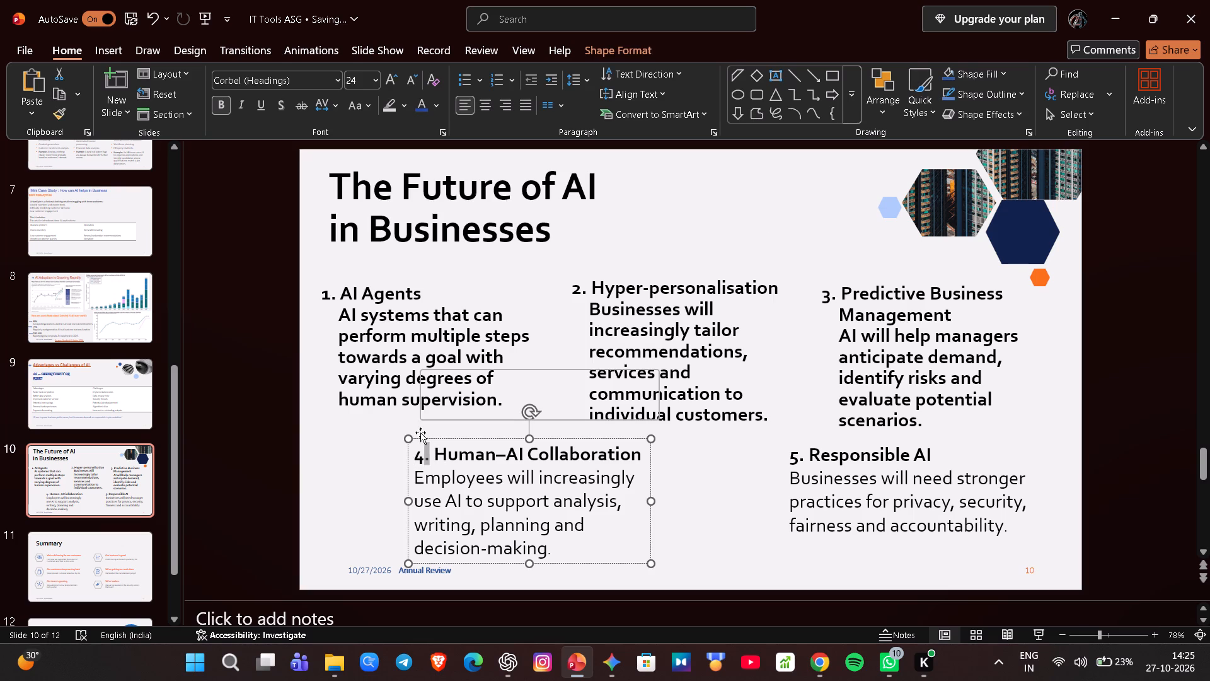
click(420, 433)
drag(417, 434, 418, 442)
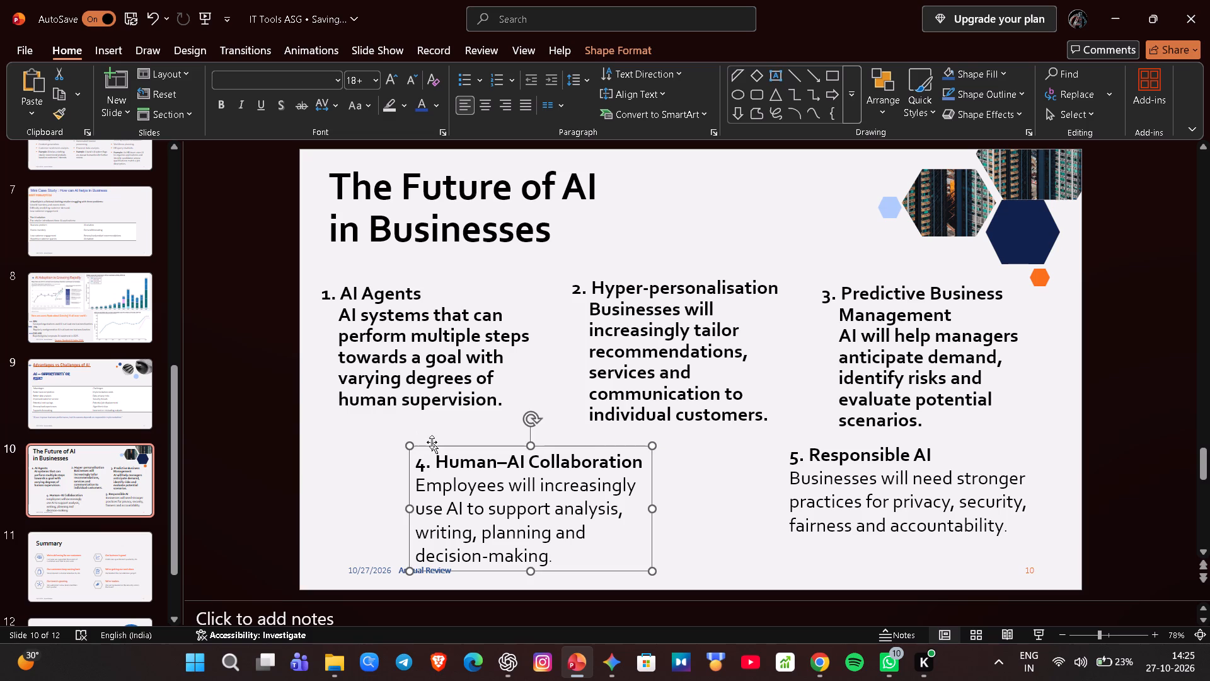
Move the "5. Responsible AI" box left and slightly down, so it starts beneath the end of the second column.
click(796, 448)
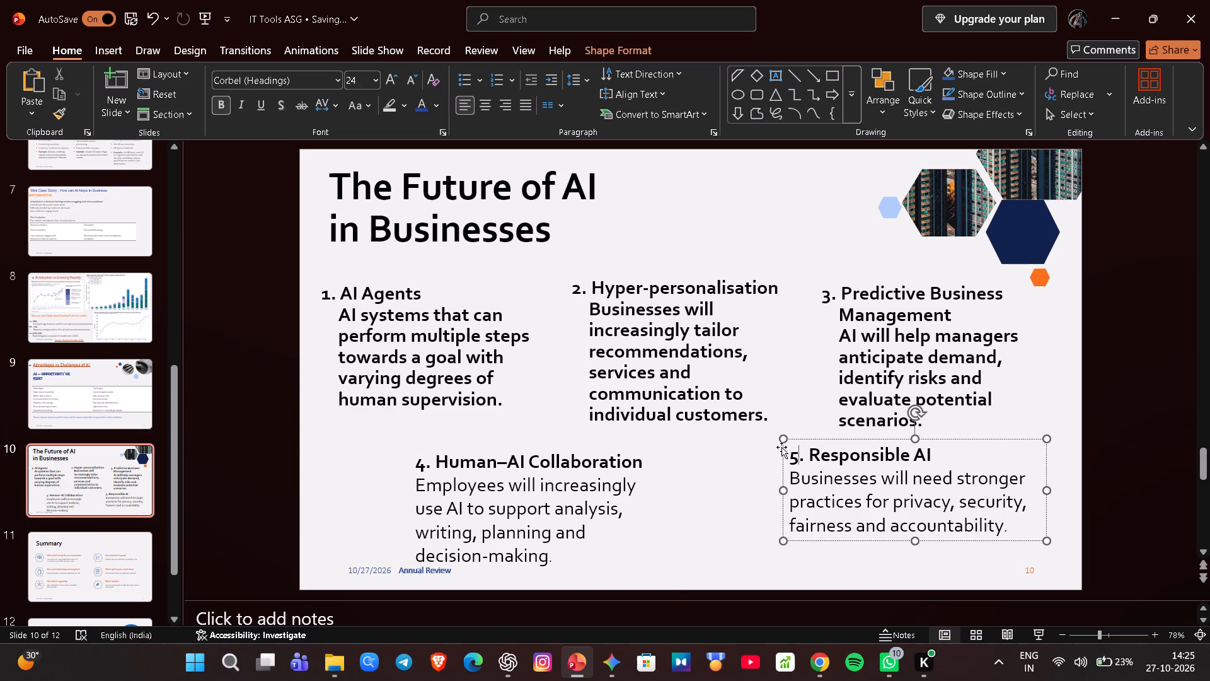
click(795, 441)
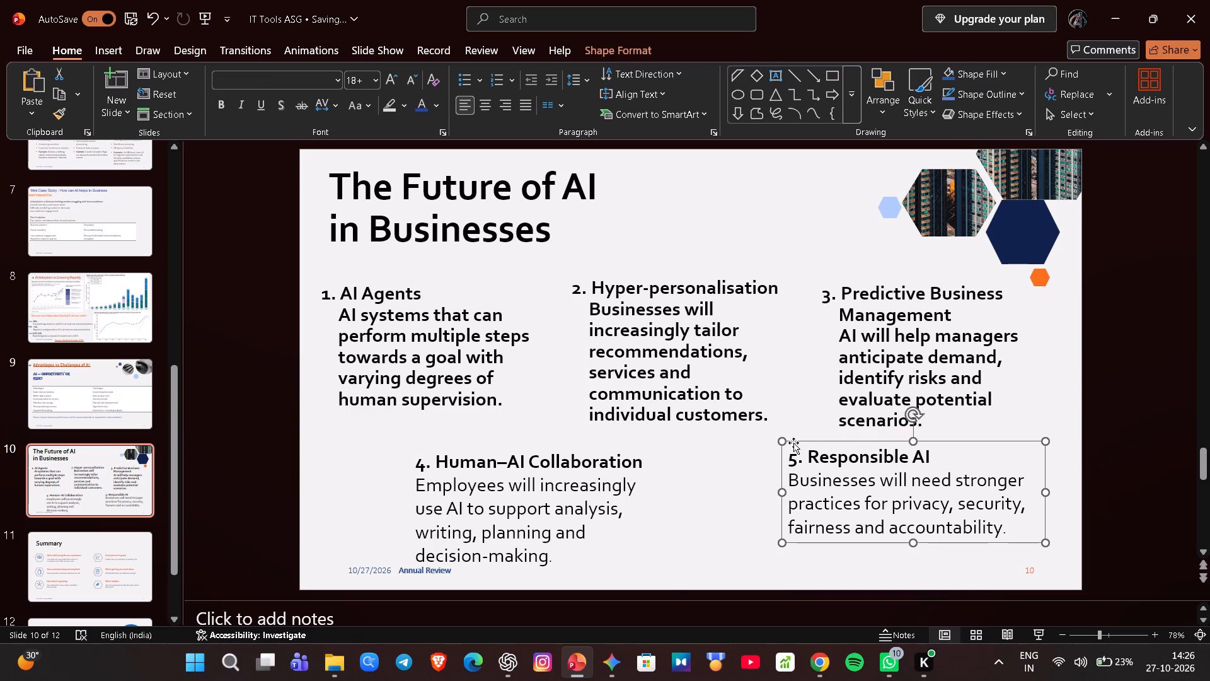
drag(793, 443, 775, 443)
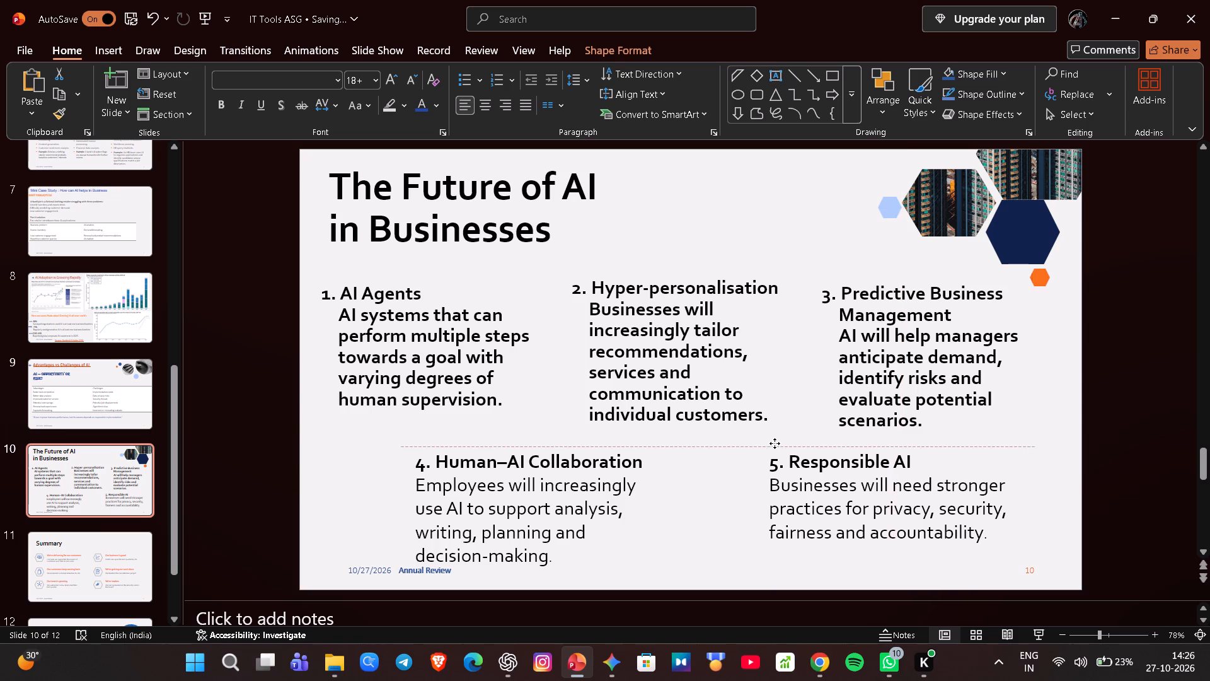
drag(775, 443, 755, 443)
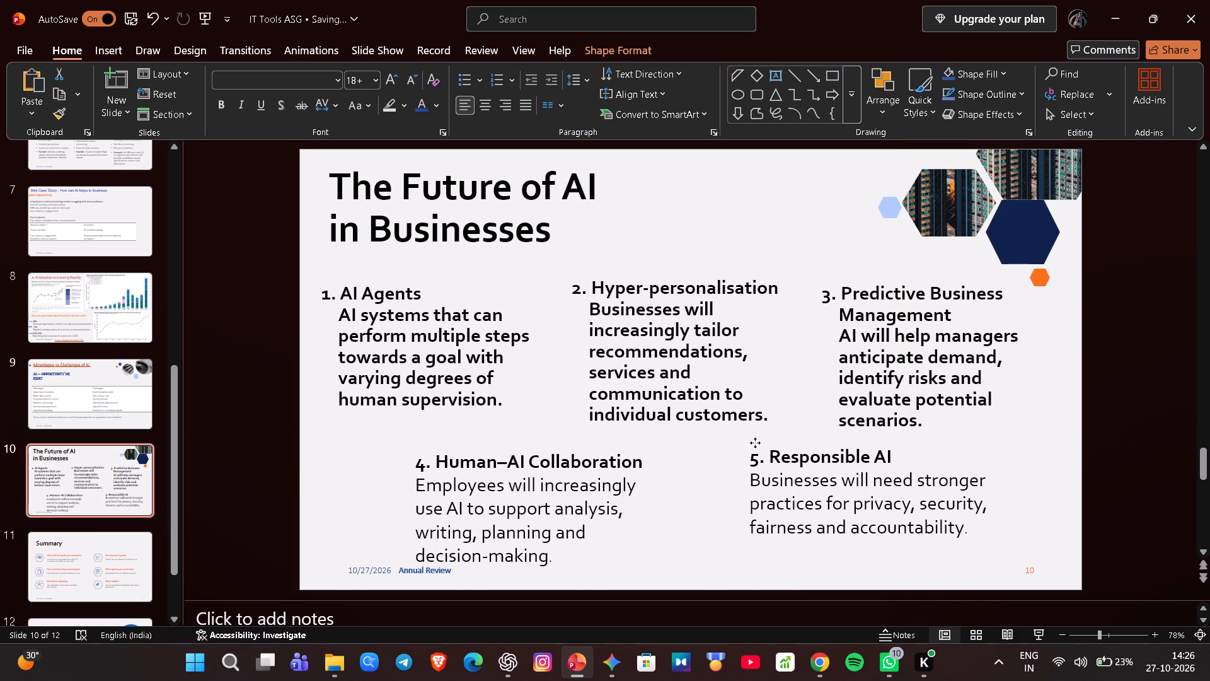
drag(755, 443, 756, 443)
click(798, 195)
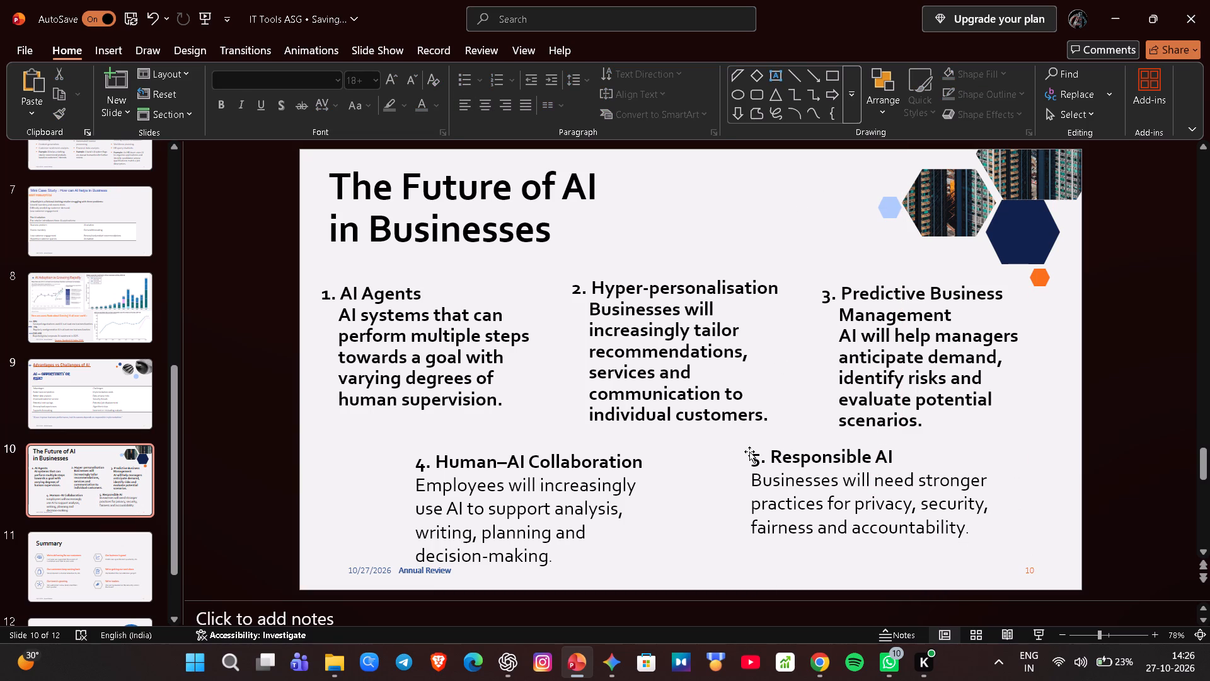
drag(749, 451, 753, 460)
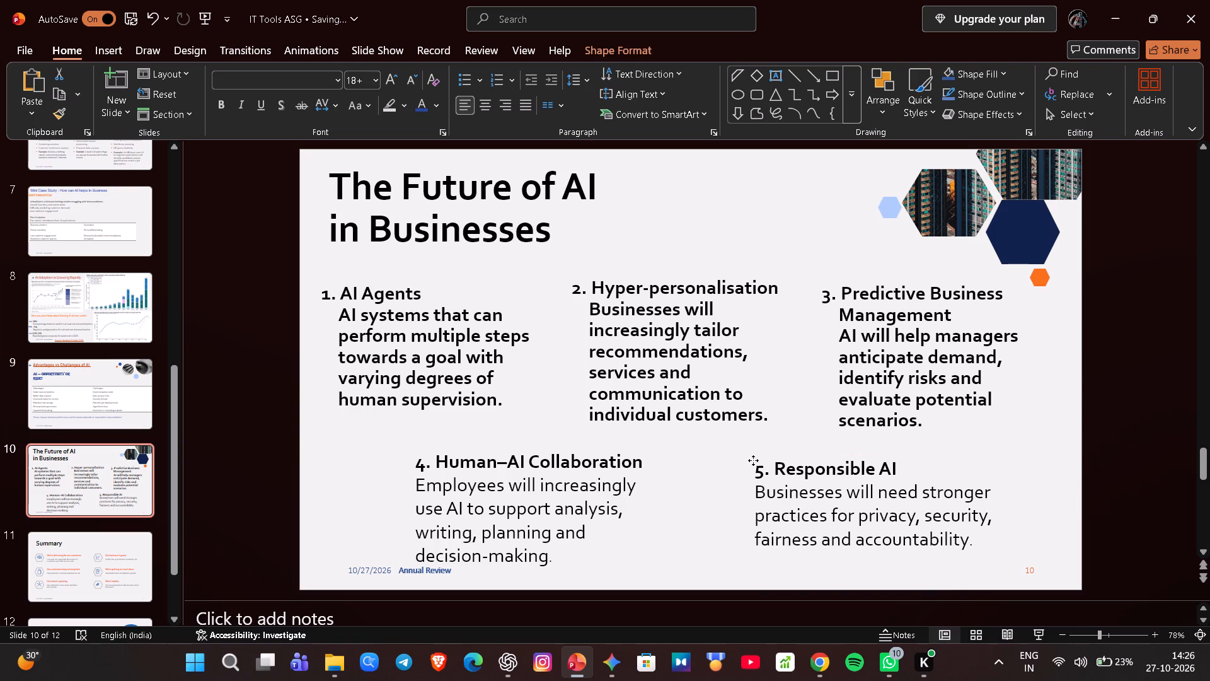
drag(753, 460, 755, 461)
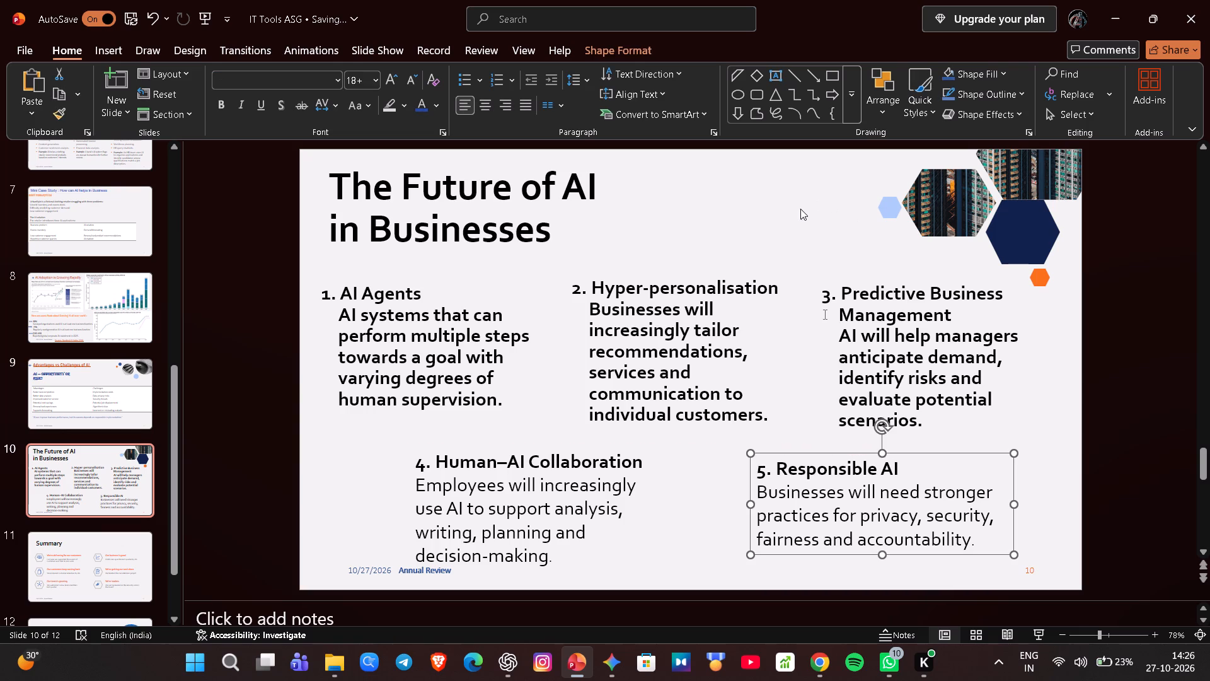
click(795, 210)
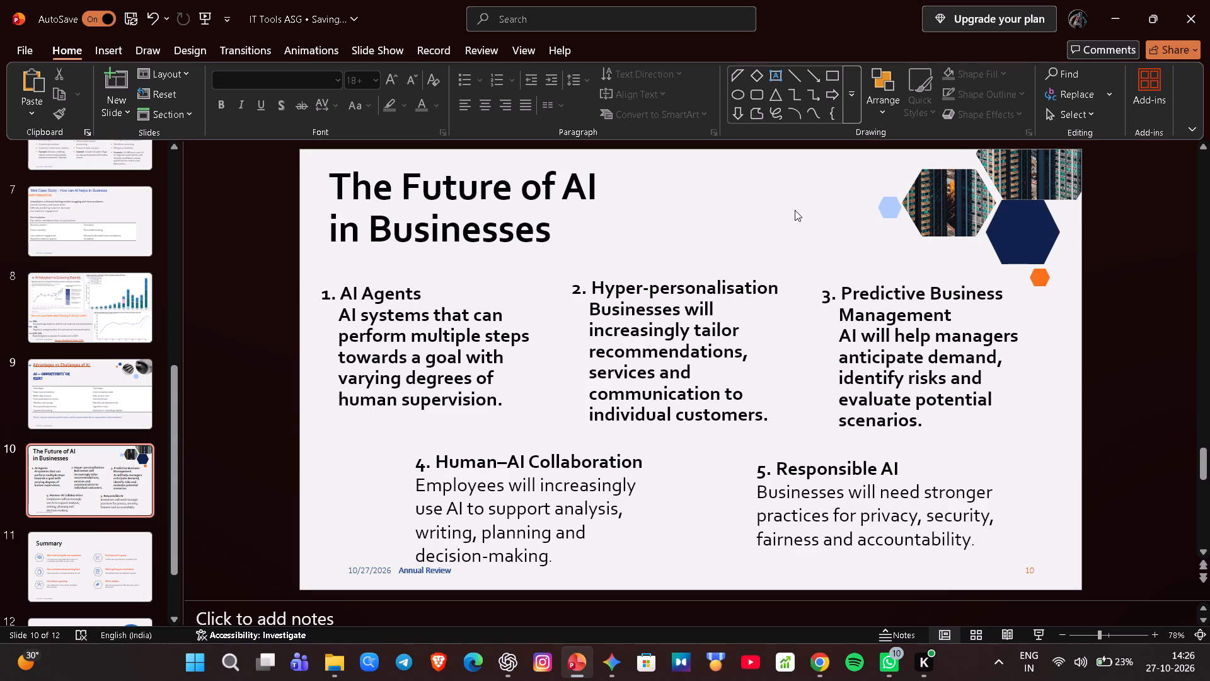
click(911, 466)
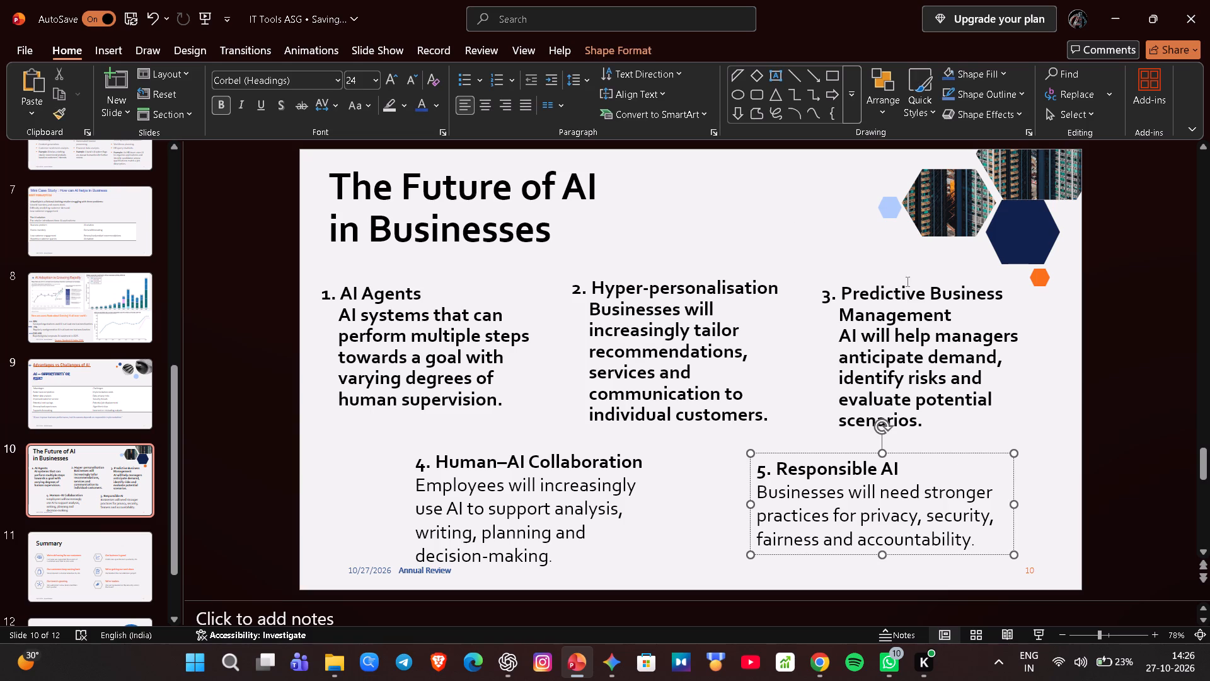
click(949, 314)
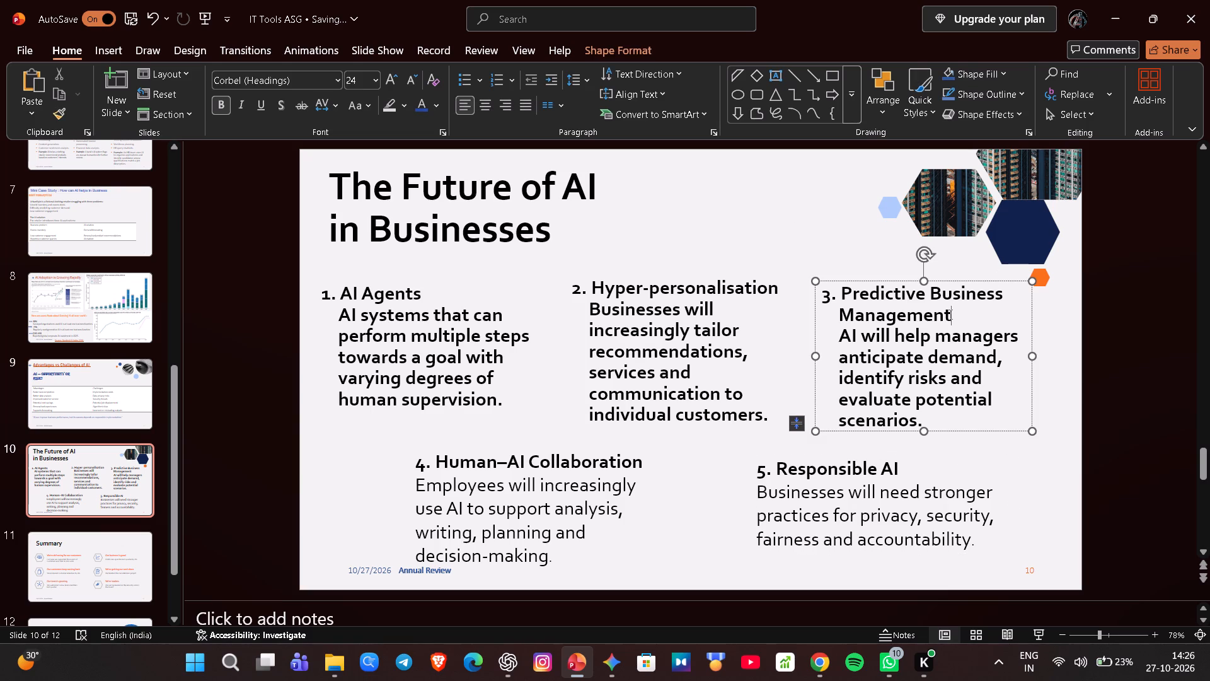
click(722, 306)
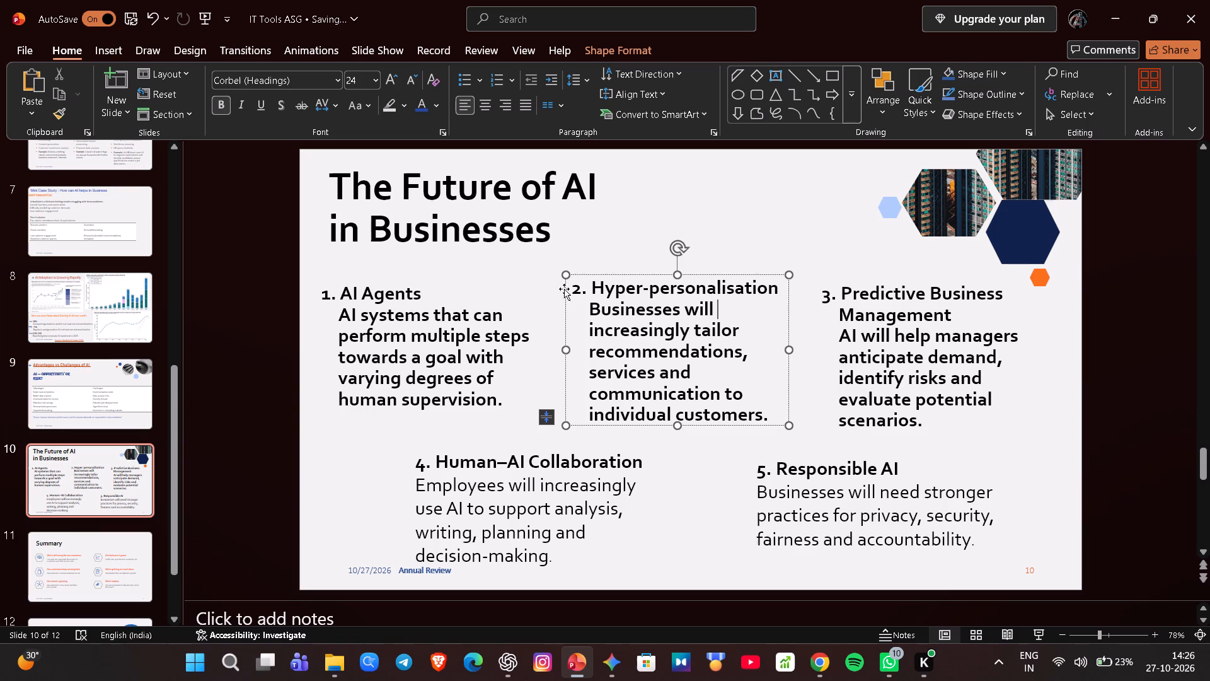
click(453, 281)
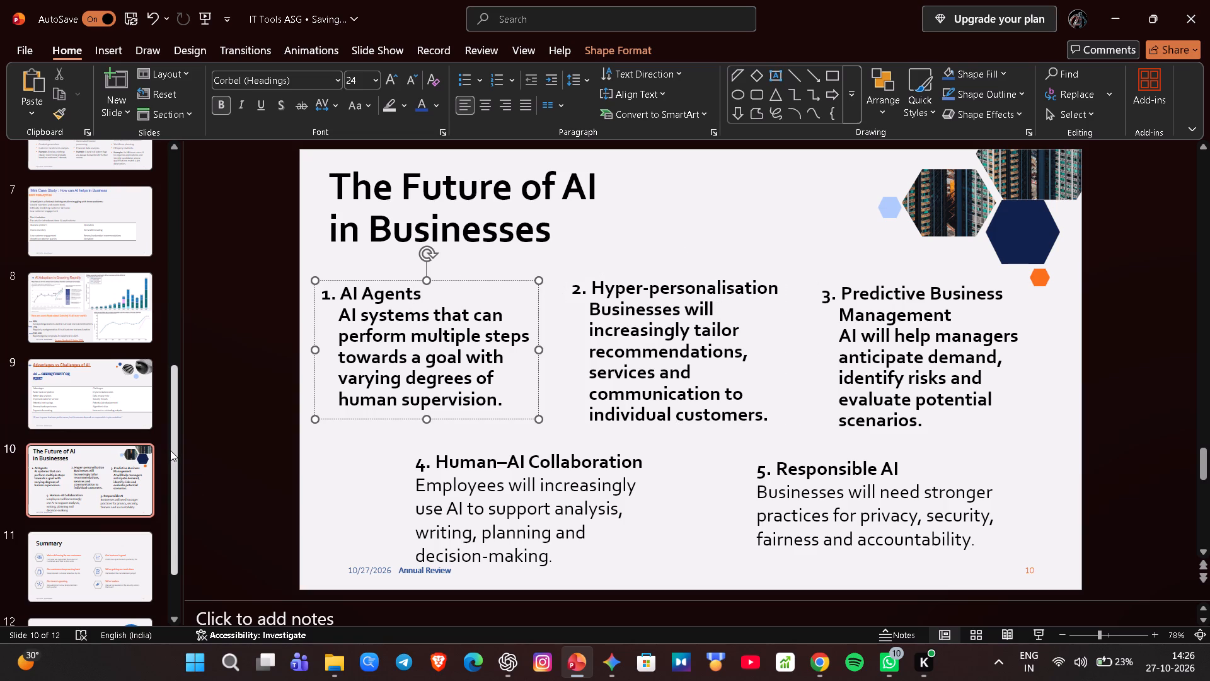
On slide 11, replace the title "Summary" with "Conclusion".
drag(170, 451, 175, 467)
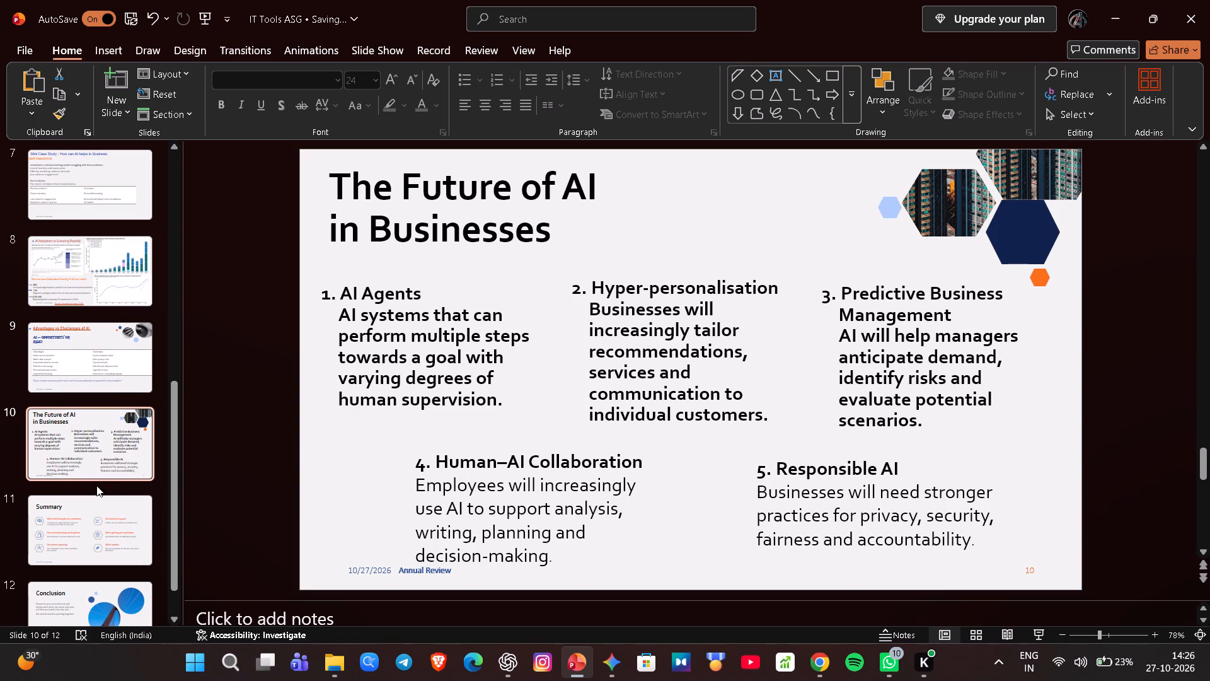
click(86, 506)
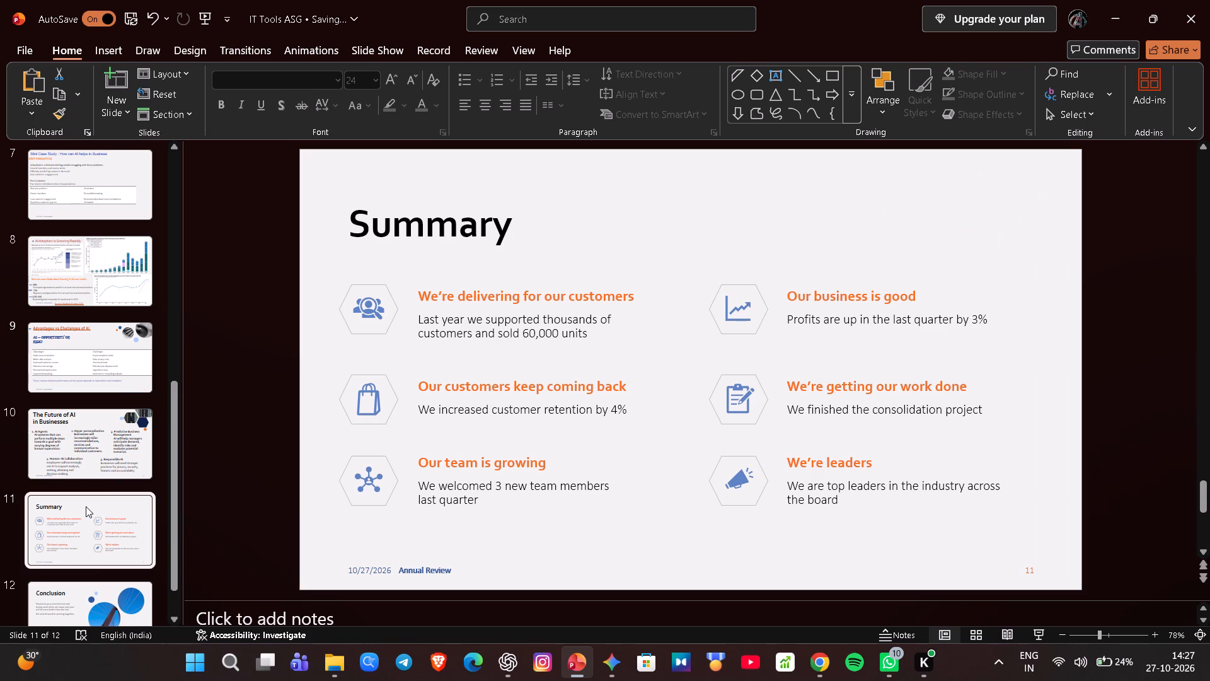
click(522, 224)
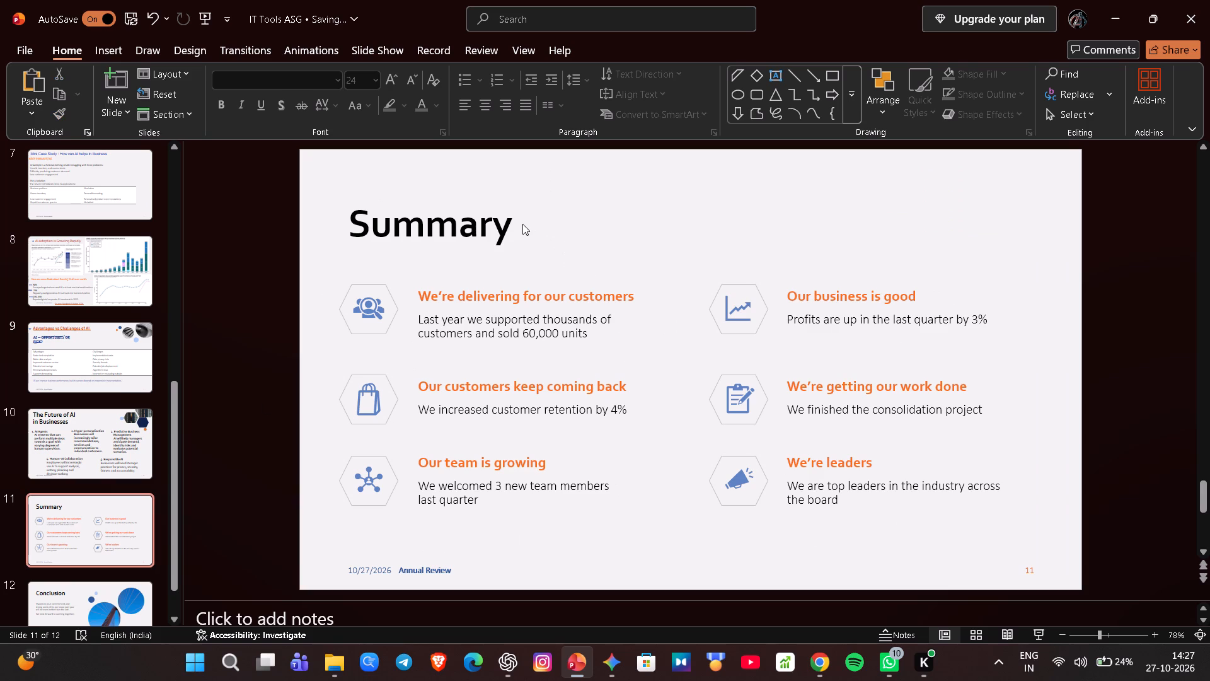
click(499, 221)
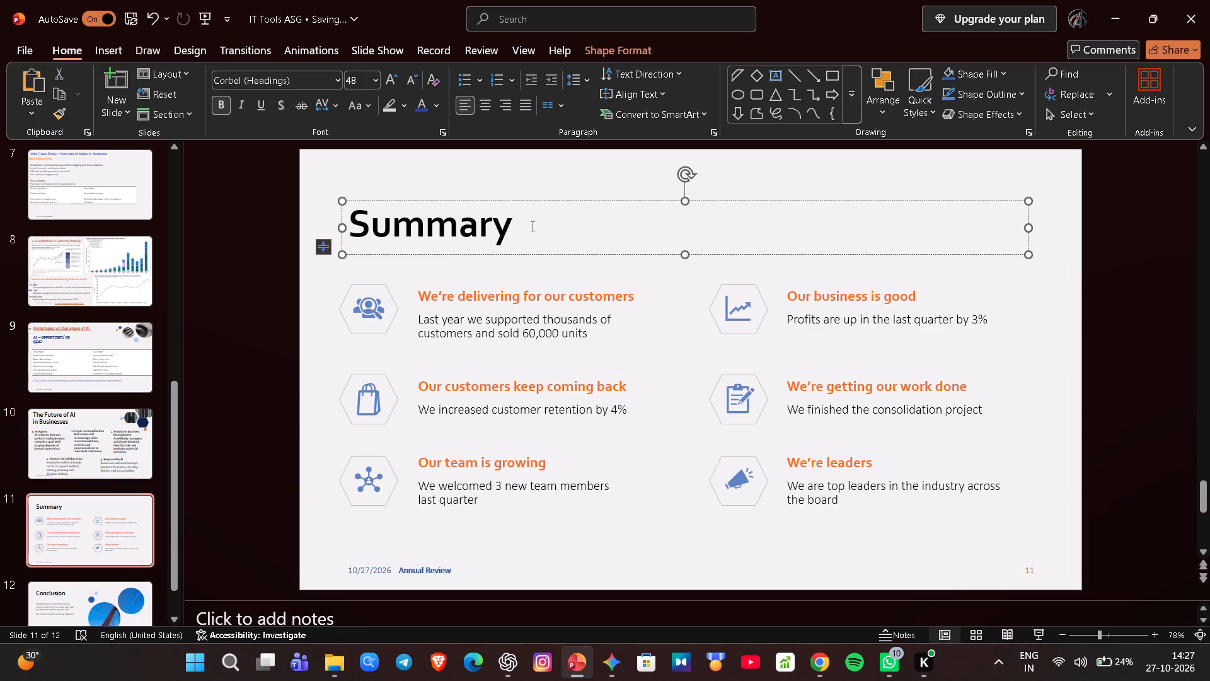
click(527, 228)
key(BackSpace)
key(BackSpace)
key(BackSpace)
key(BackSpace)
key(BackSpace)
key(BackSpace)
key(BackSpace)
key(BackSpace)
key(BackSpace)
key(BackSpace)
key(BackSpace)
key(BackSpace)
key(c)
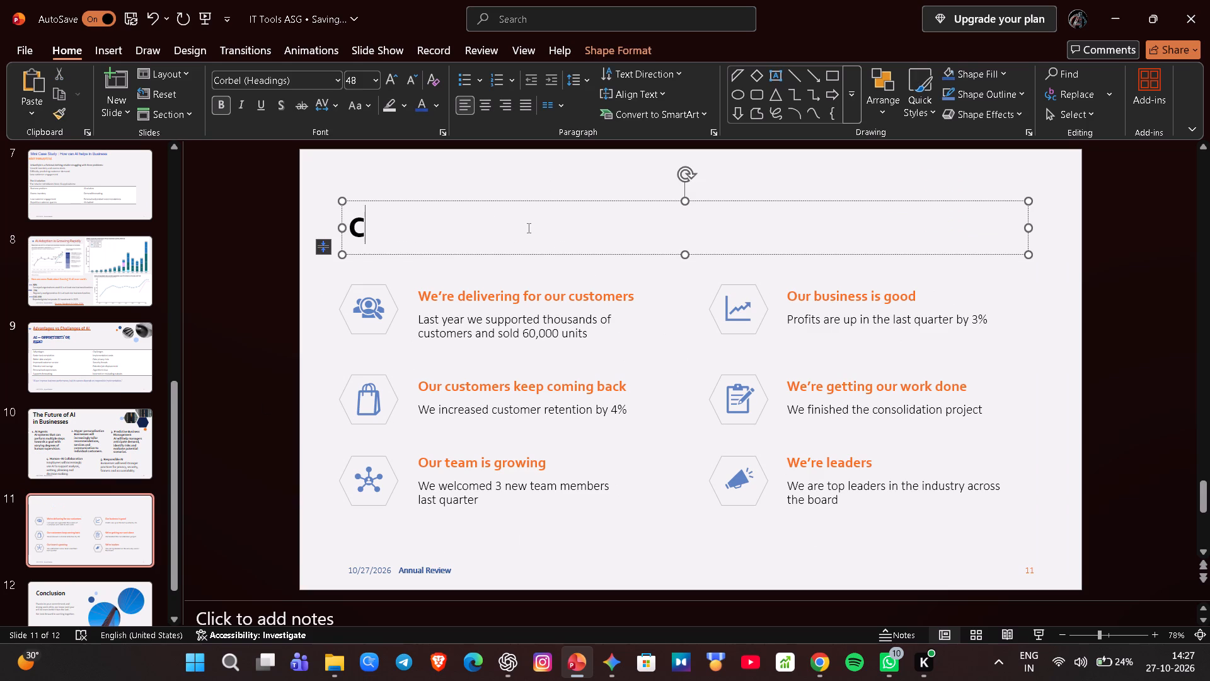
key(BackSpace)
key(c)
text(oncli)
key(BackSpace)
text(usion)
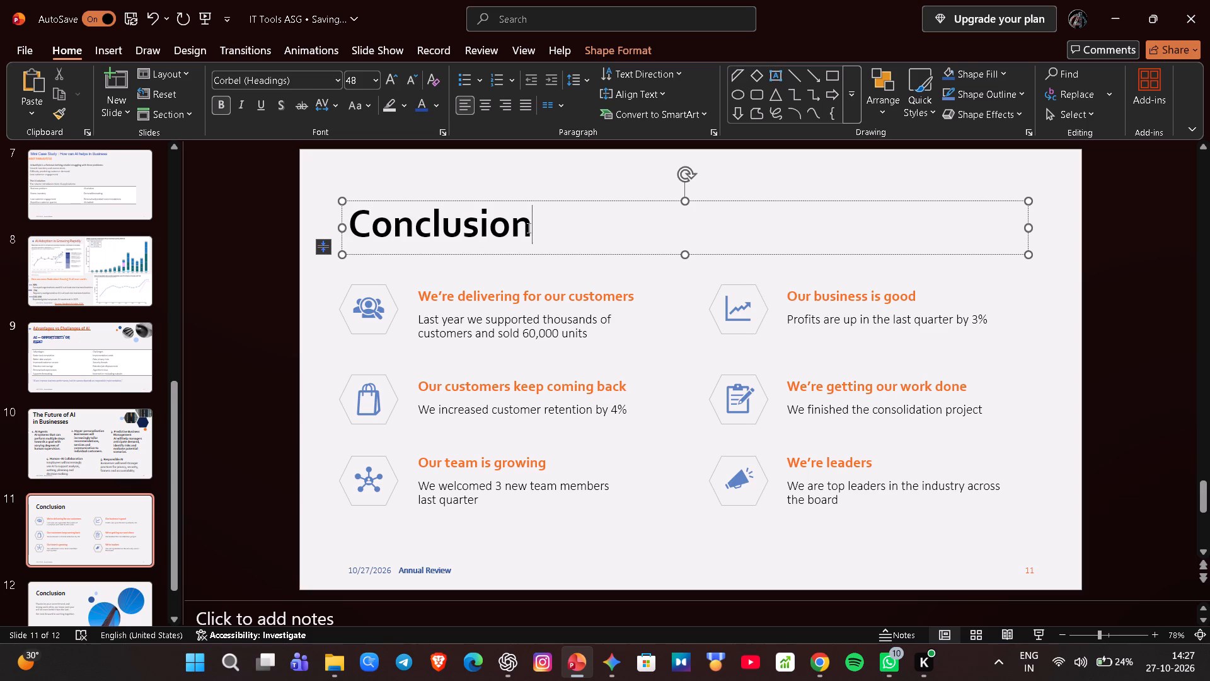
Move the "Conclusion" title box up near the top edge of the slide and slightly to the left.
drag(531, 201, 522, 187)
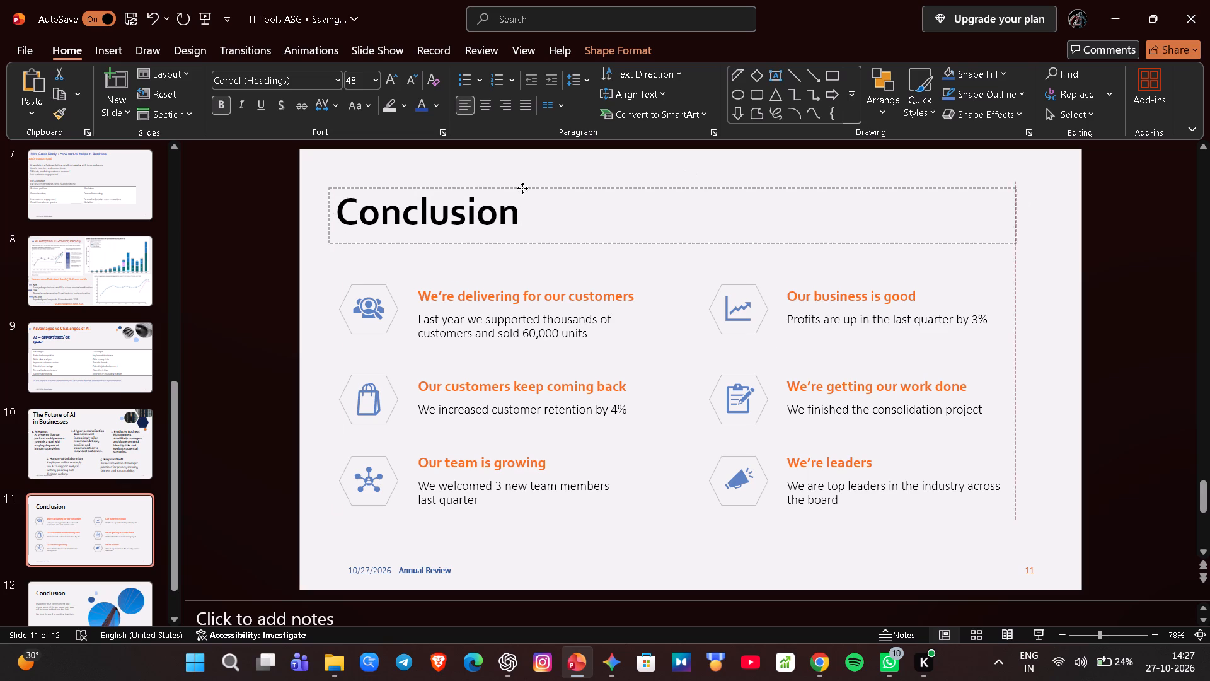
drag(522, 187, 510, 167)
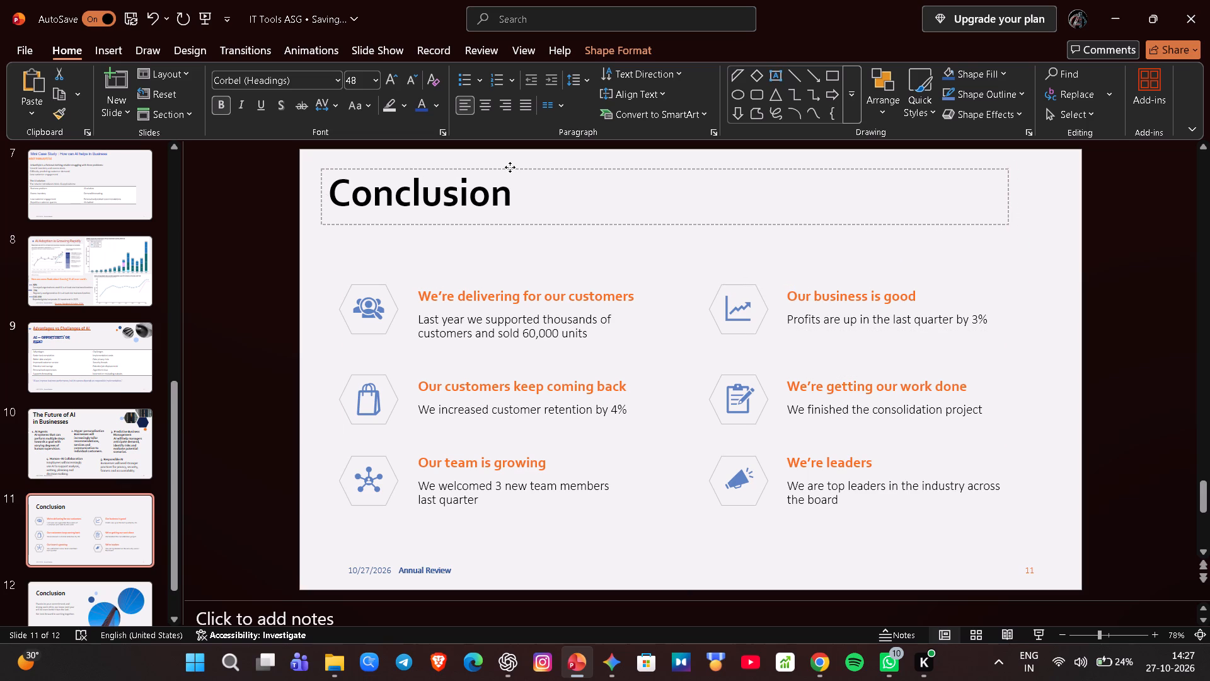
drag(510, 167, 516, 168)
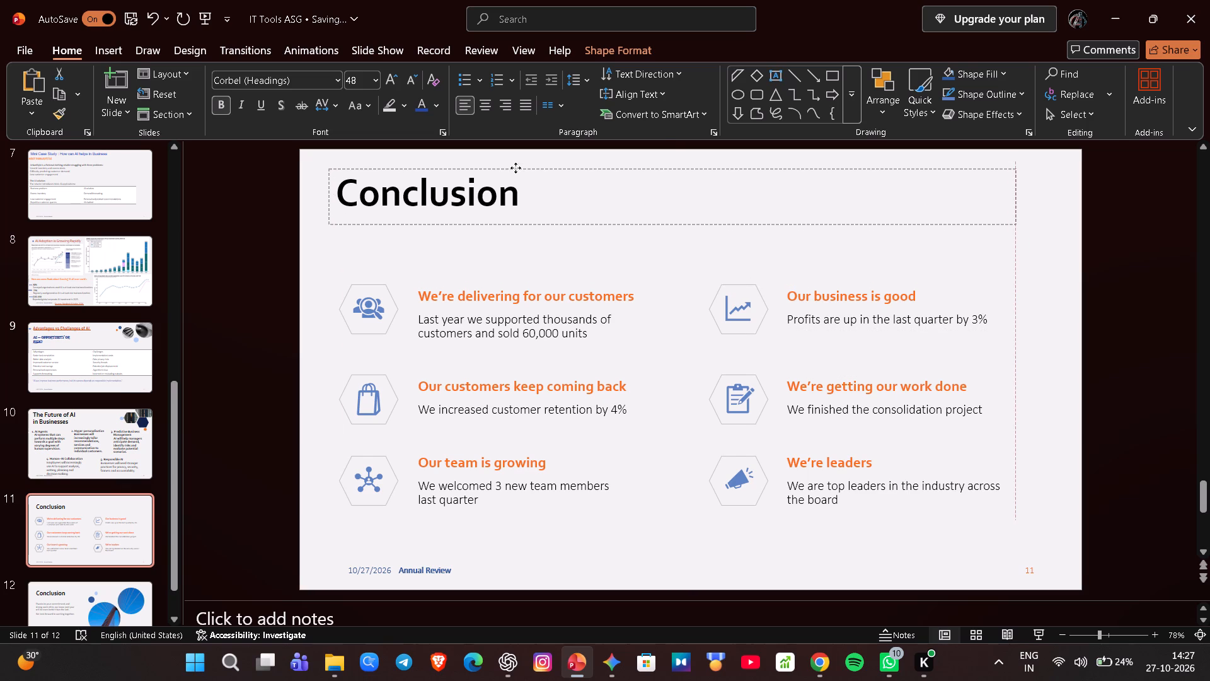
drag(516, 168, 516, 168)
On slide 10, insert a small diamond shape, about 0.8 cm wide and high, just before the title's first line.
click(120, 463)
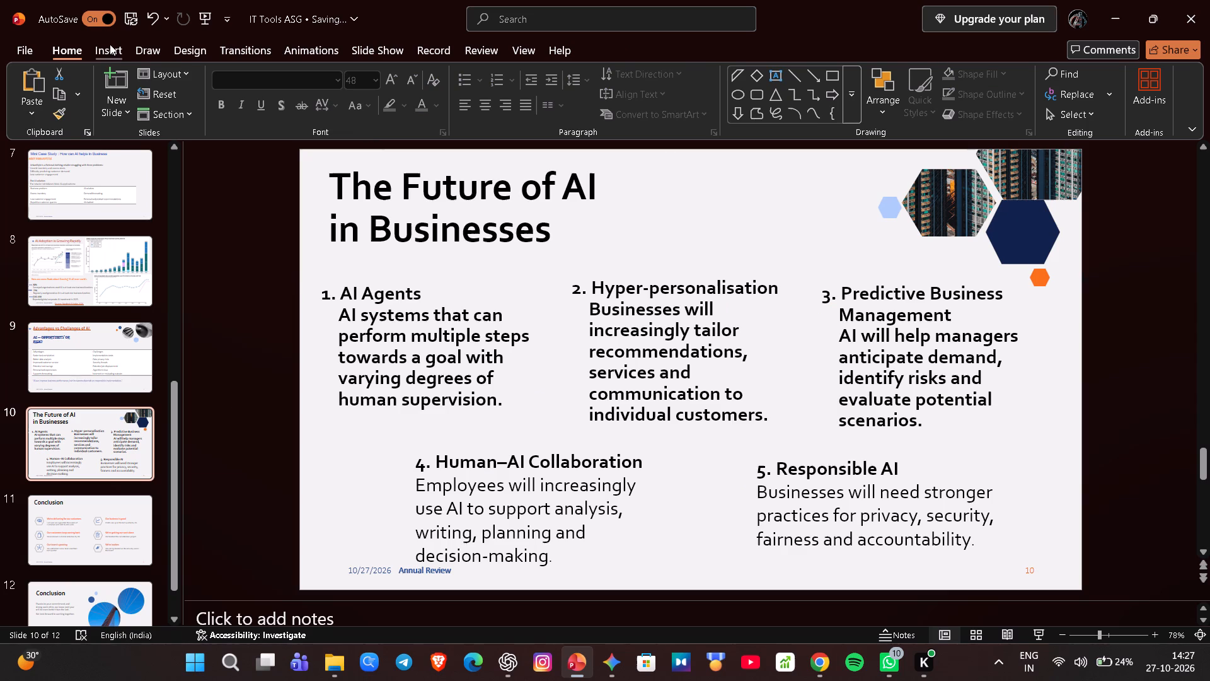
click(105, 46)
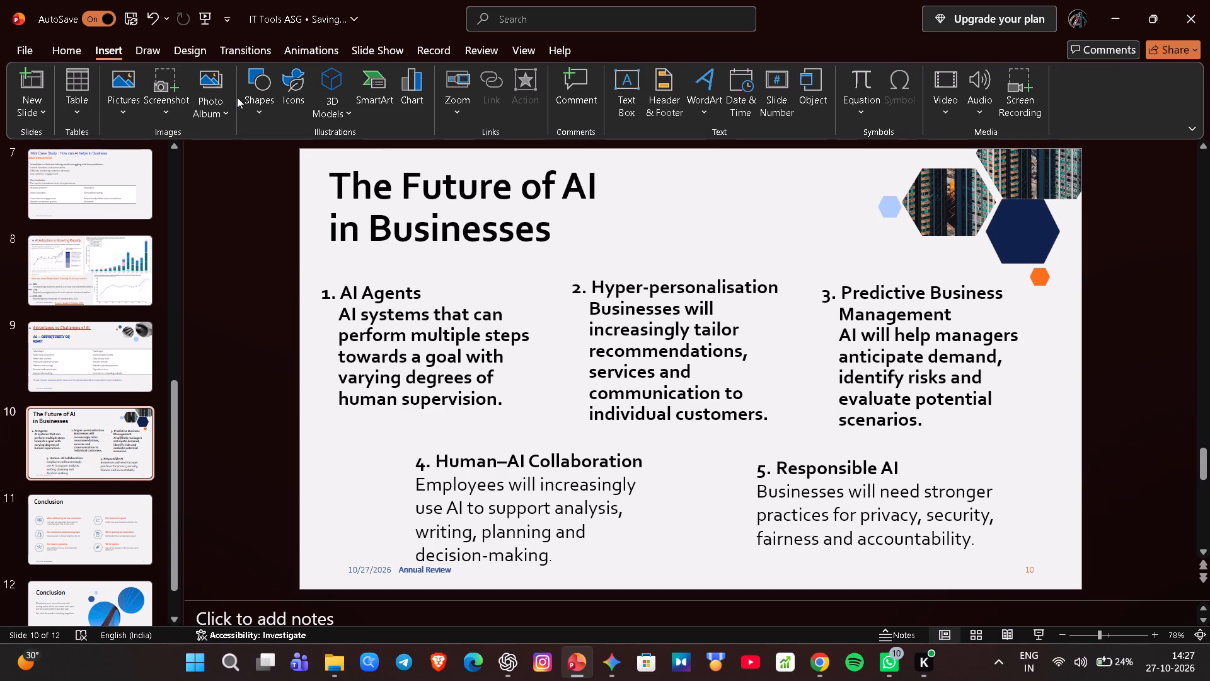
click(244, 93)
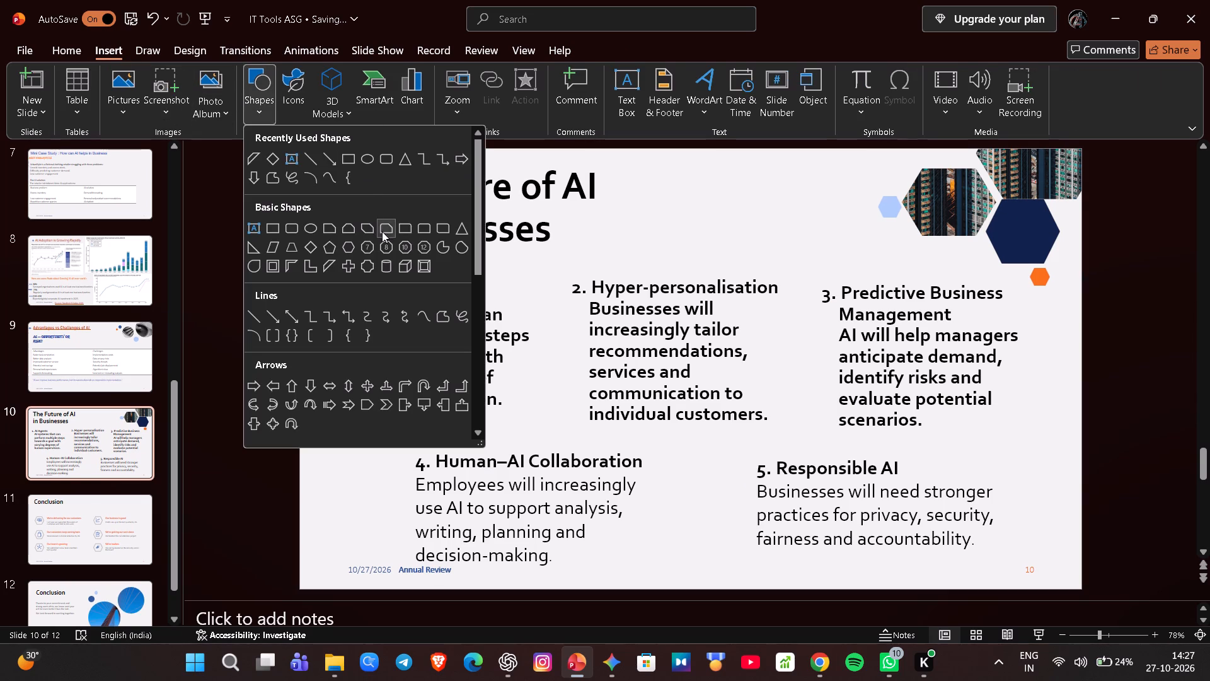
click(307, 243)
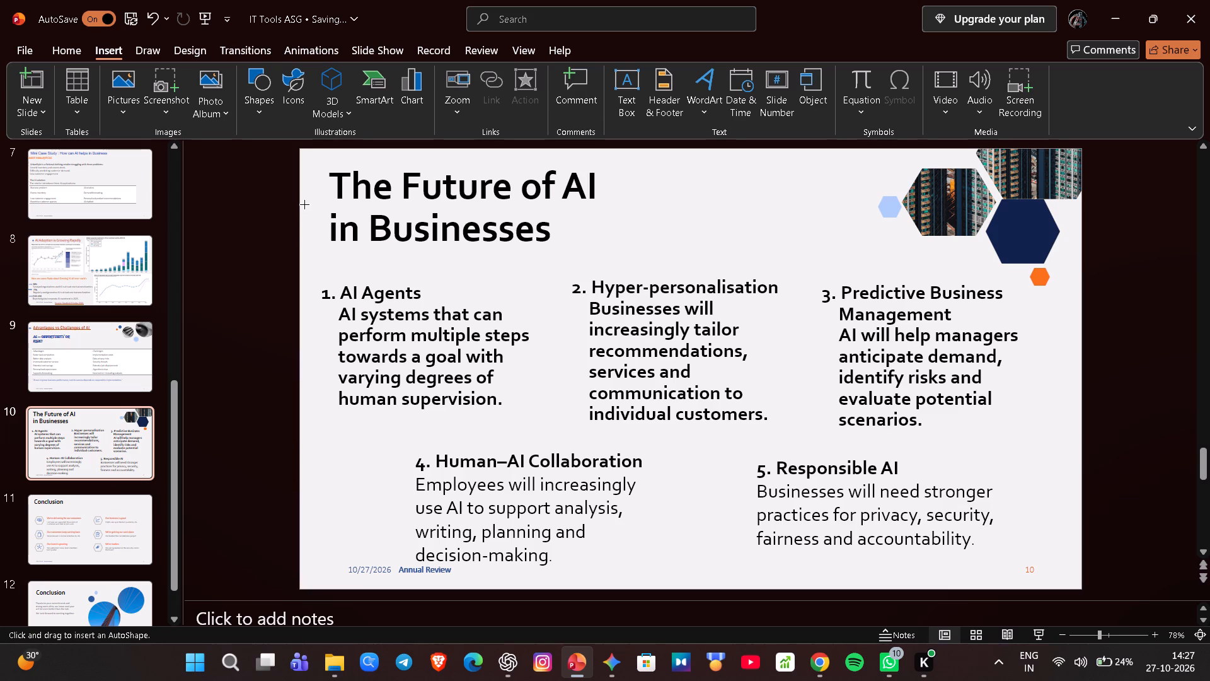
drag(304, 197, 323, 178)
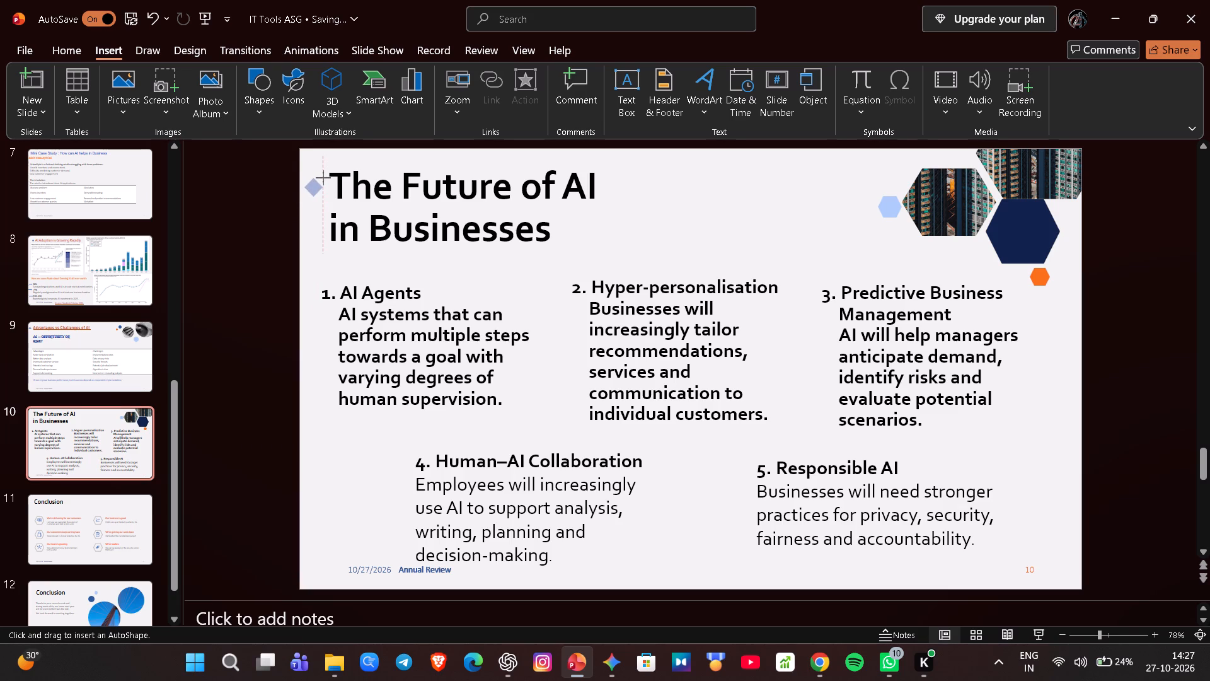
drag(323, 178, 324, 178)
click(705, 187)
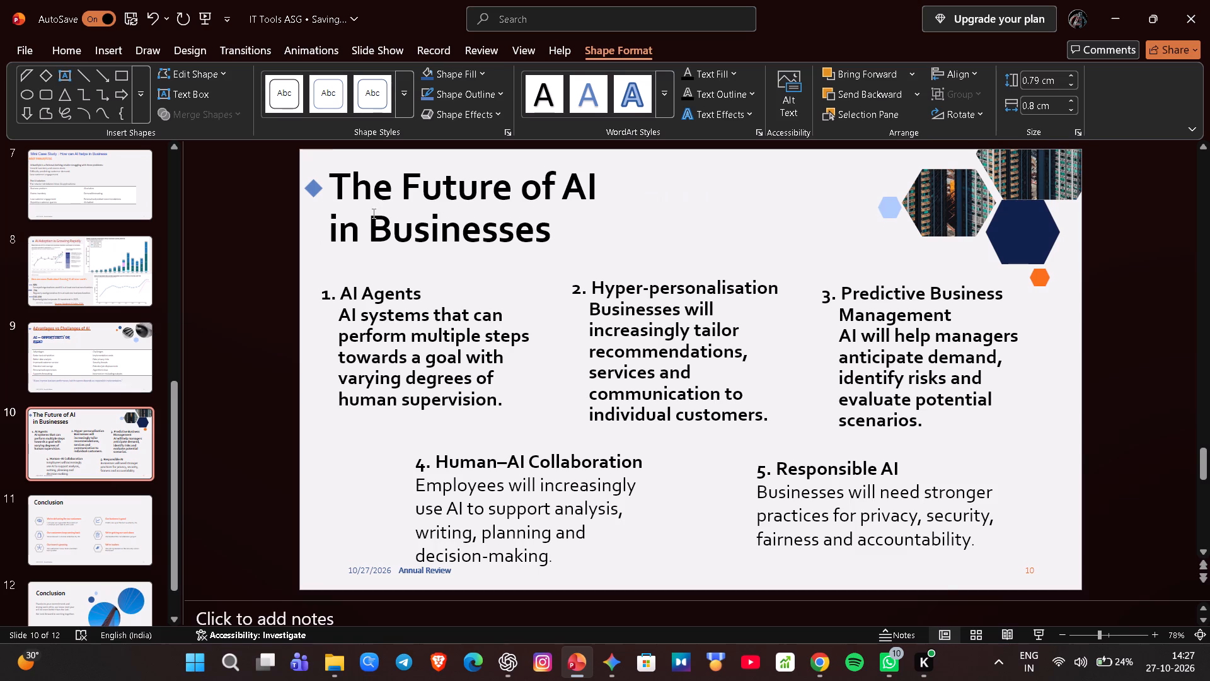
Underline the whole slide 10 title "The Future of AI in Businesses".
click(600, 185)
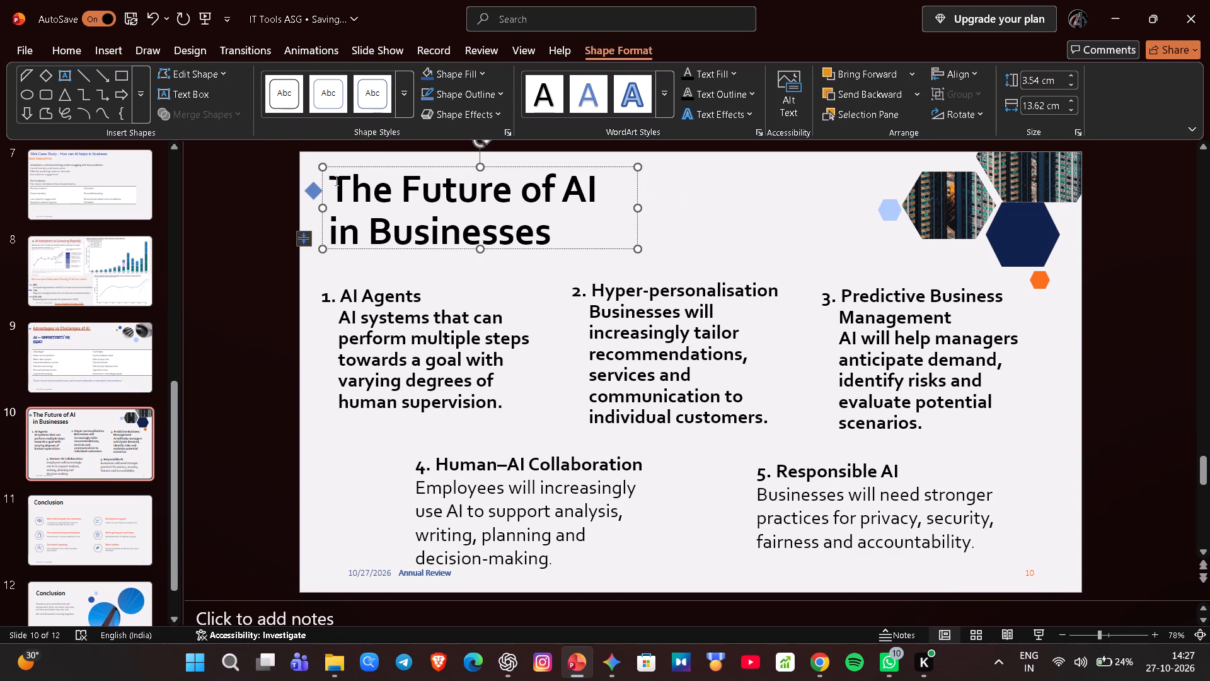
drag(335, 180, 446, 224)
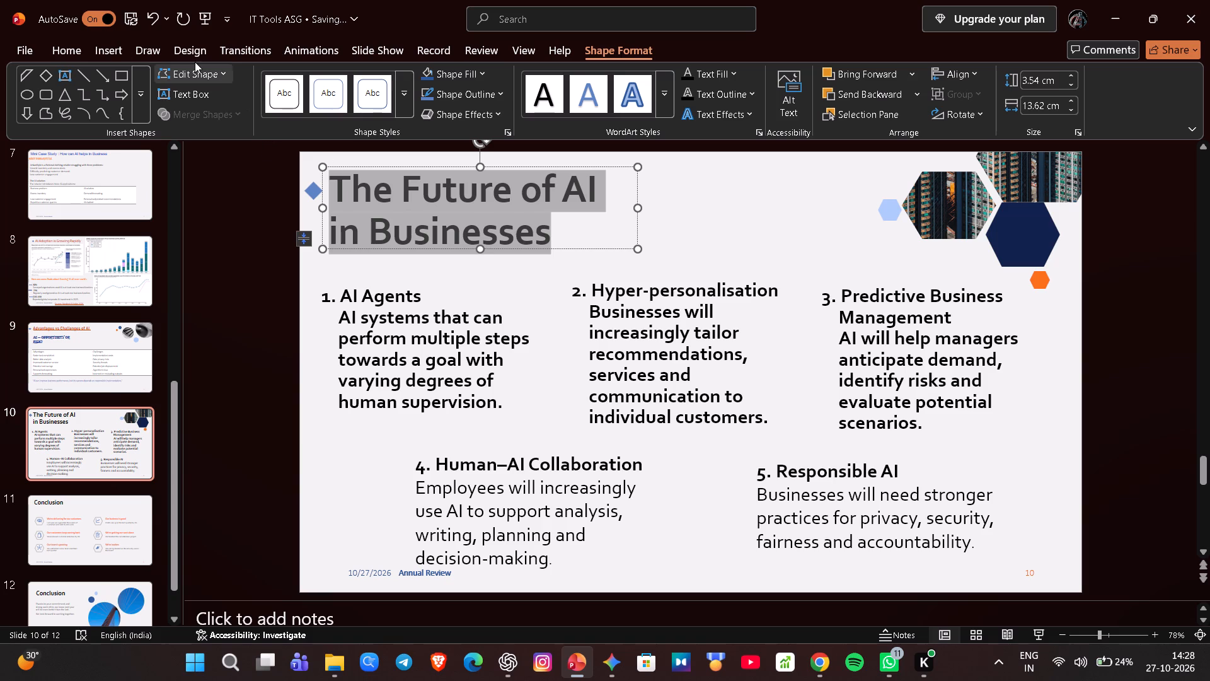
click(79, 46)
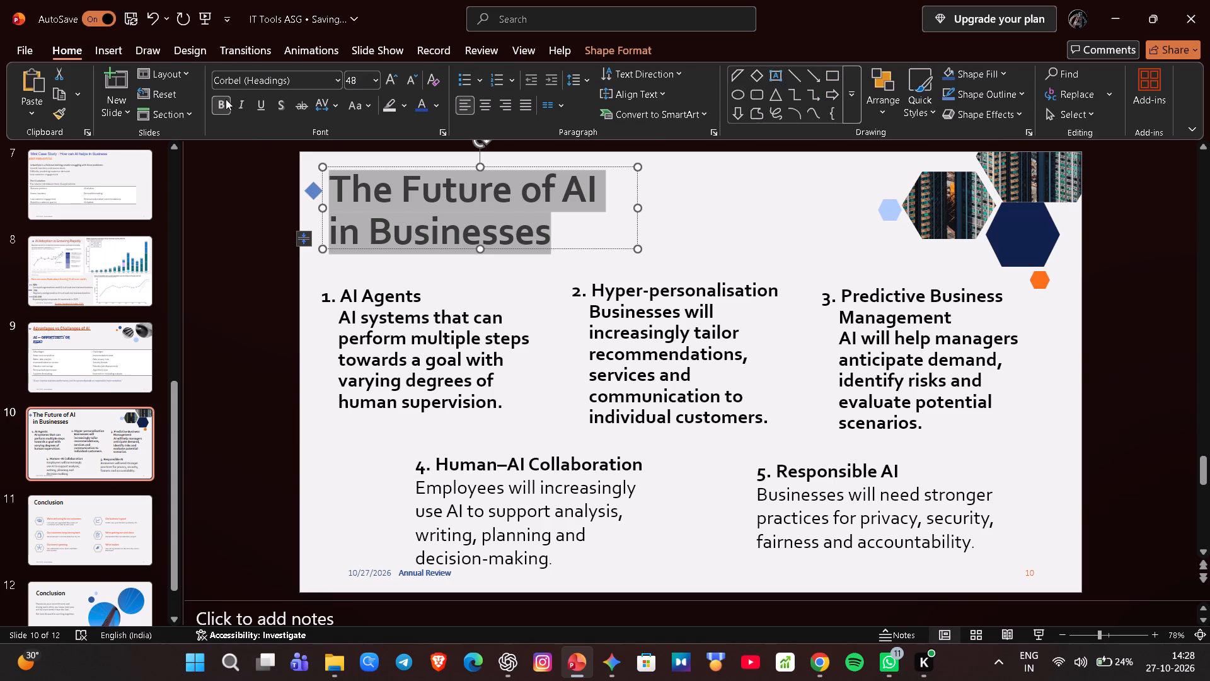
click(257, 103)
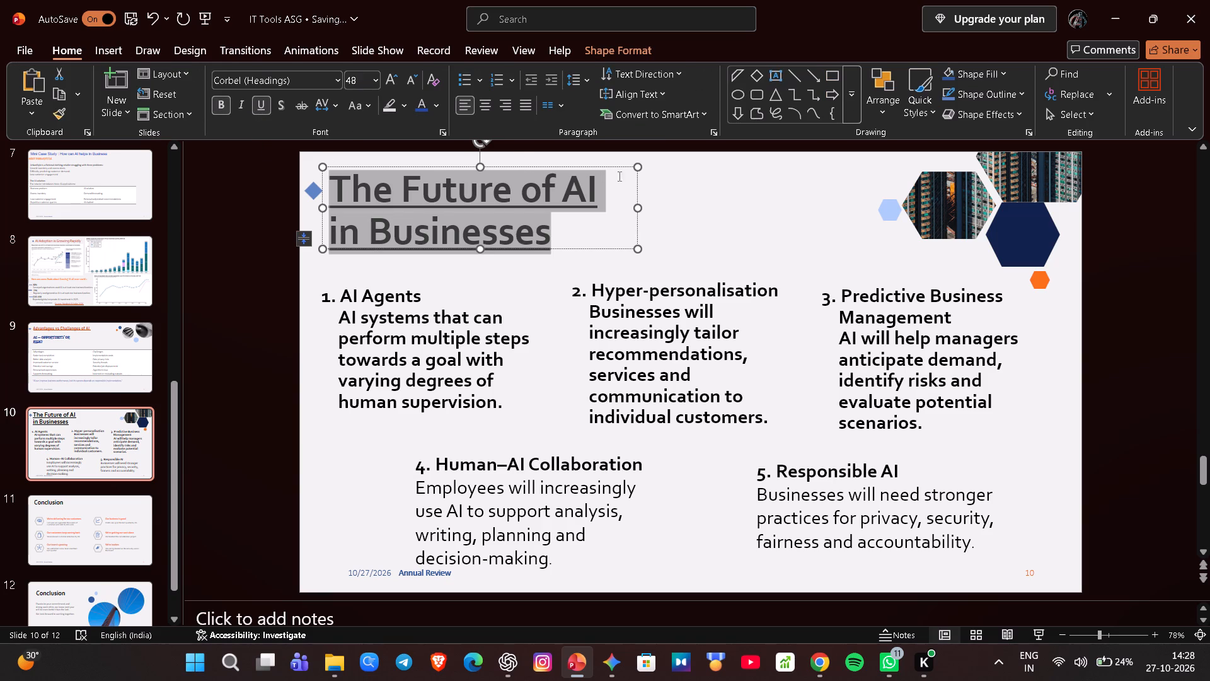
click(684, 189)
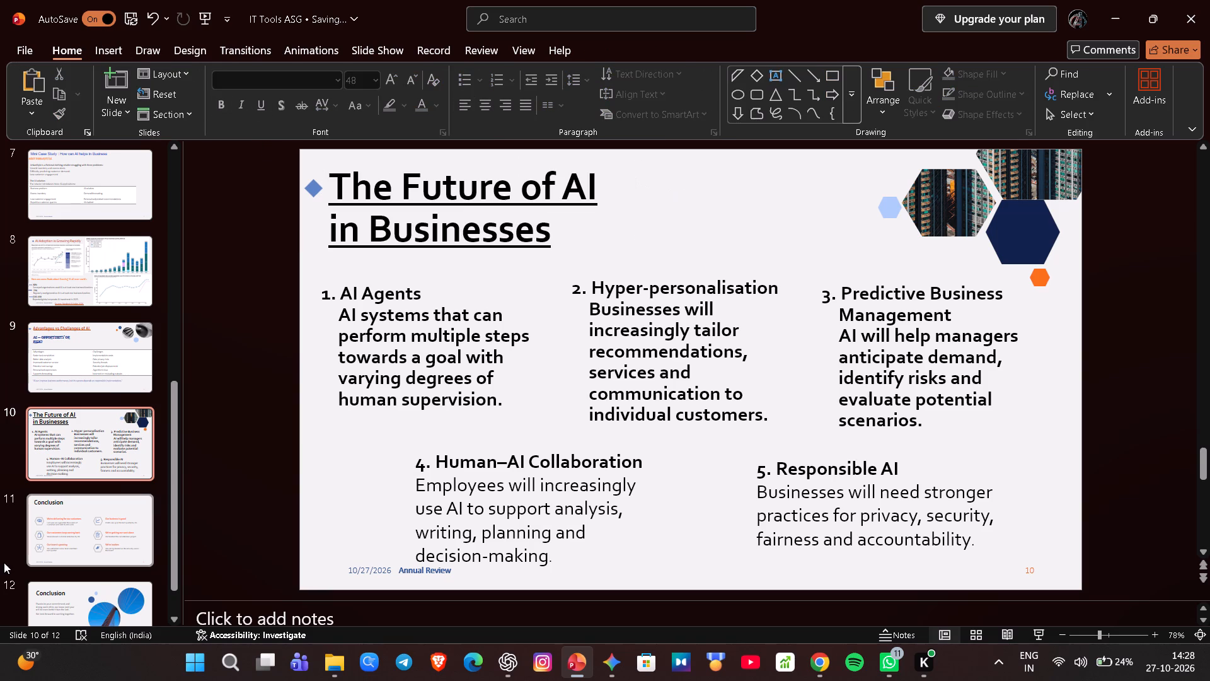
Underline the title "Conclusion" on slide 11, matching the underlined titles on slides 9 and 10.
click(58, 531)
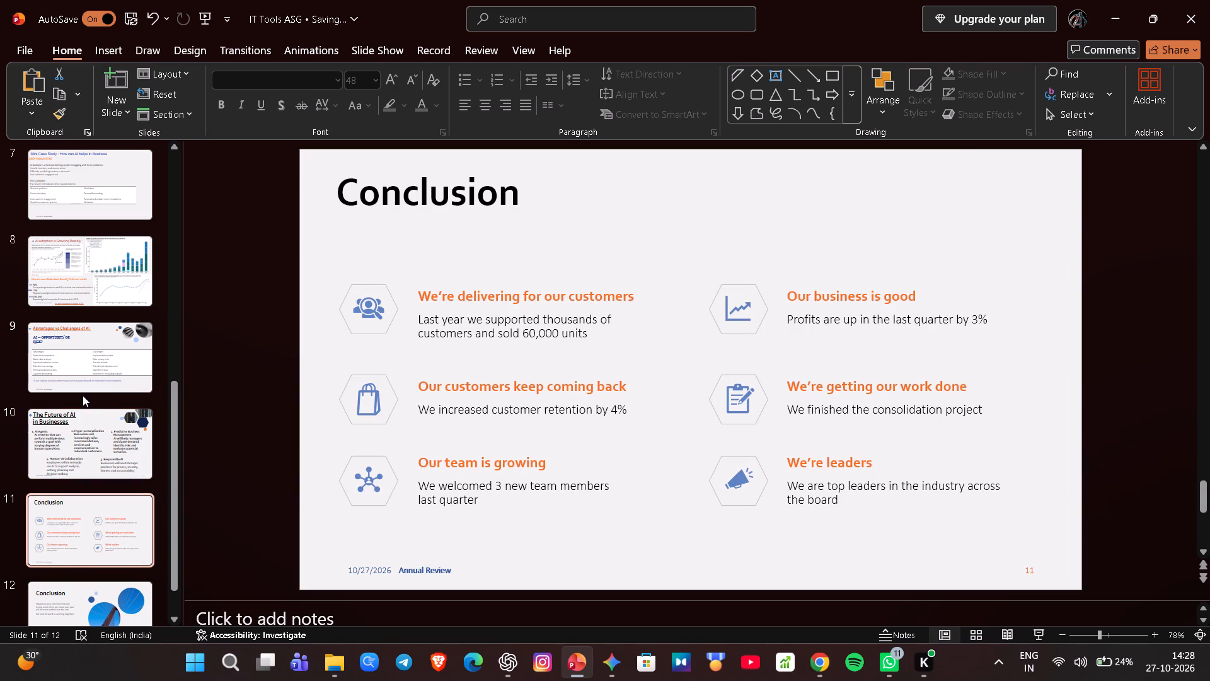
click(88, 342)
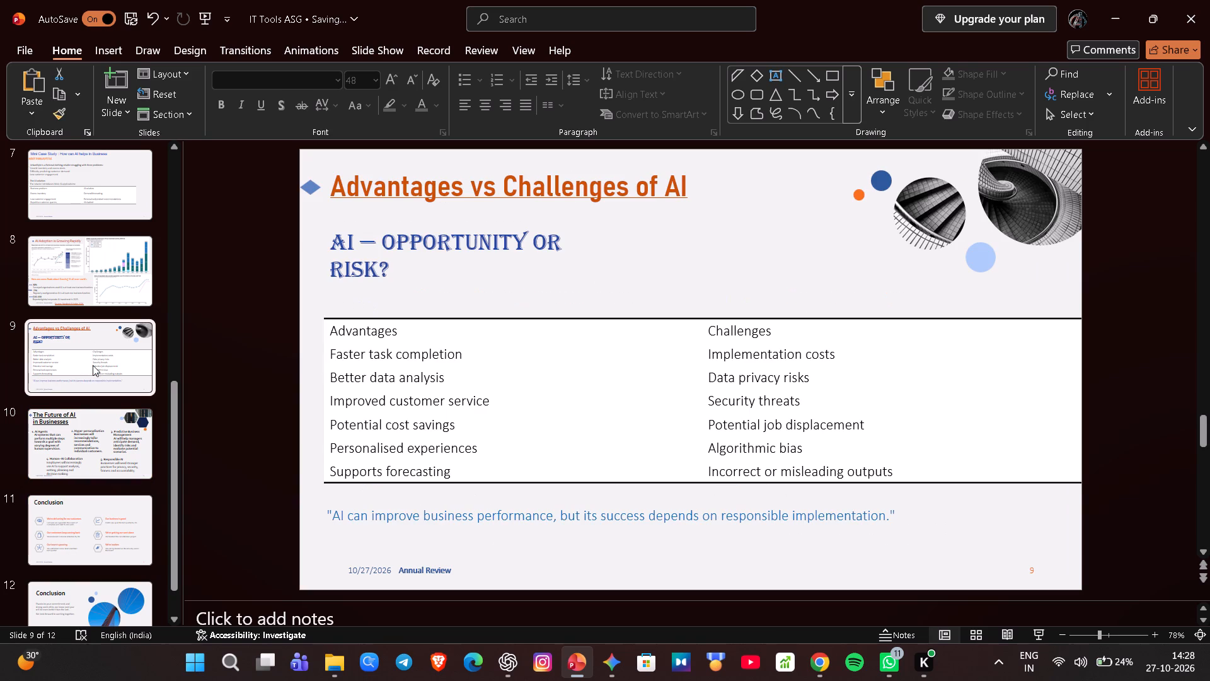
drag(176, 405, 176, 410)
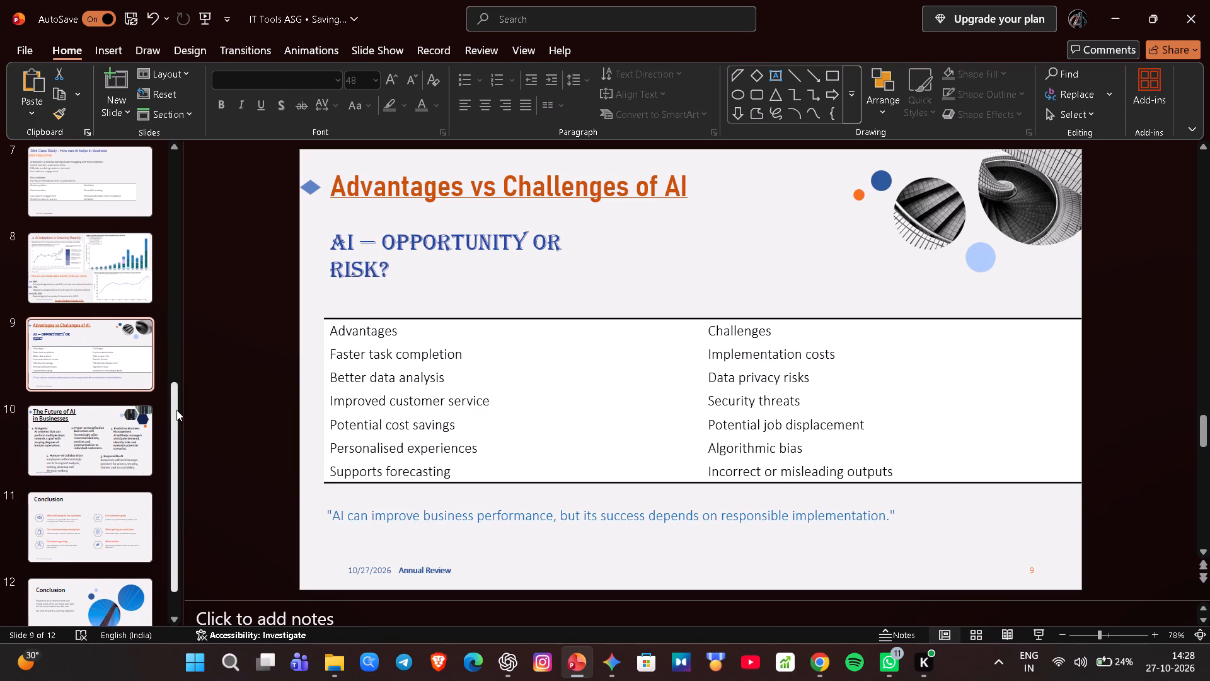
drag(176, 410, 177, 426)
click(127, 458)
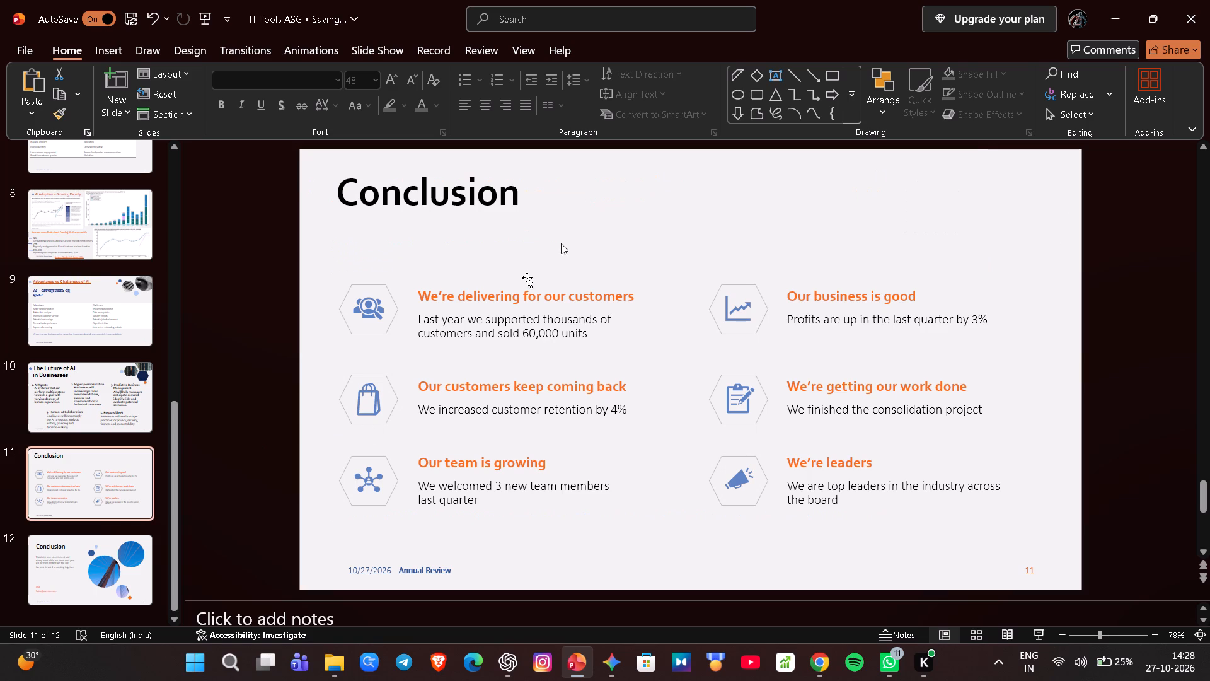
click(524, 197)
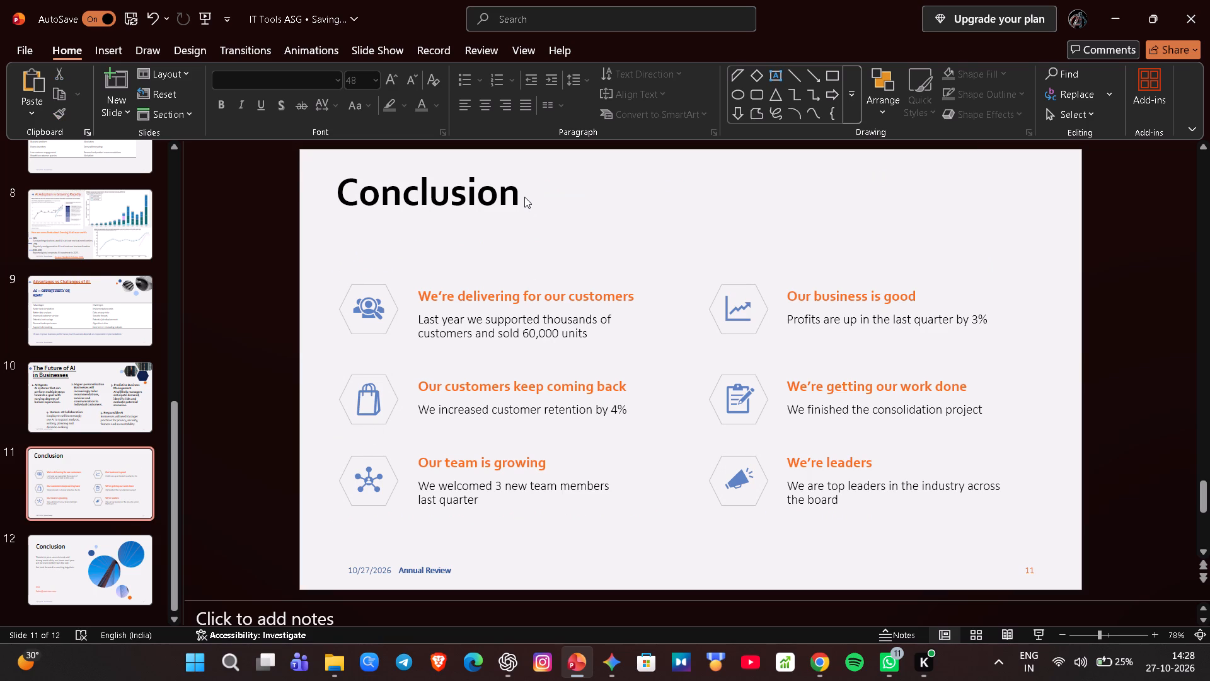
drag(340, 187, 405, 178)
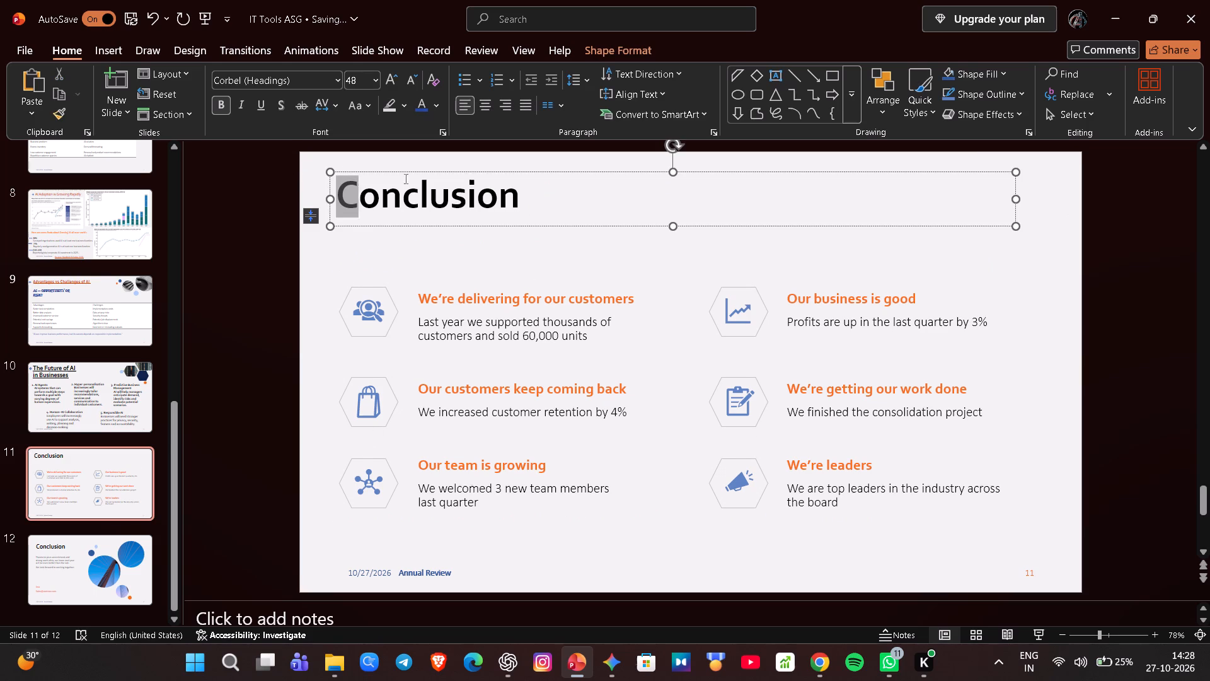
drag(405, 178, 545, 188)
click(258, 98)
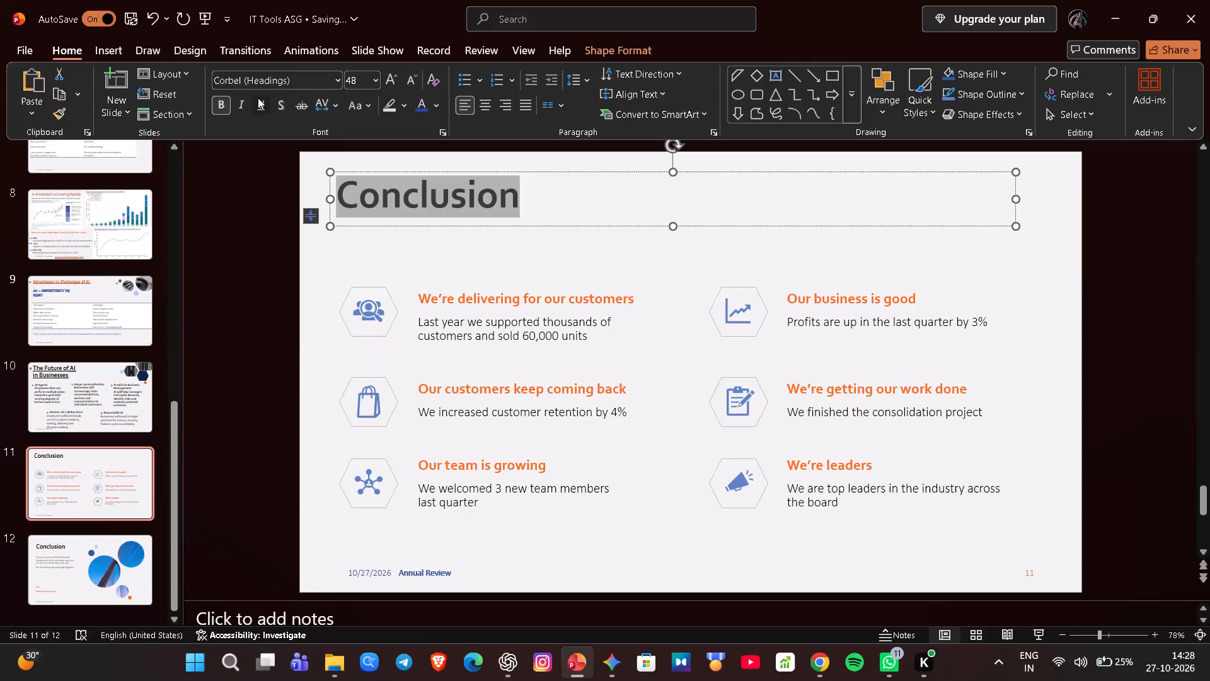
Insert a diamond shape about 0.9 cm wide and high just before the "Conclusion" title on slide 11.
click(107, 41)
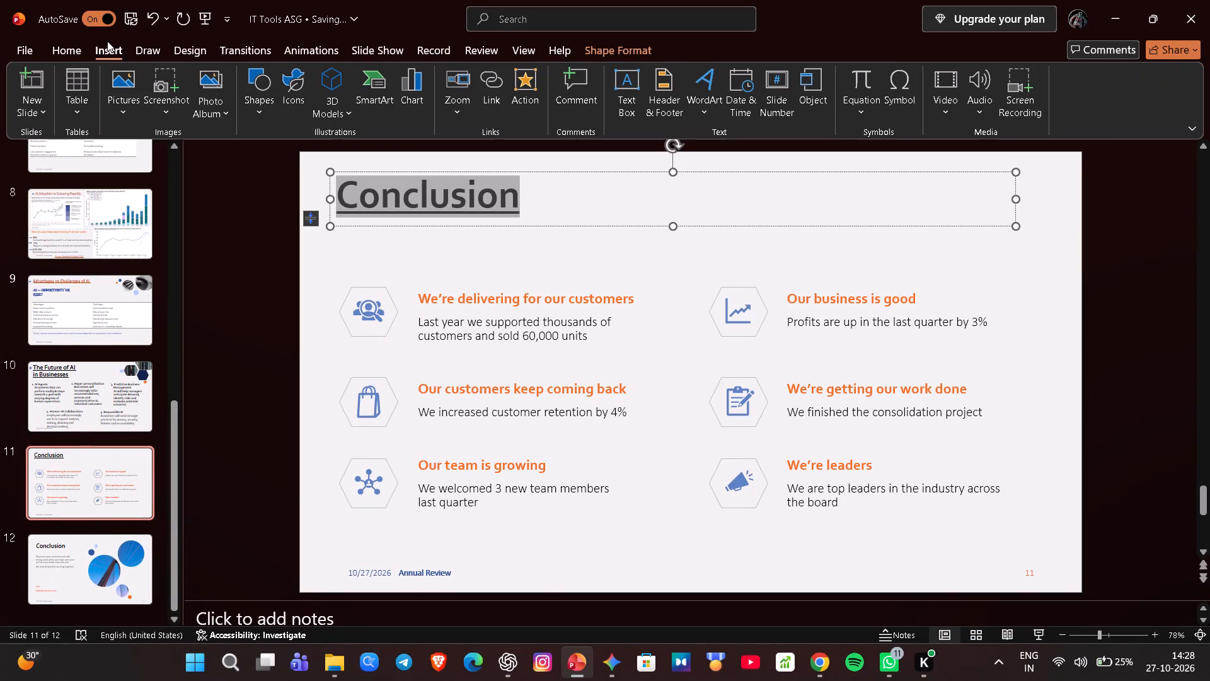
click(271, 78)
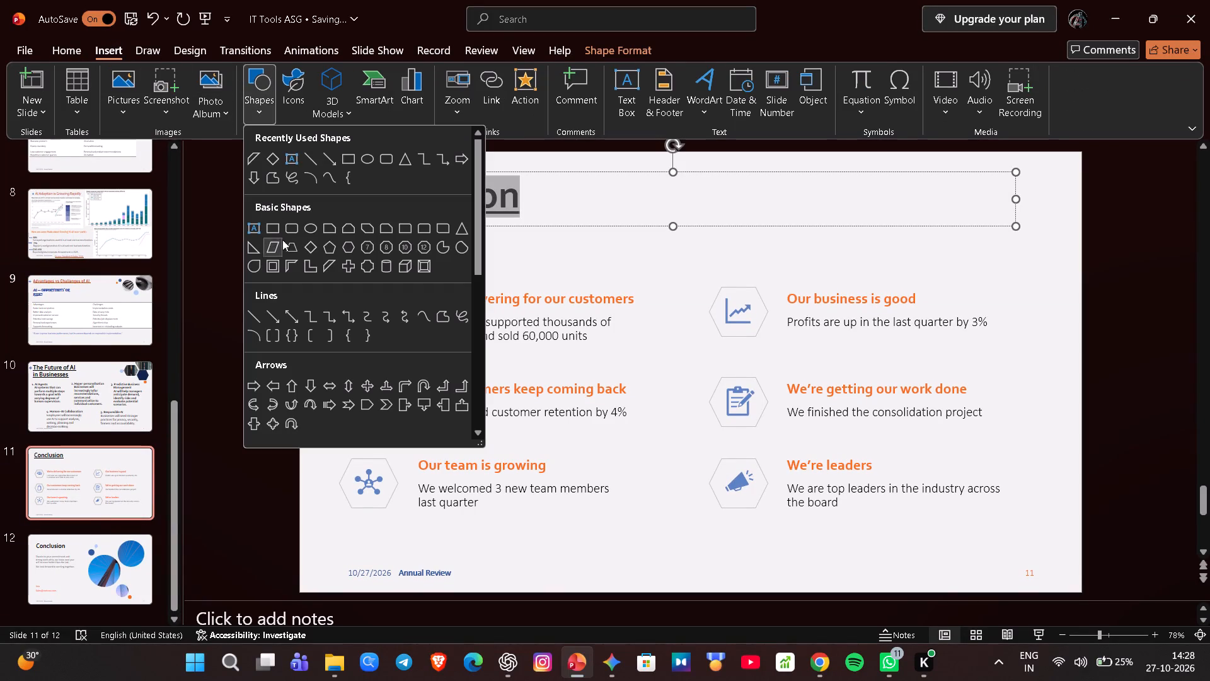
click(317, 239)
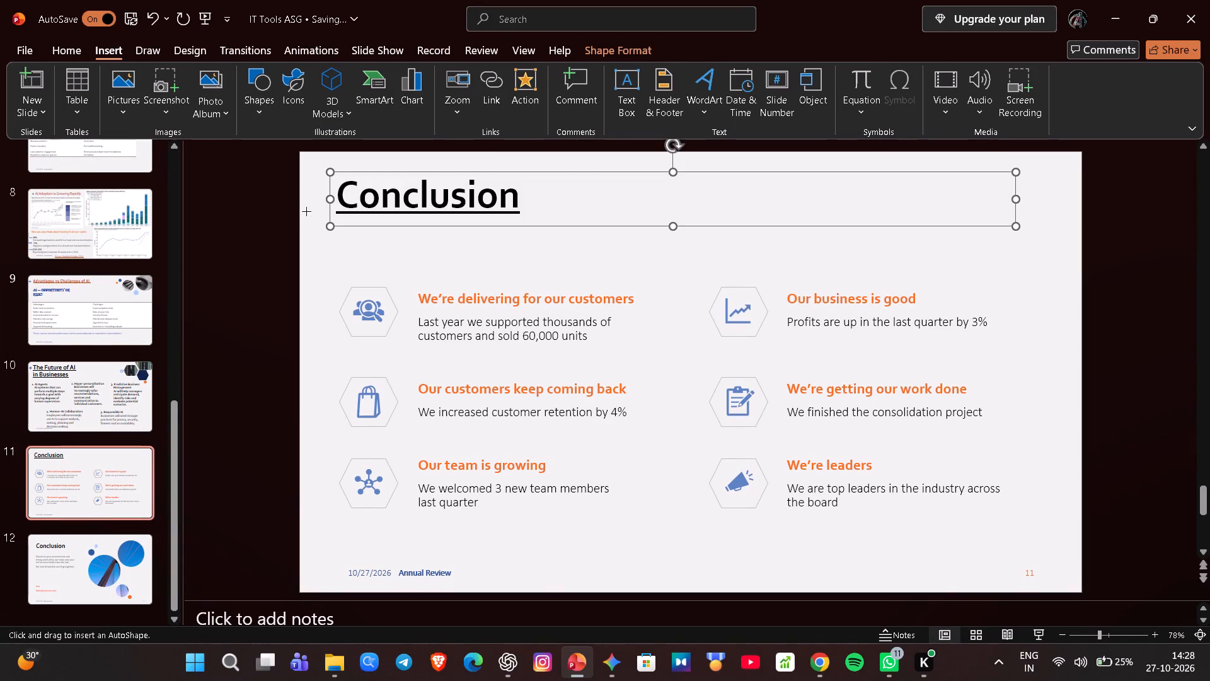
drag(304, 208, 319, 193)
drag(319, 193, 325, 187)
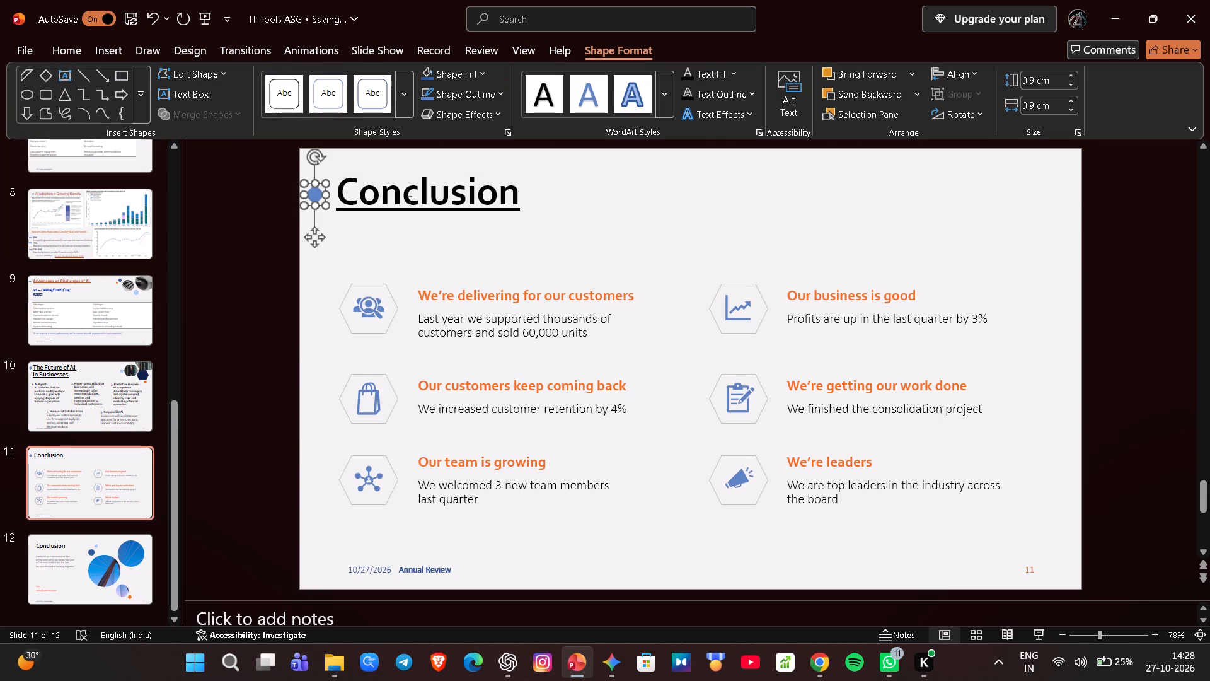
click(552, 247)
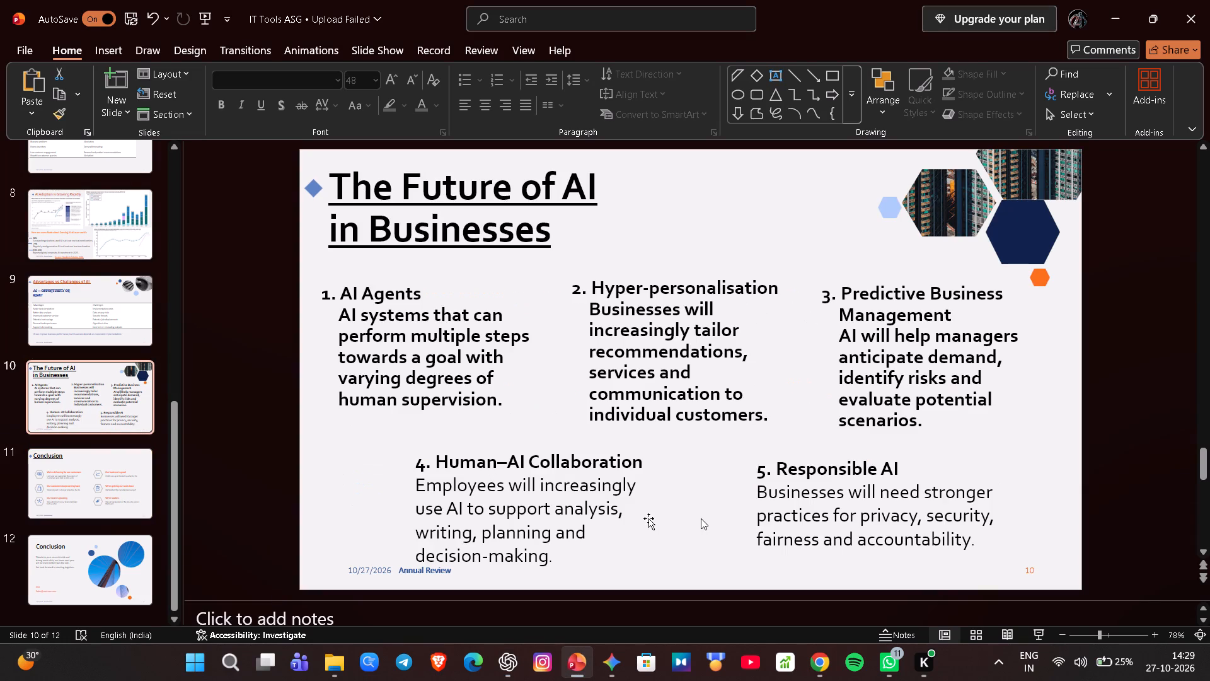
double_click(471, 570)
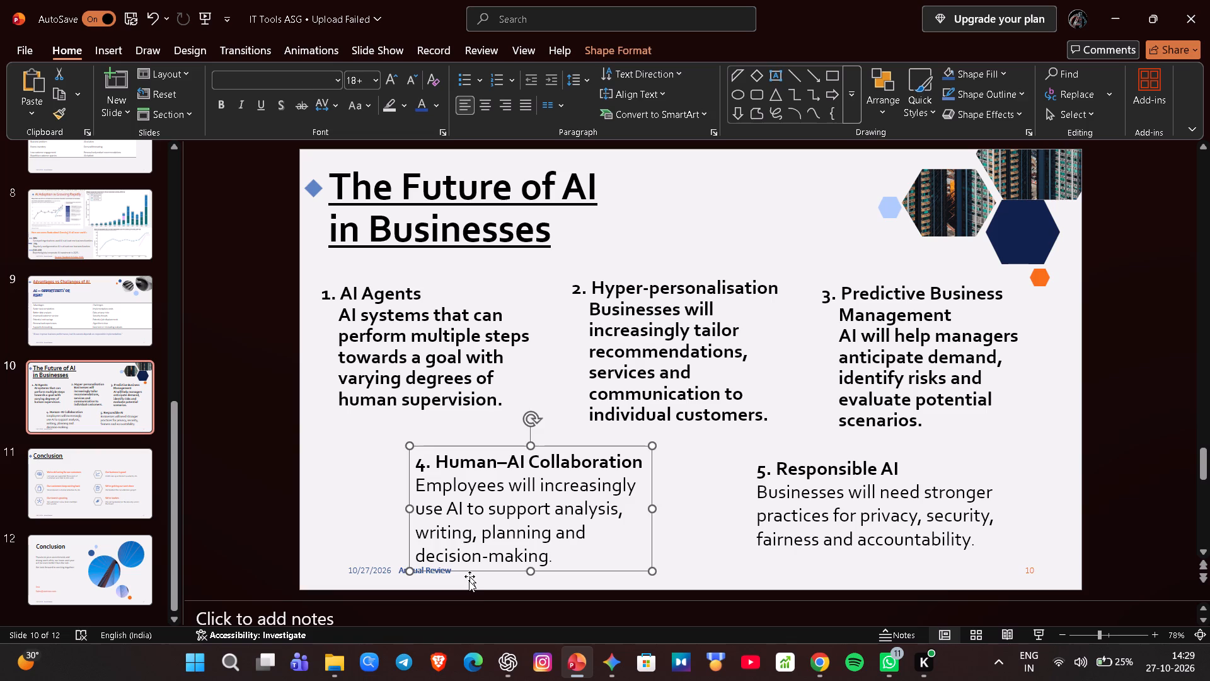
double_click(469, 581)
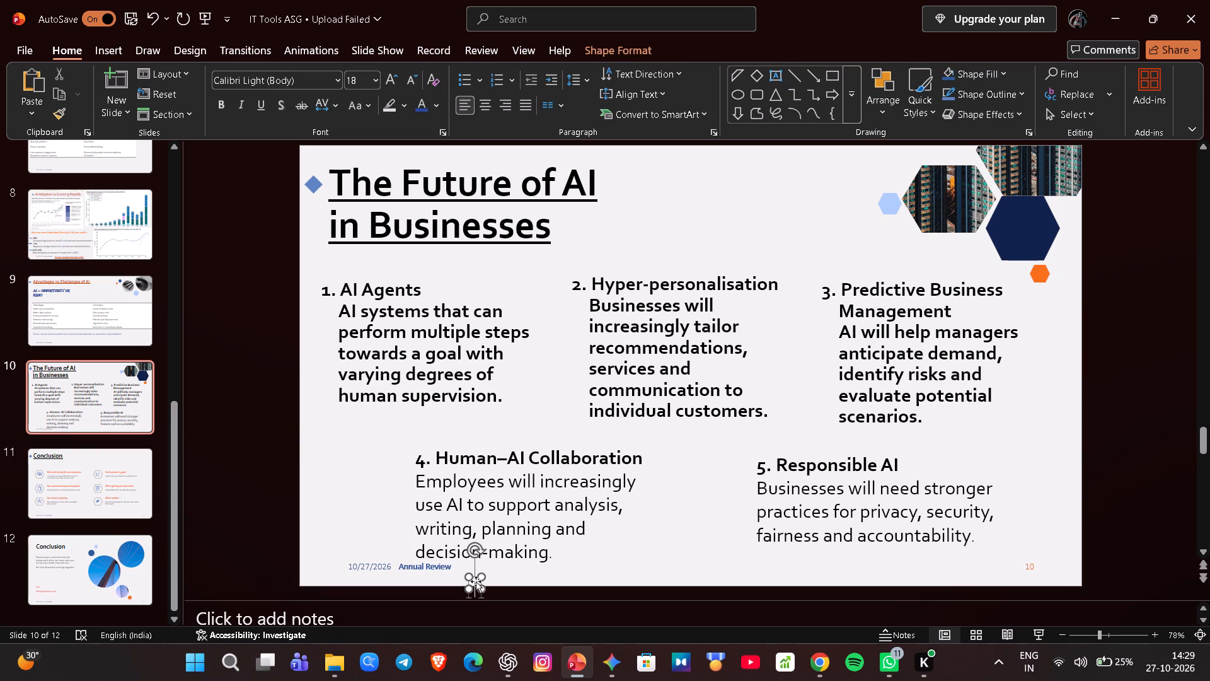
drag(476, 581, 476, 565)
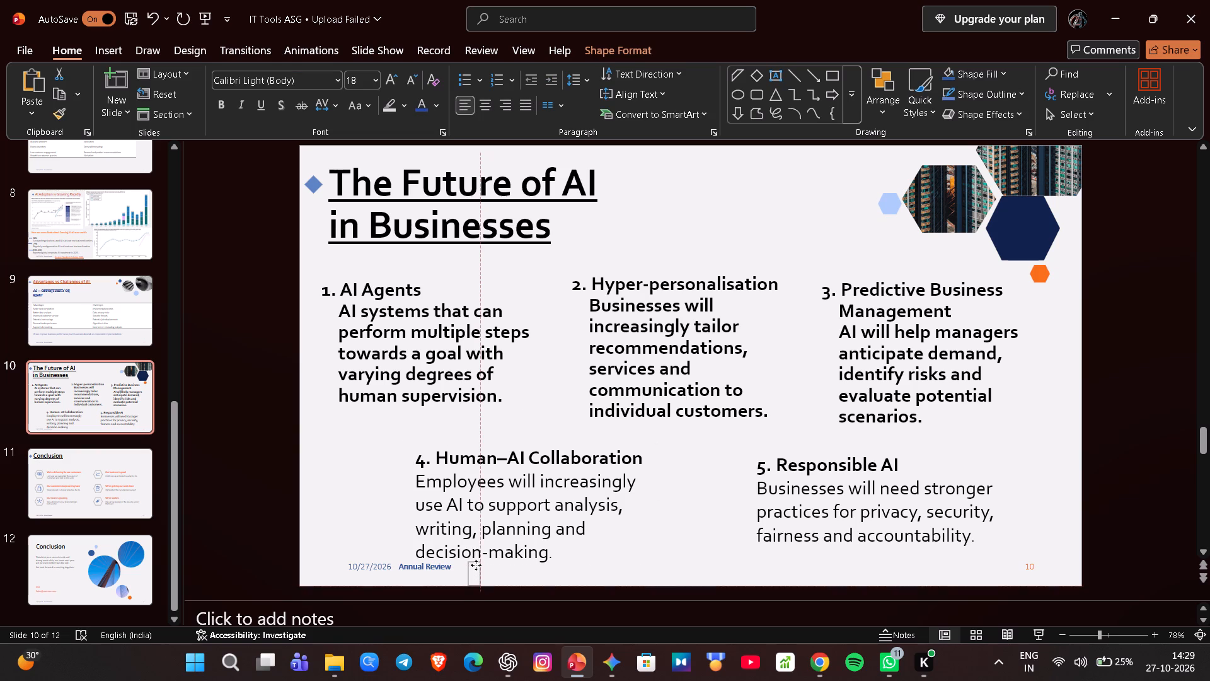
drag(476, 565, 476, 567)
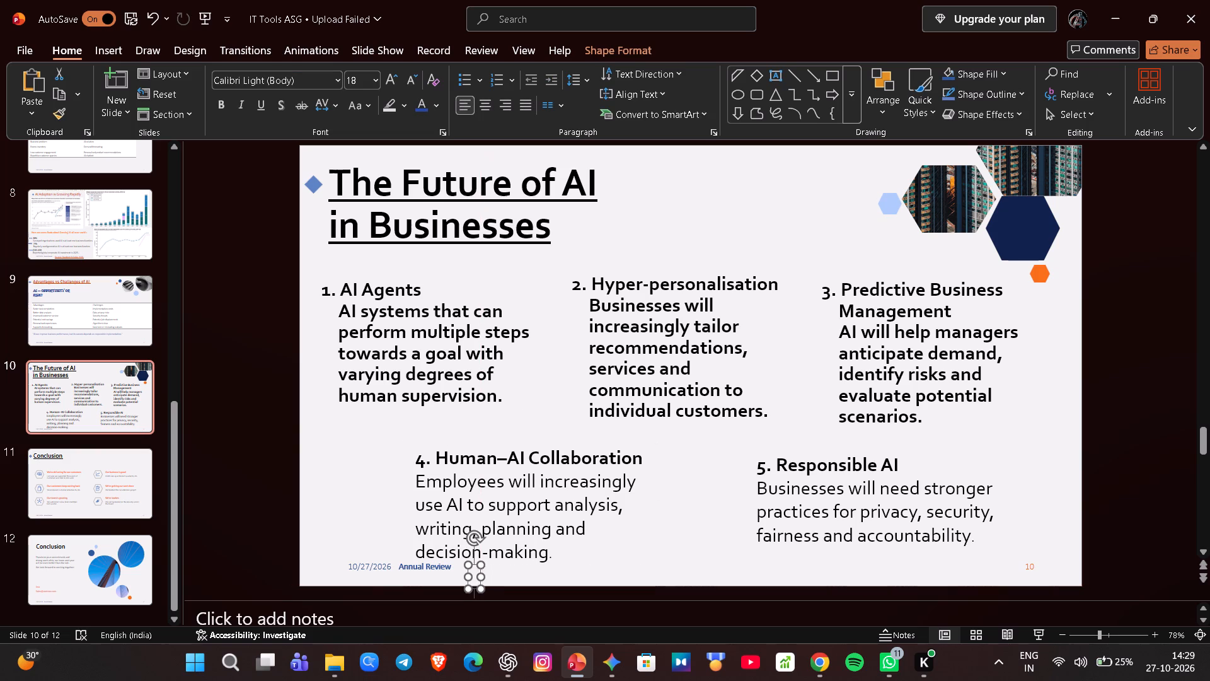
drag(483, 576, 889, 576)
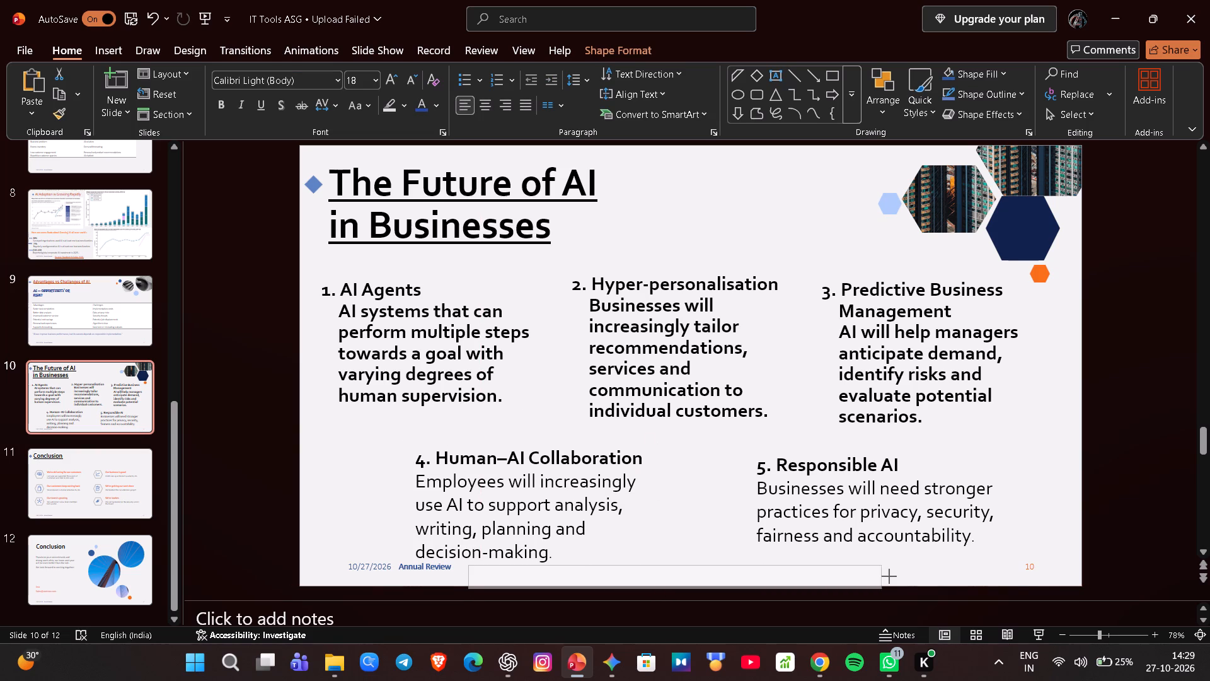
drag(889, 576, 1079, 568)
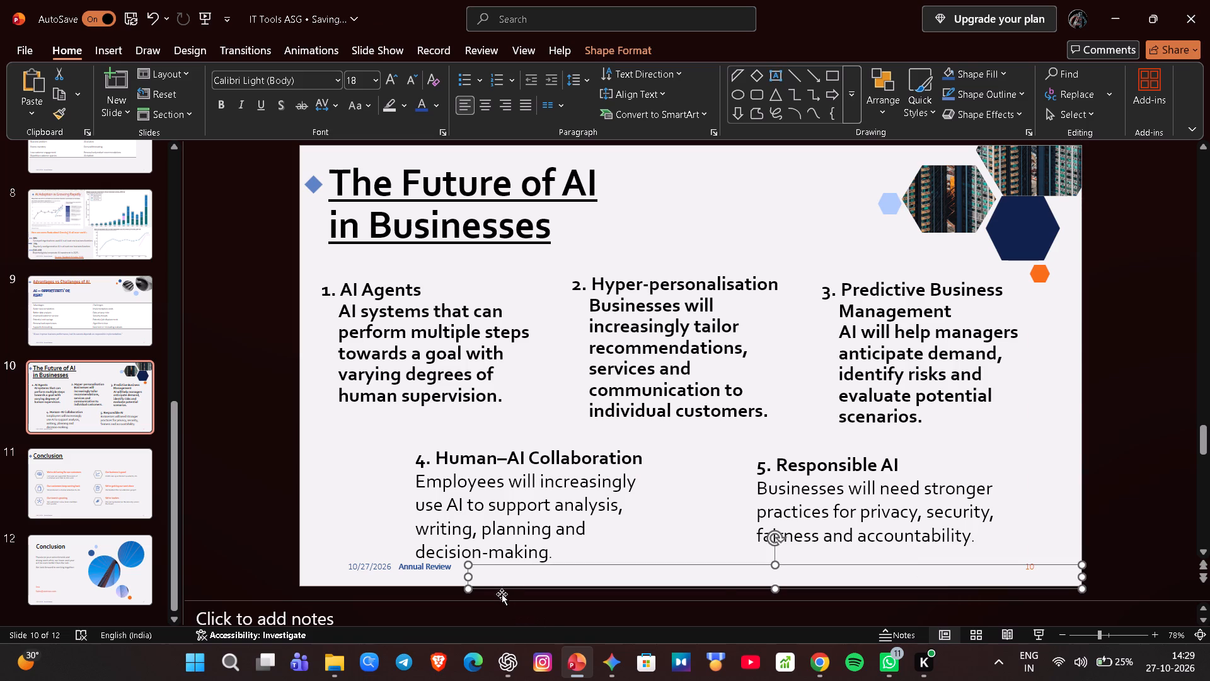
right_click(487, 579)
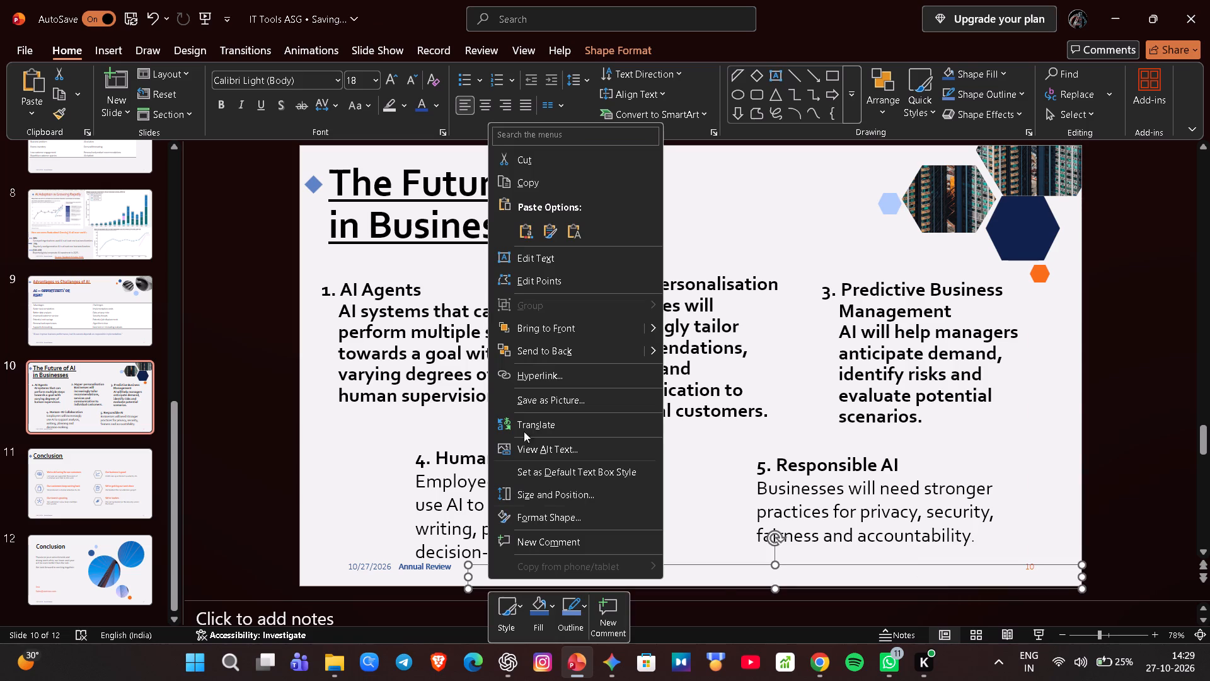
click(527, 233)
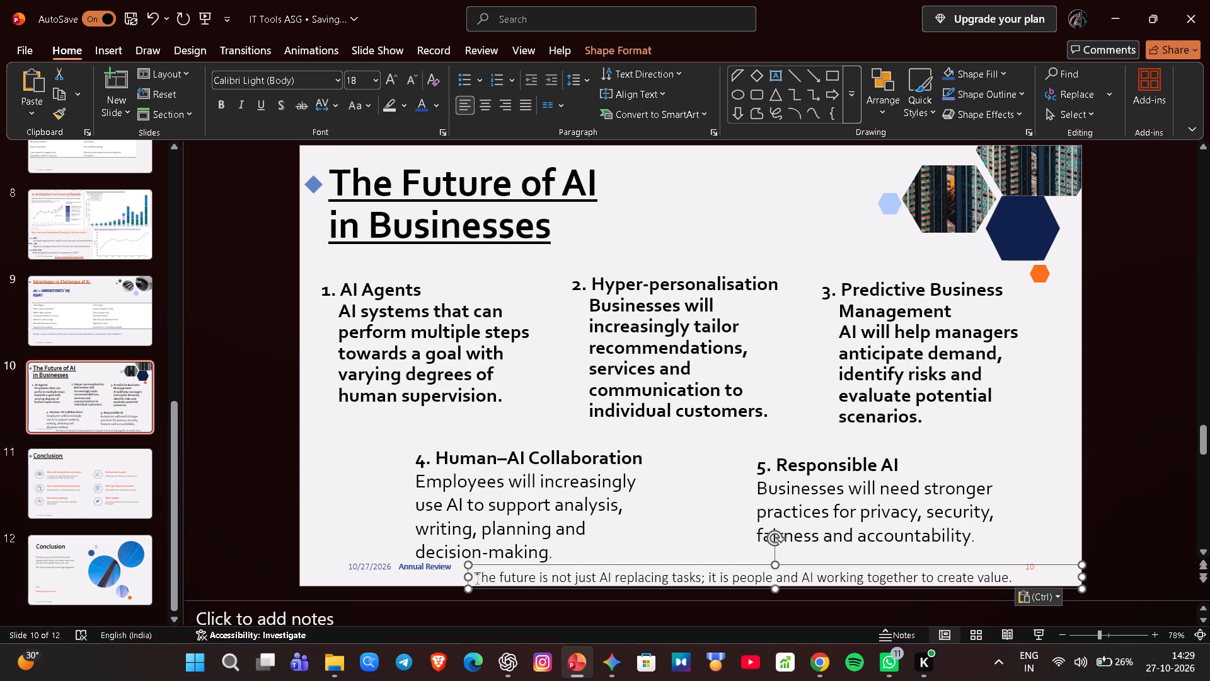
Set the font of the whole closing statement on slide 10 to Book Antiqua.
drag(476, 579, 936, 583)
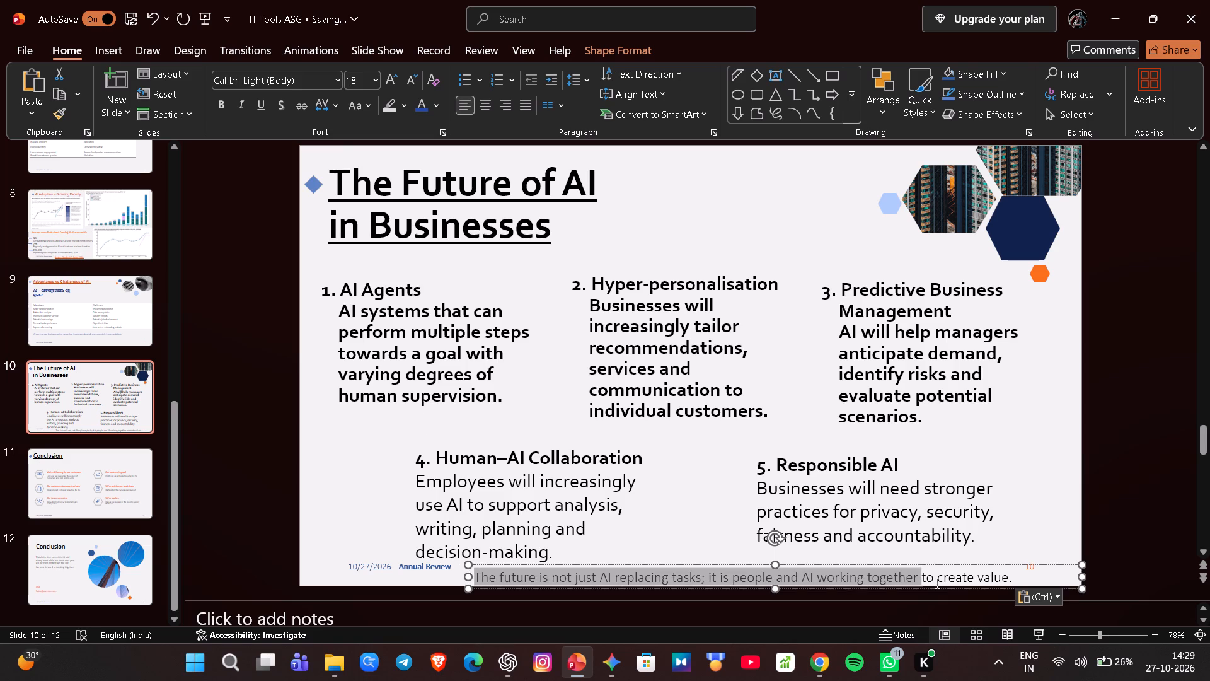
drag(936, 583, 1018, 573)
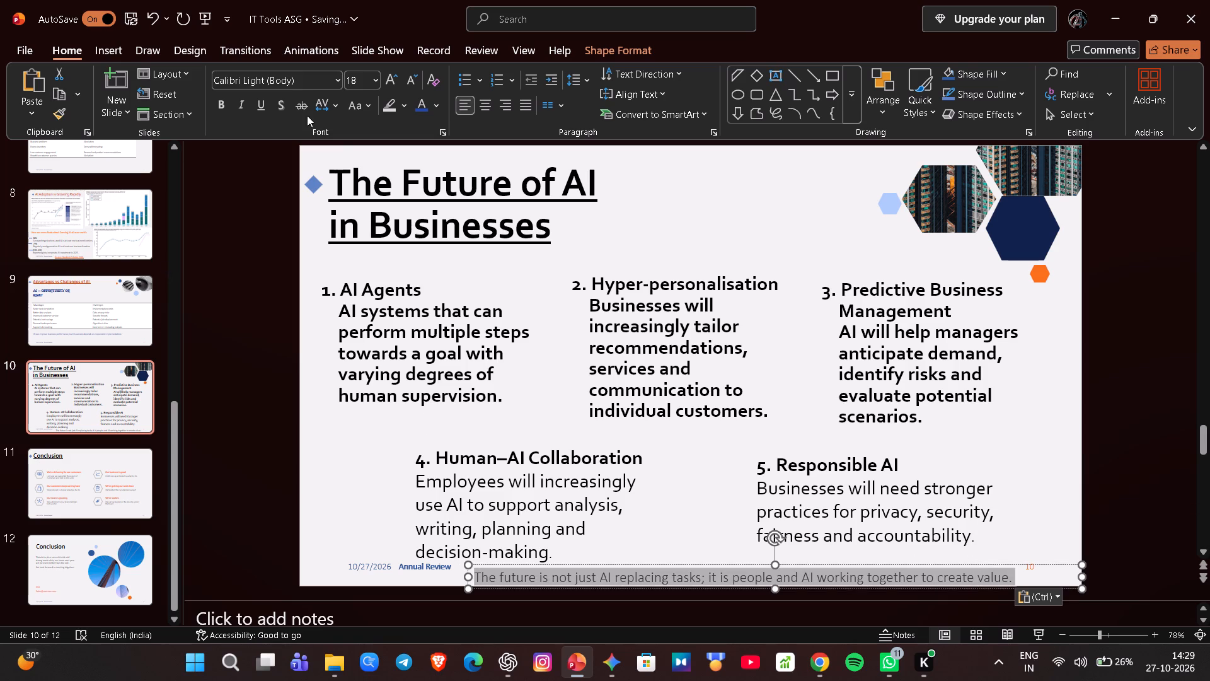
click(336, 76)
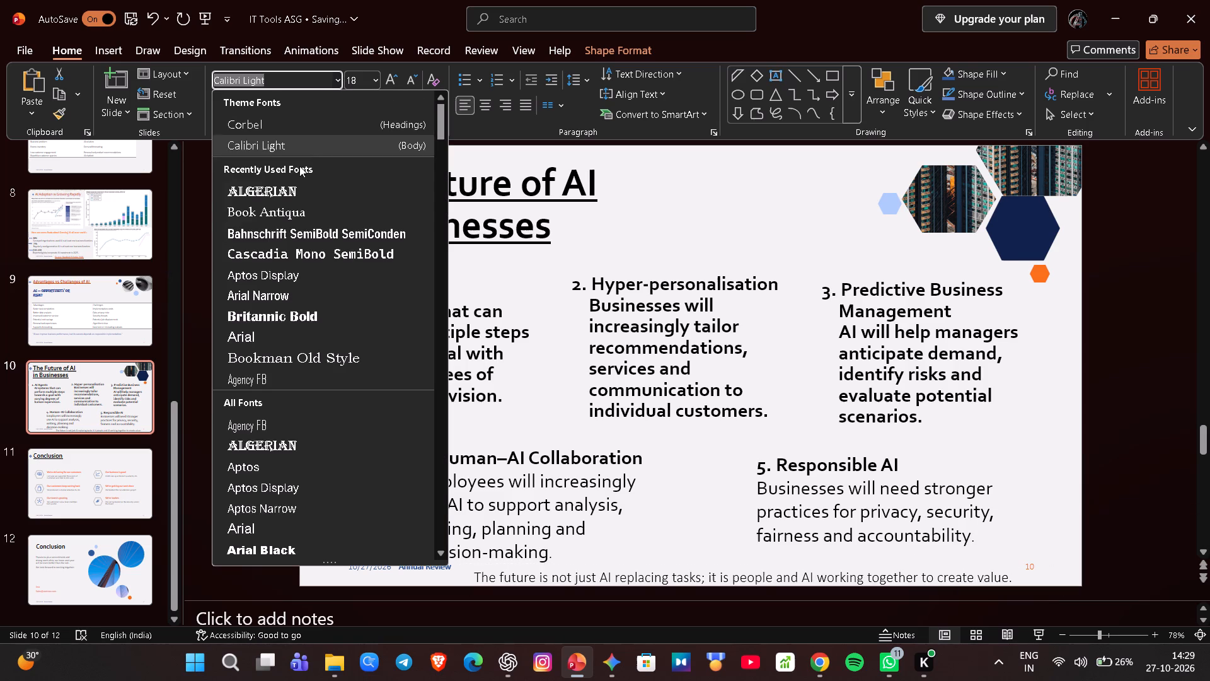
click(291, 211)
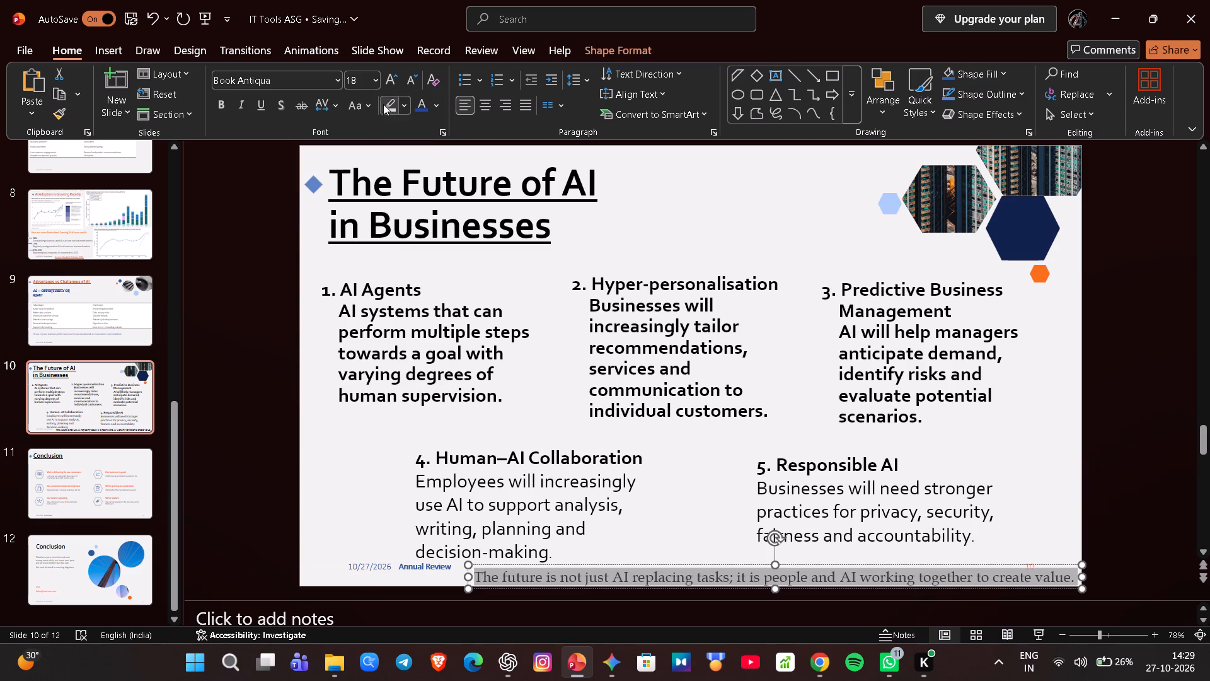
click(377, 73)
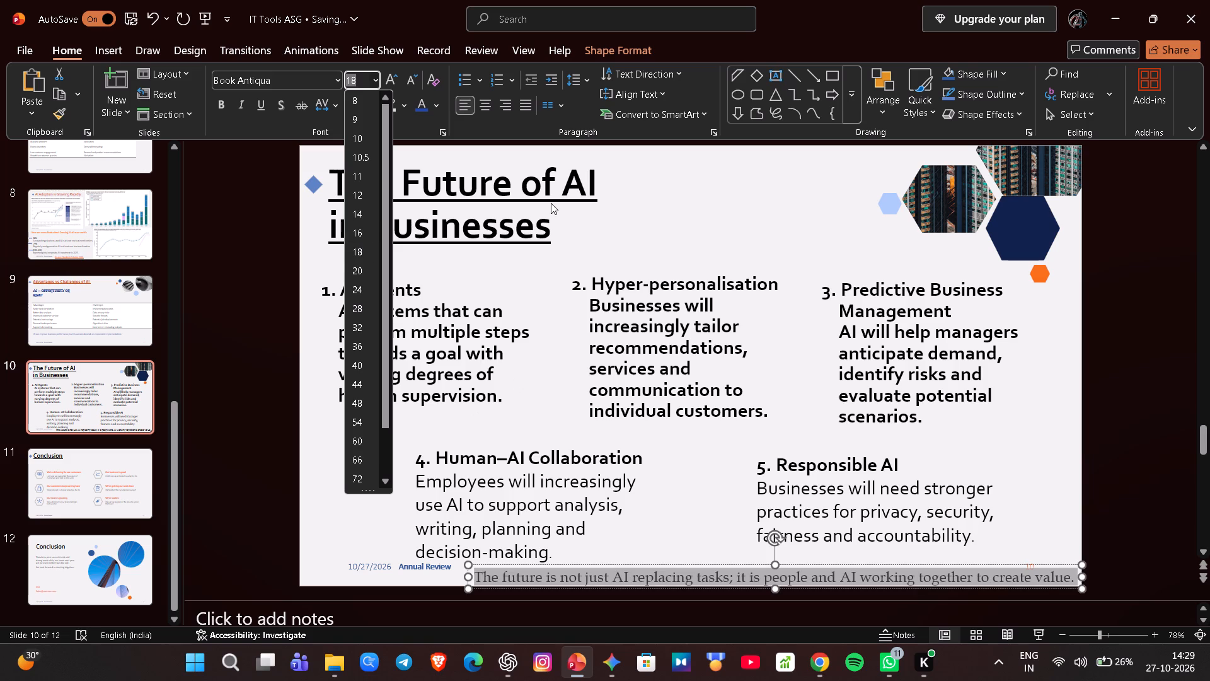
click(582, 216)
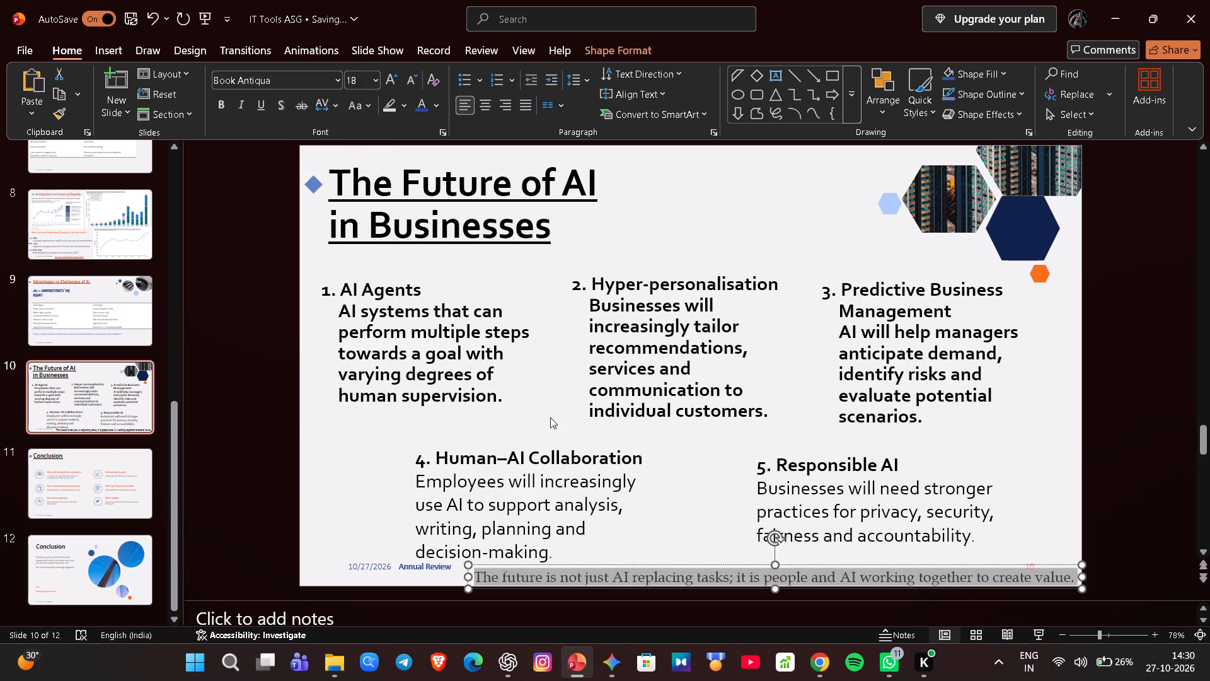
Move slide 10's "AI Agents", "Hyper-personalisation" and "Predictive Business Management" text boxes slightly up, closer to the title.
click(505, 289)
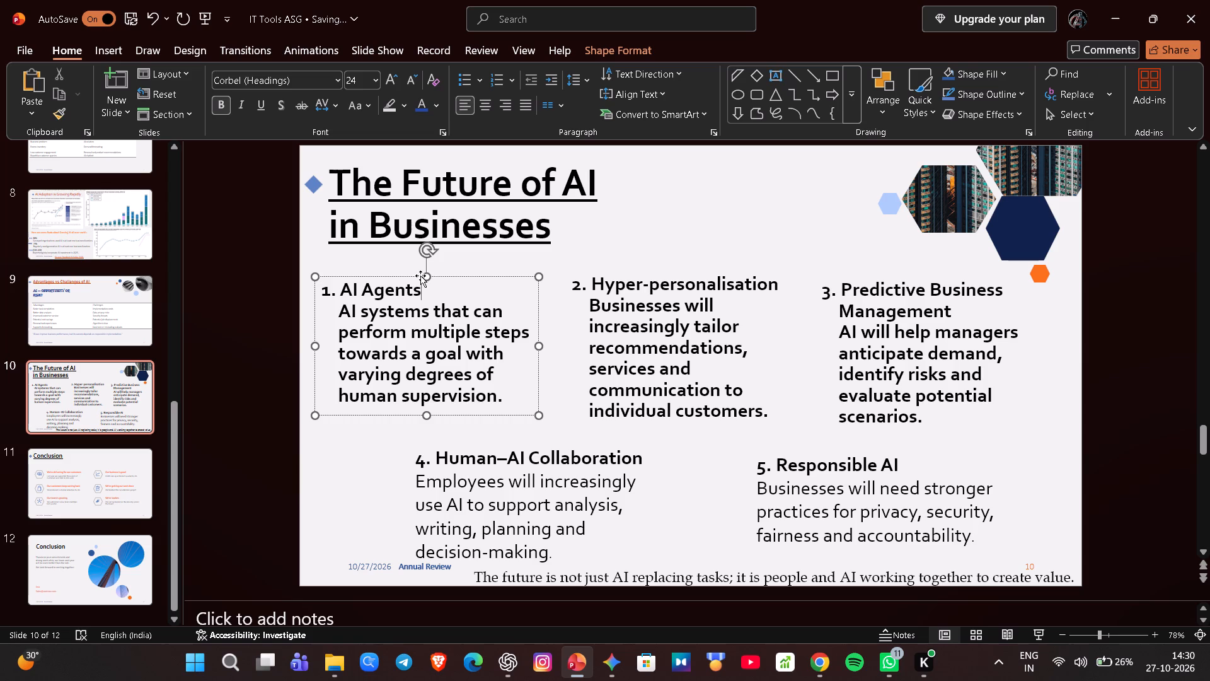
drag(416, 276, 415, 264)
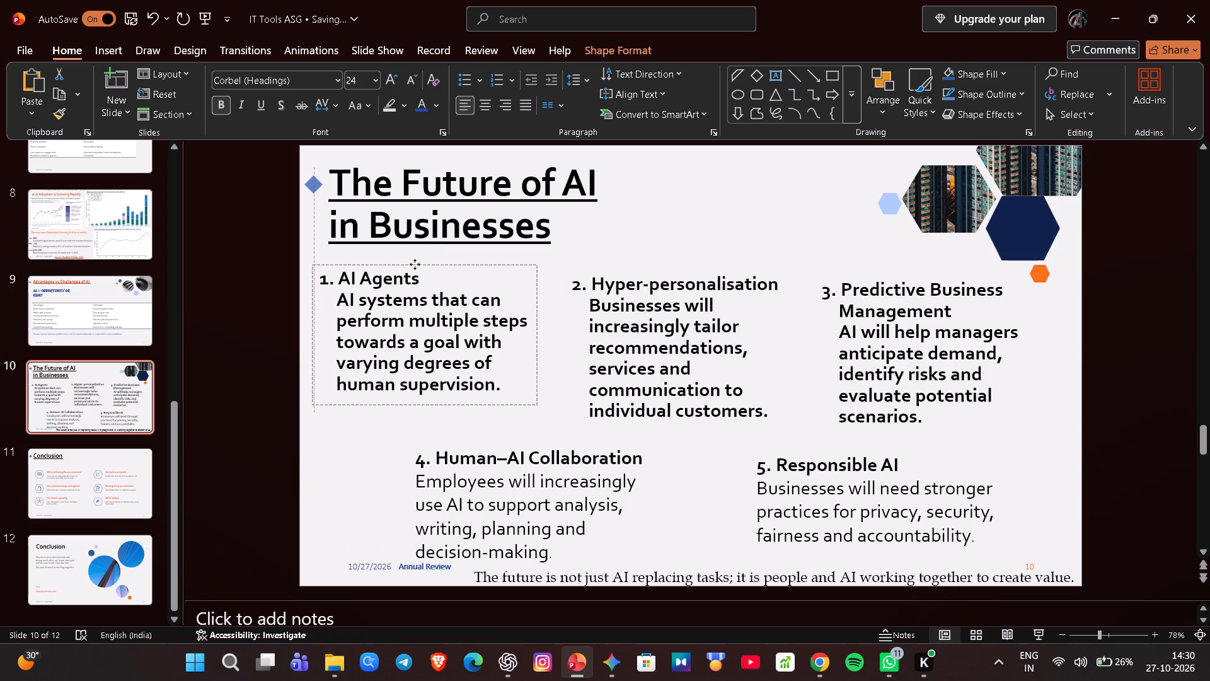
drag(415, 264, 420, 260)
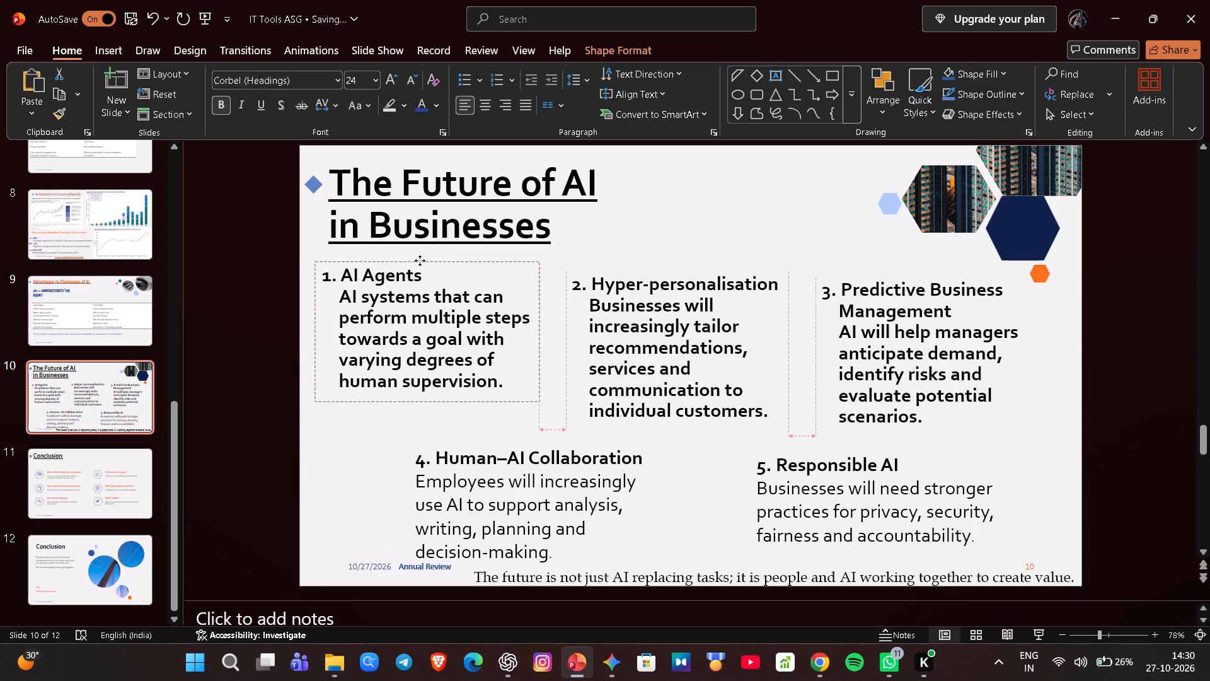
drag(420, 260, 420, 261)
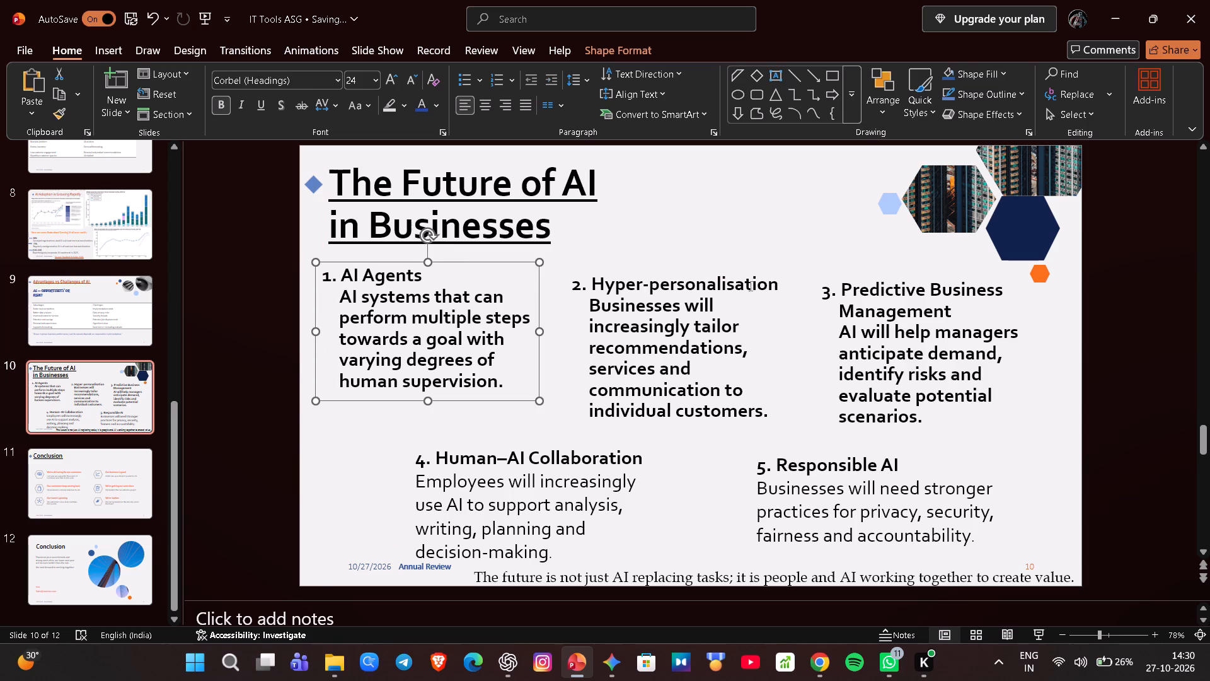
click(780, 284)
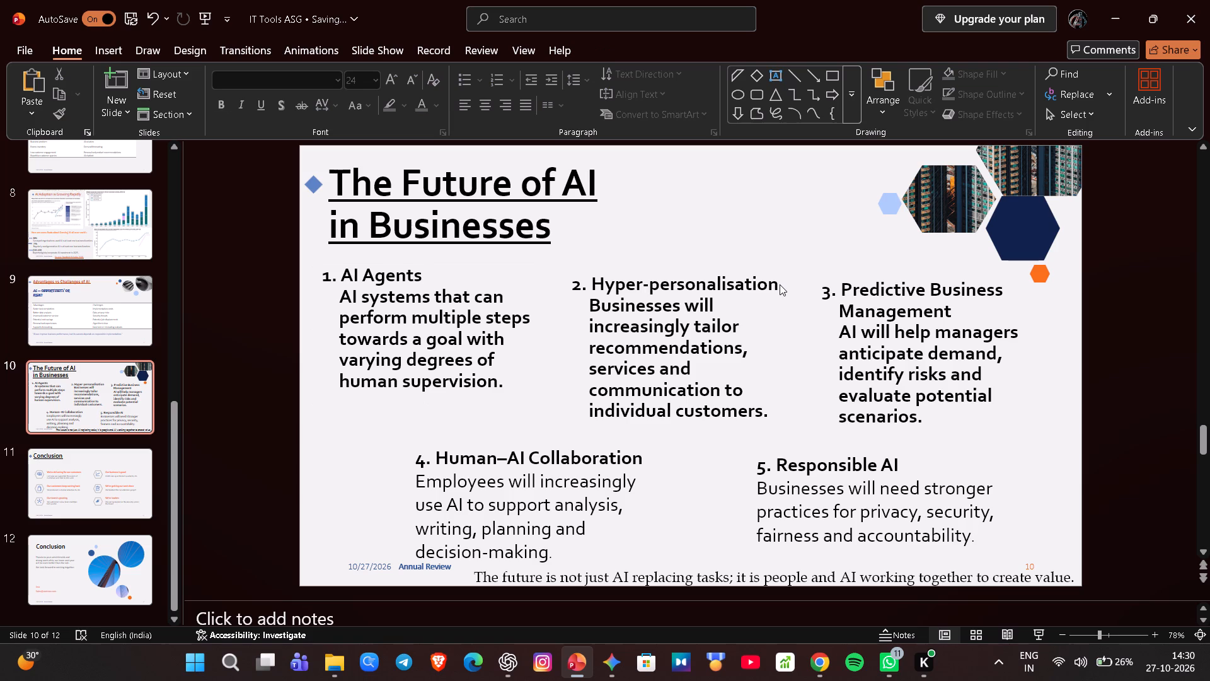
click(780, 284)
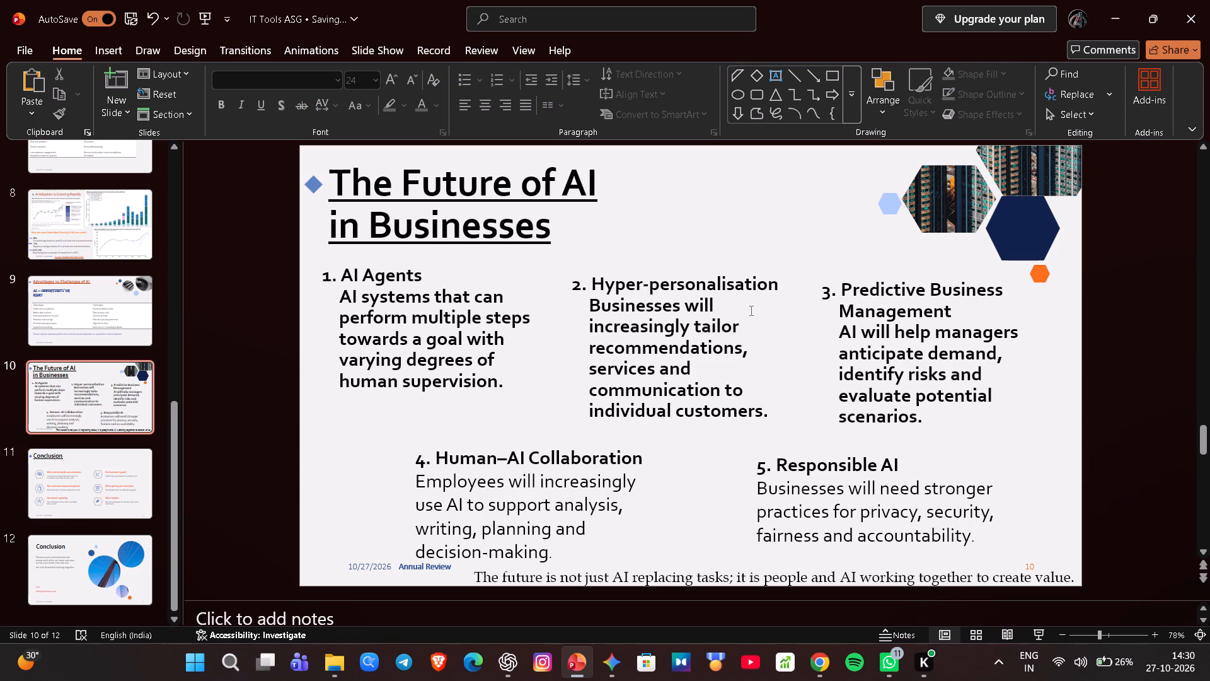
click(744, 310)
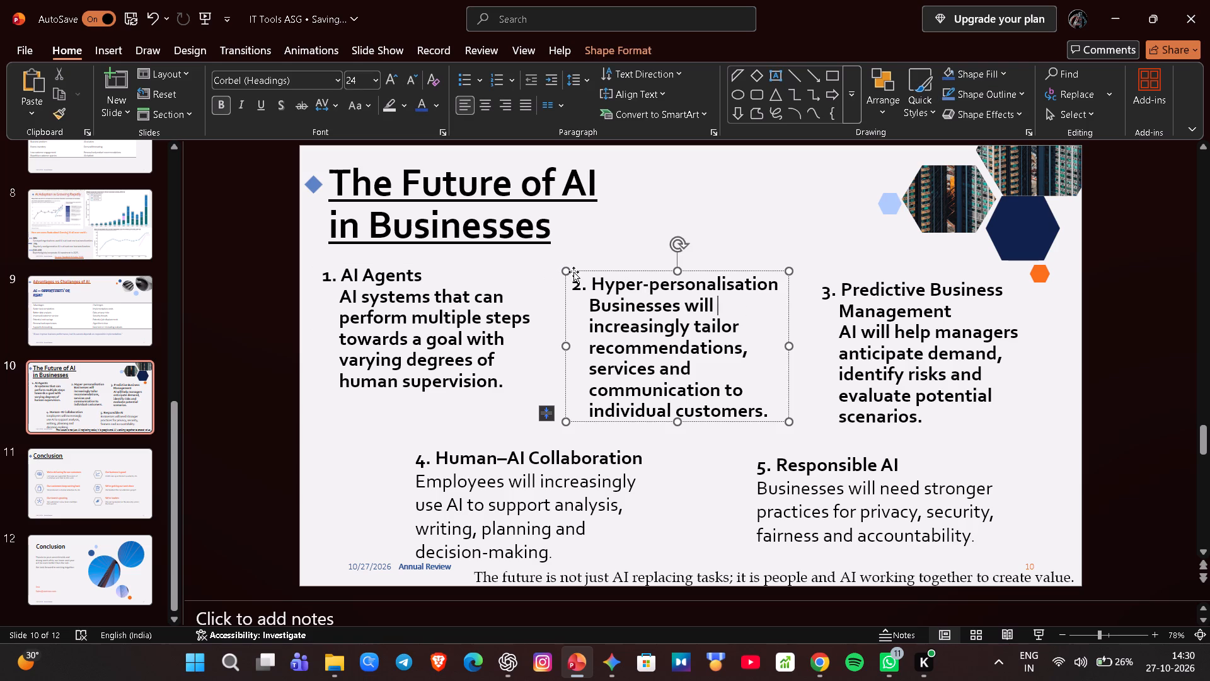
drag(573, 272, 574, 259)
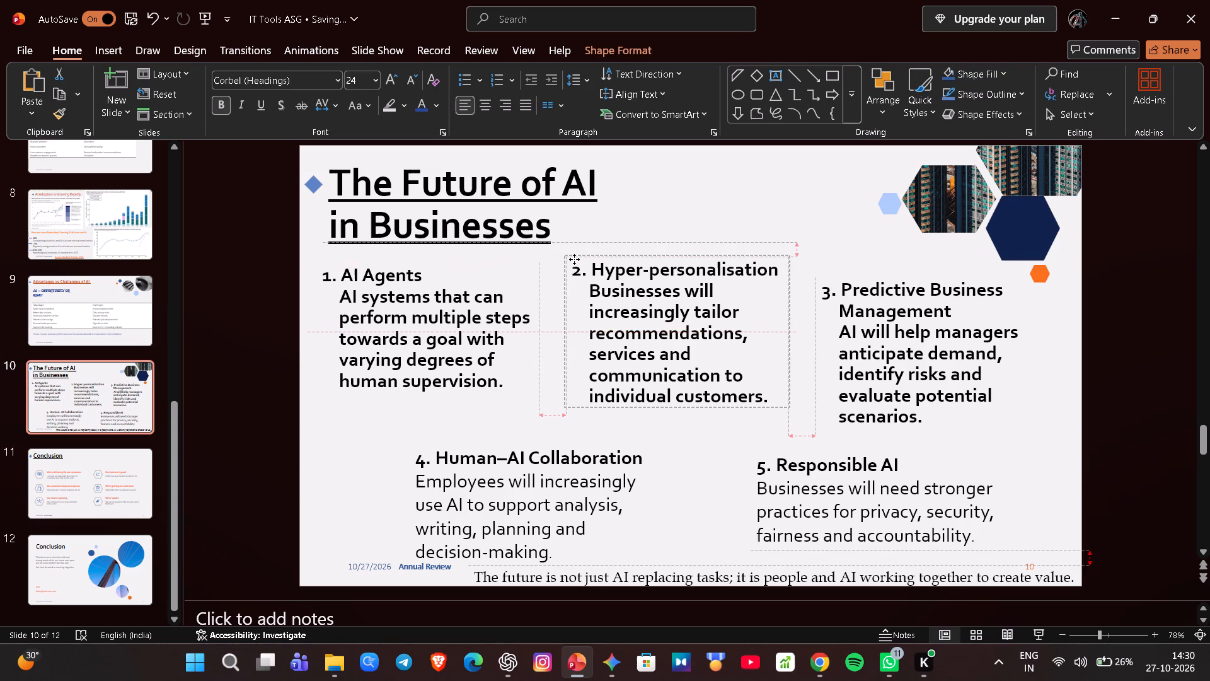
drag(574, 259, 577, 259)
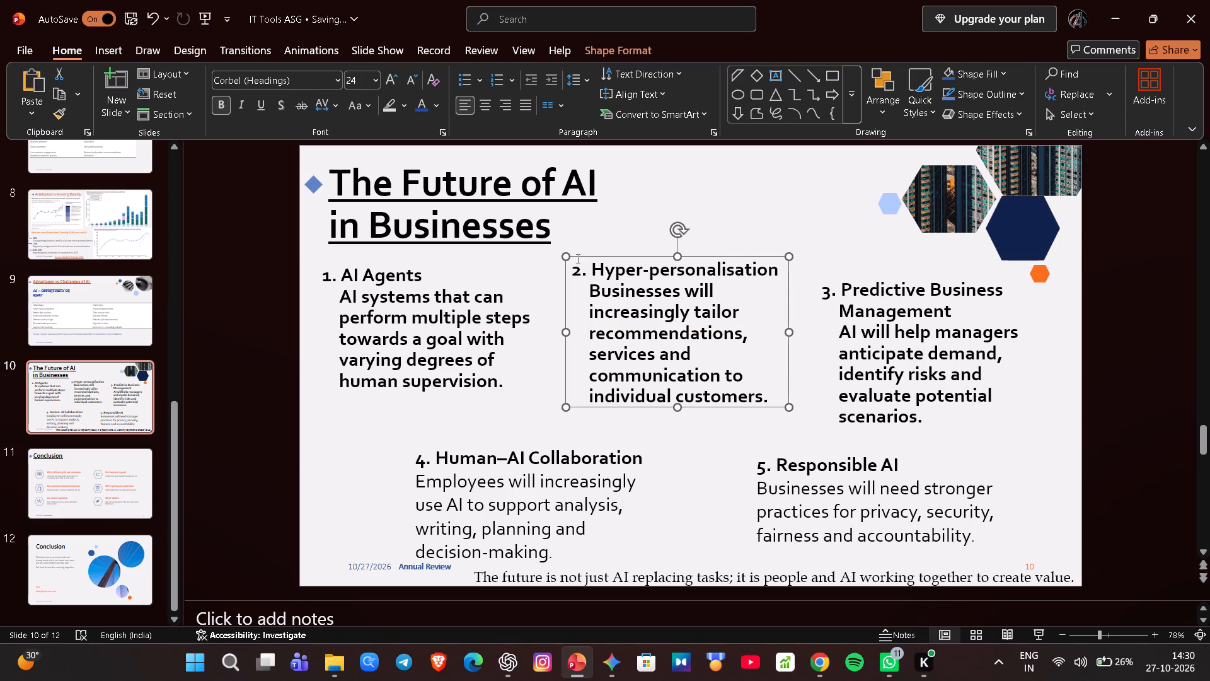
click(1017, 295)
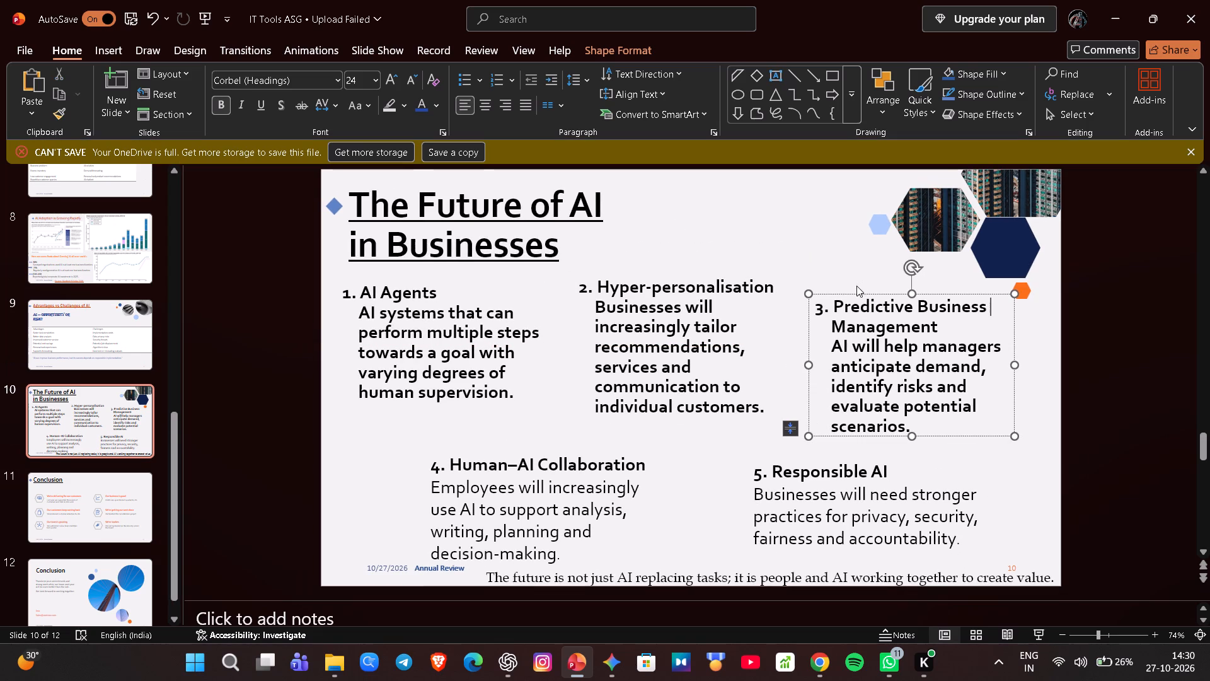
drag(845, 293, 838, 276)
click(727, 245)
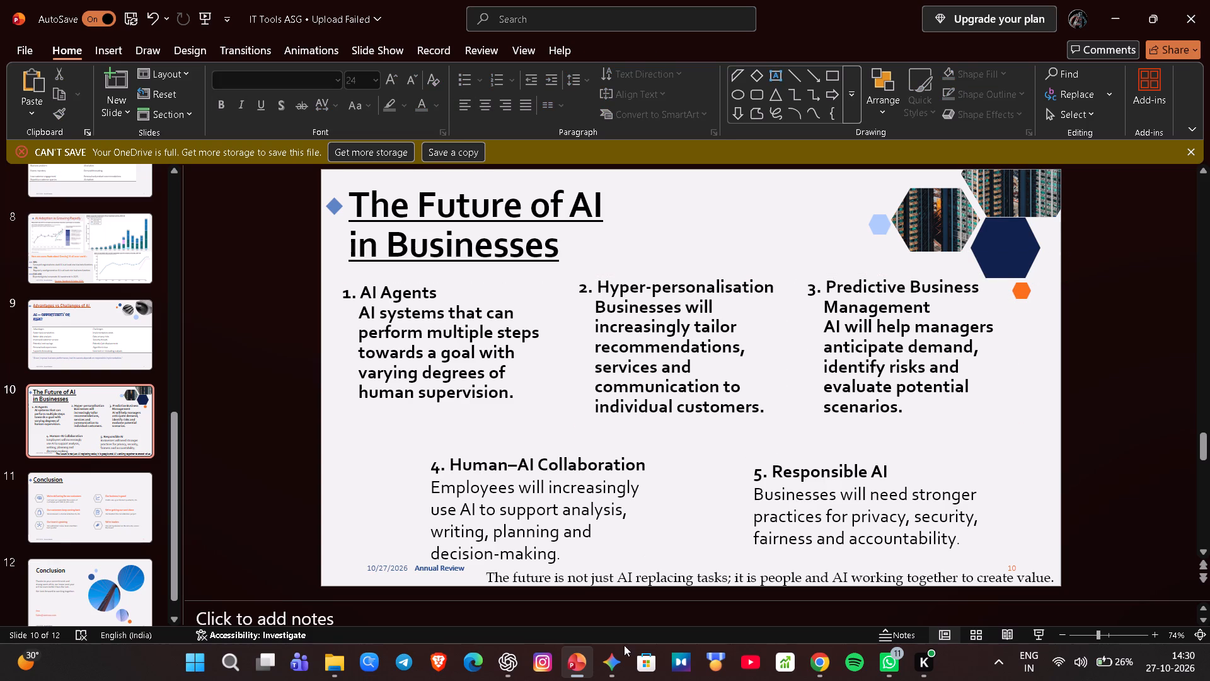
Move slide 10's "Human–AI Collaboration" and "Responsible AI" text boxes up, level with each other just below the upper three boxes.
click(646, 479)
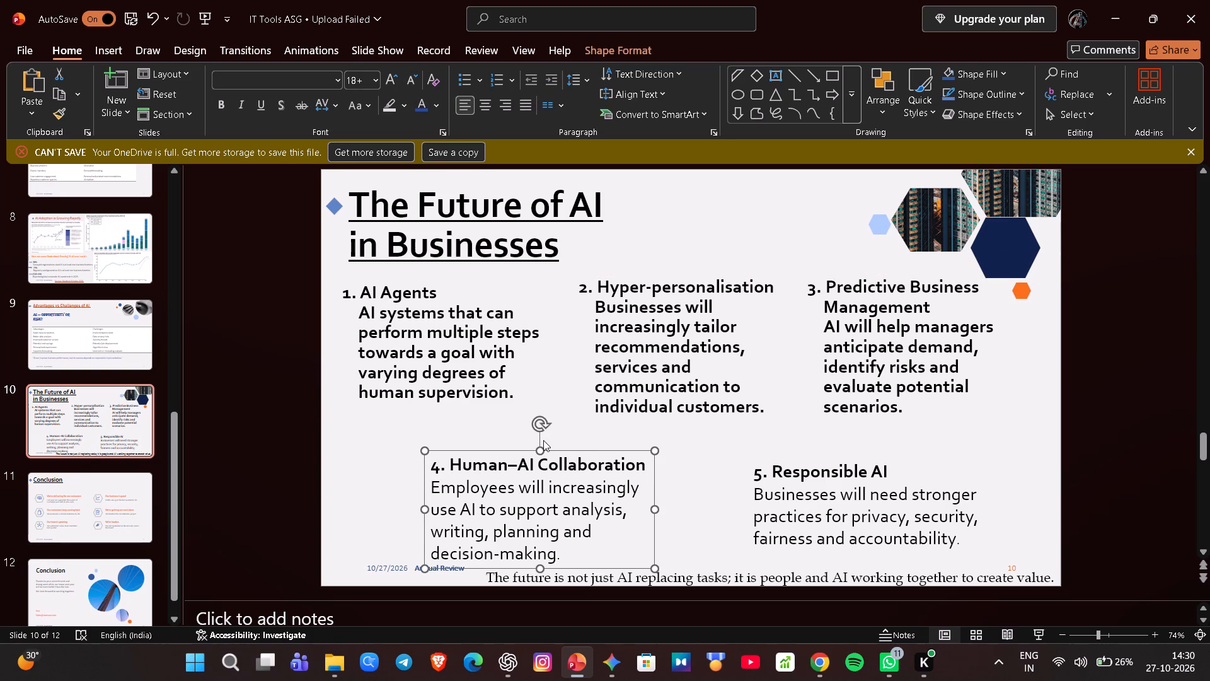
drag(522, 450, 522, 441)
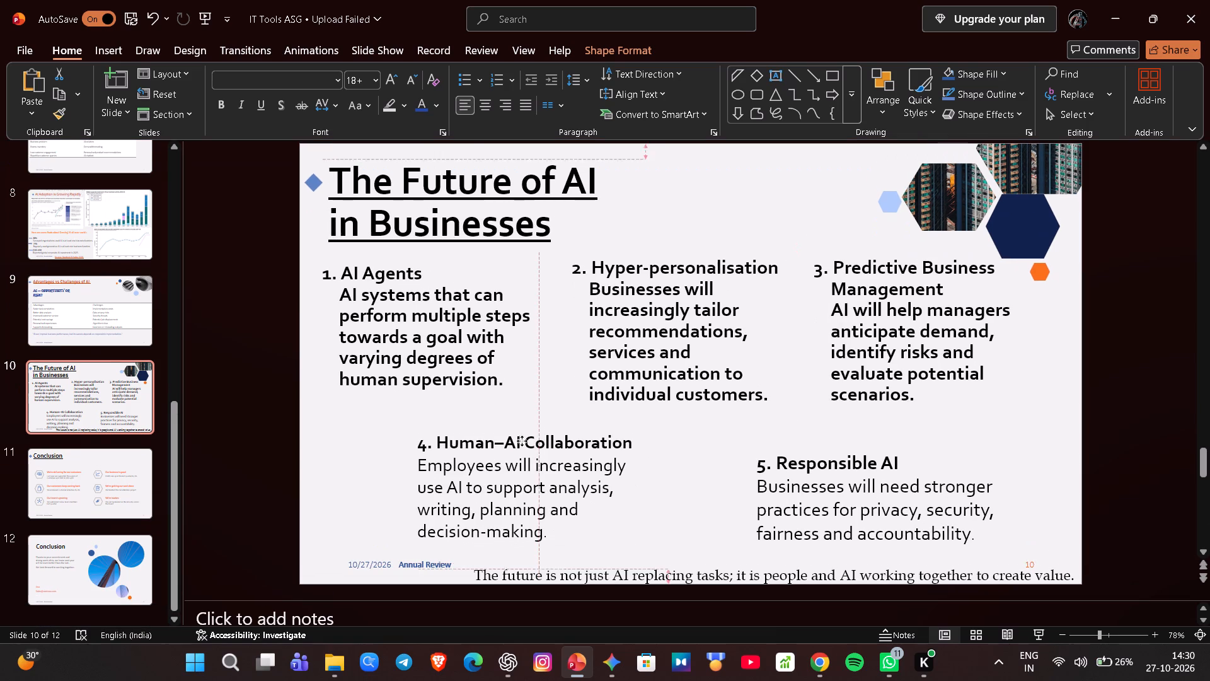
drag(522, 441, 519, 428)
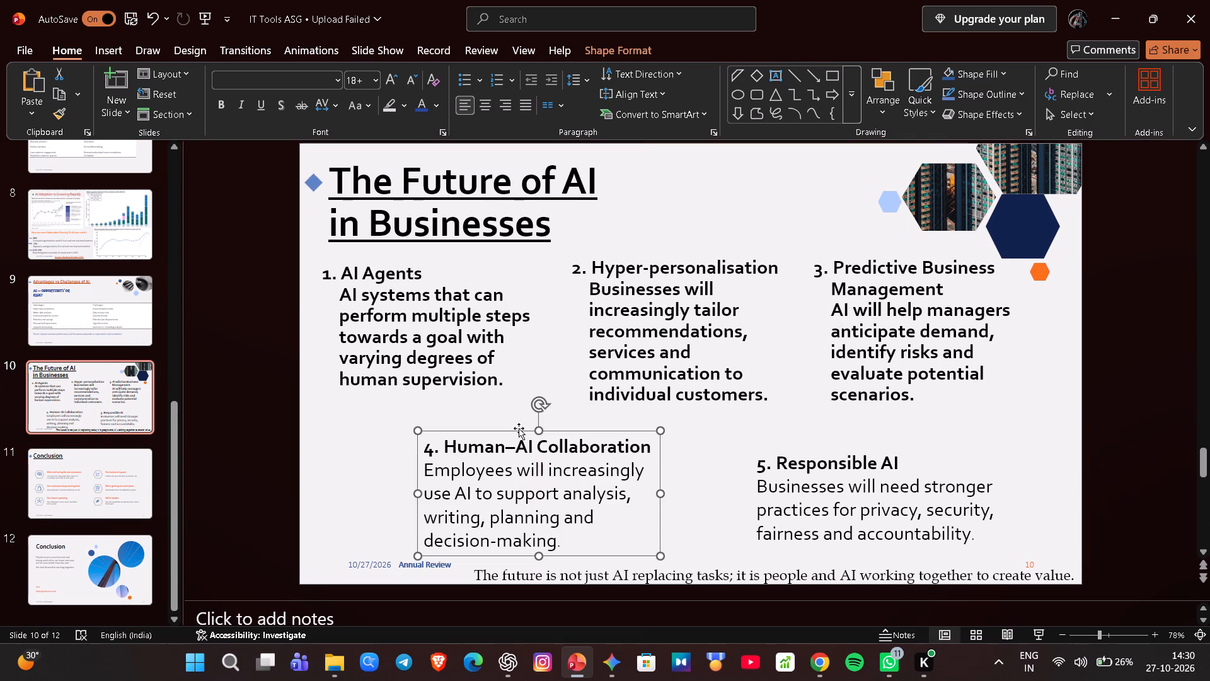
click(918, 460)
drag(794, 445, 787, 424)
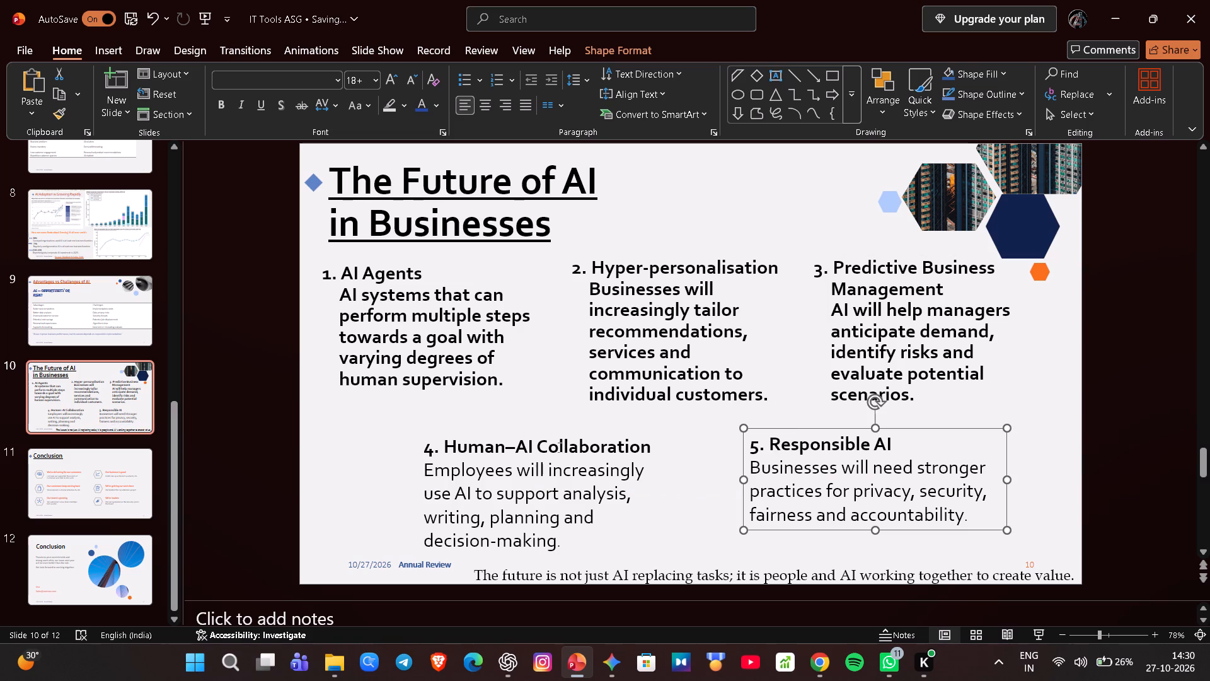
click(661, 445)
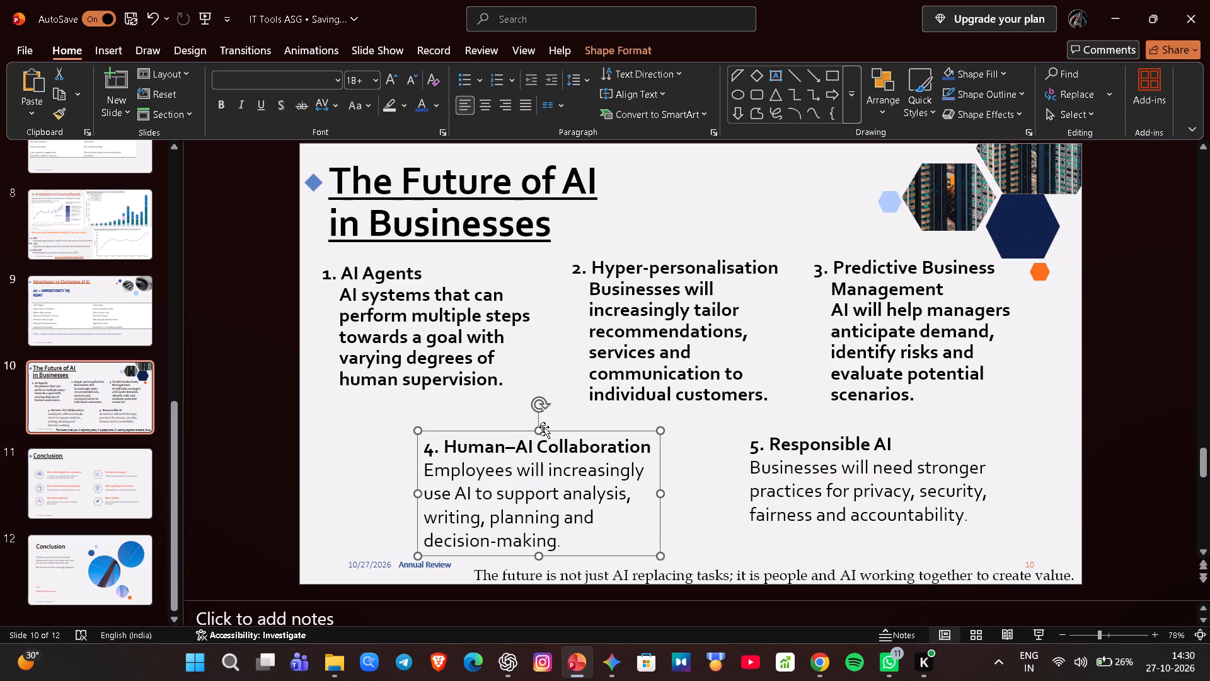
drag(506, 433, 506, 425)
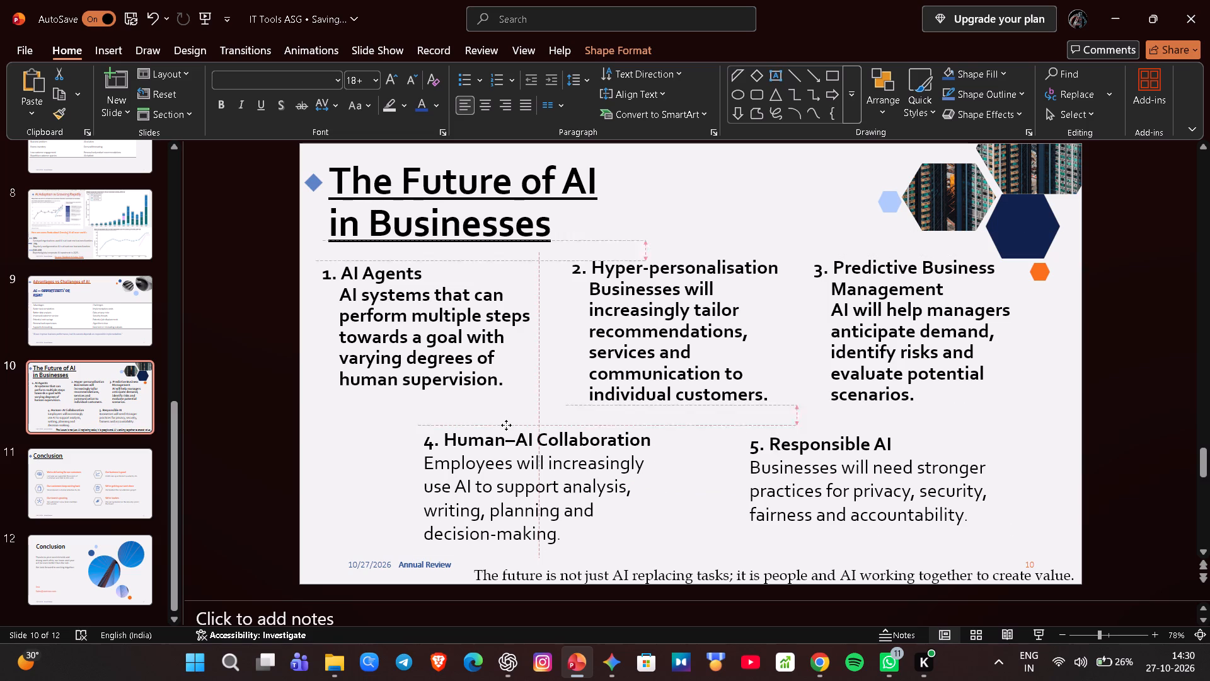
drag(506, 425, 502, 417)
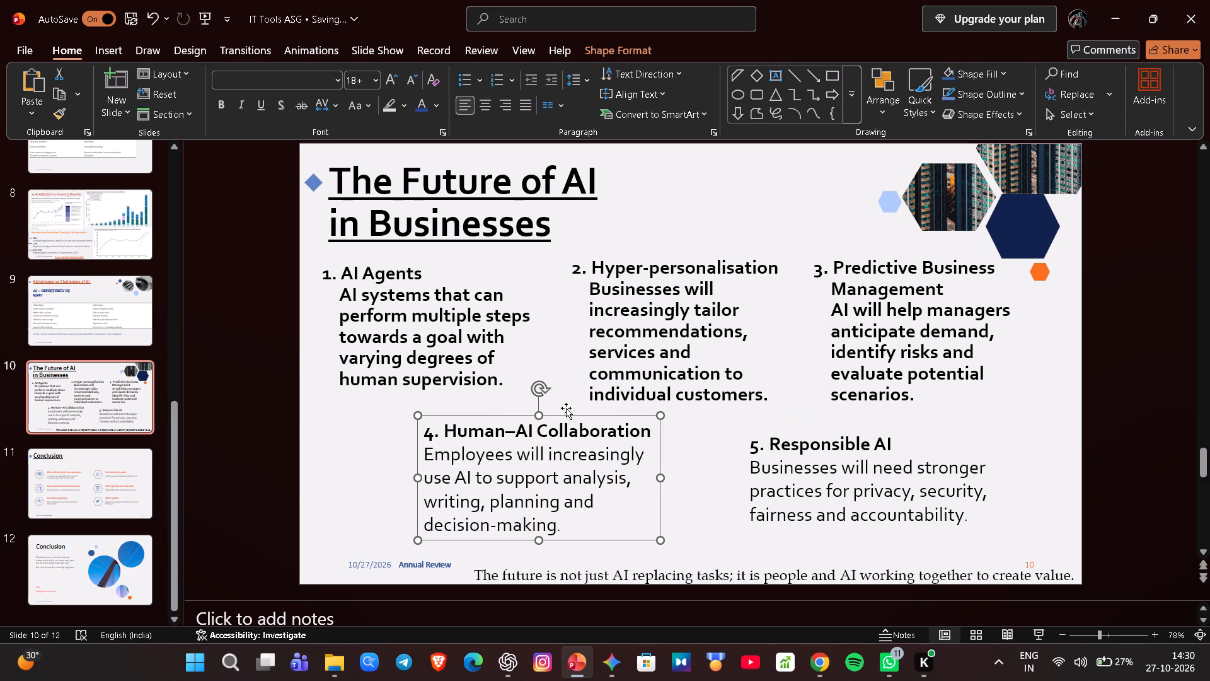
click(947, 438)
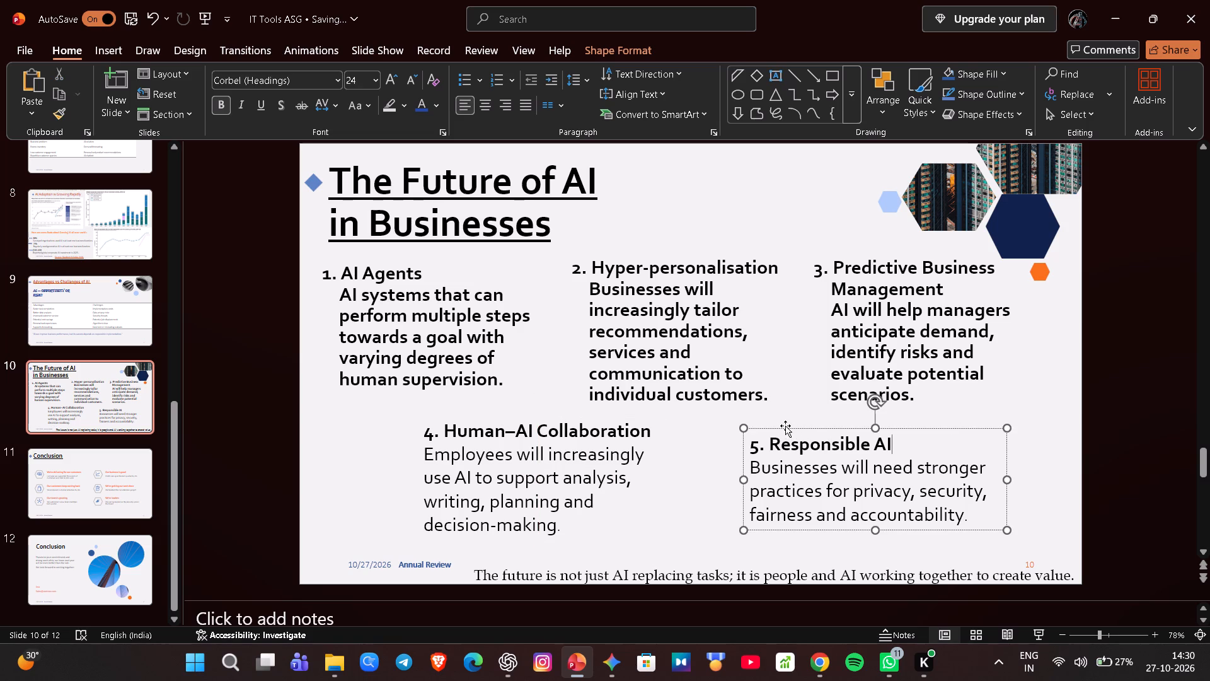
drag(785, 426, 783, 412)
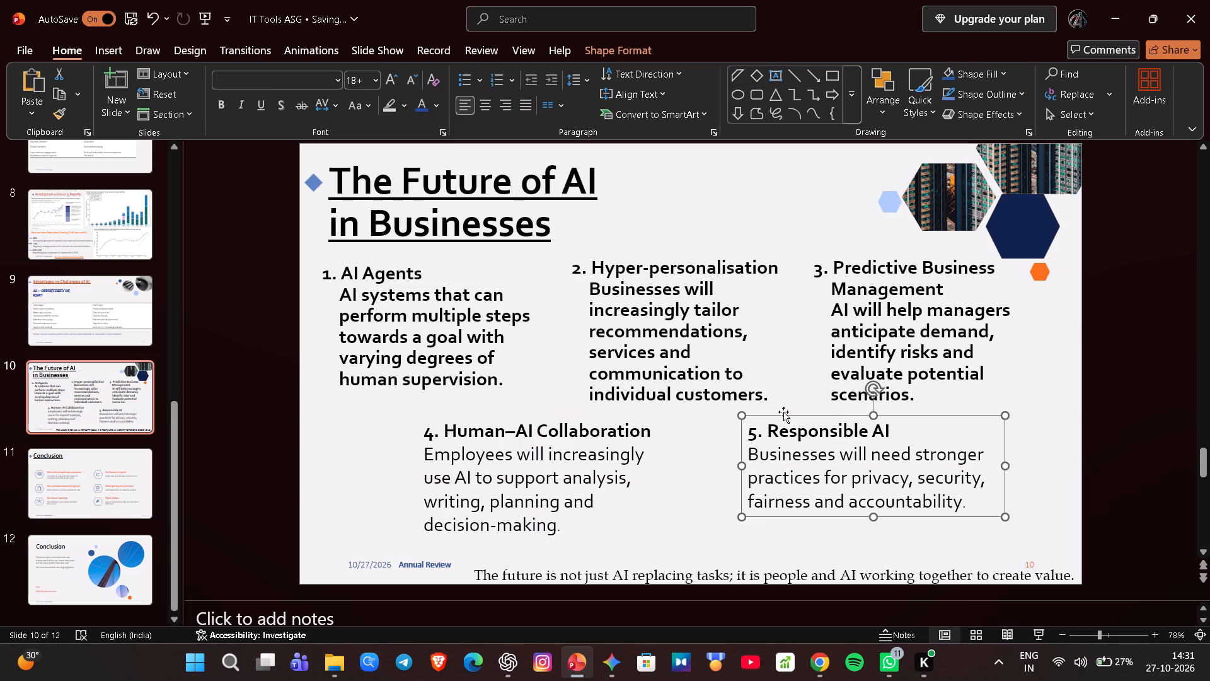
Move slide 10's closing statement text box slightly up, in line with the footer text.
click(1072, 571)
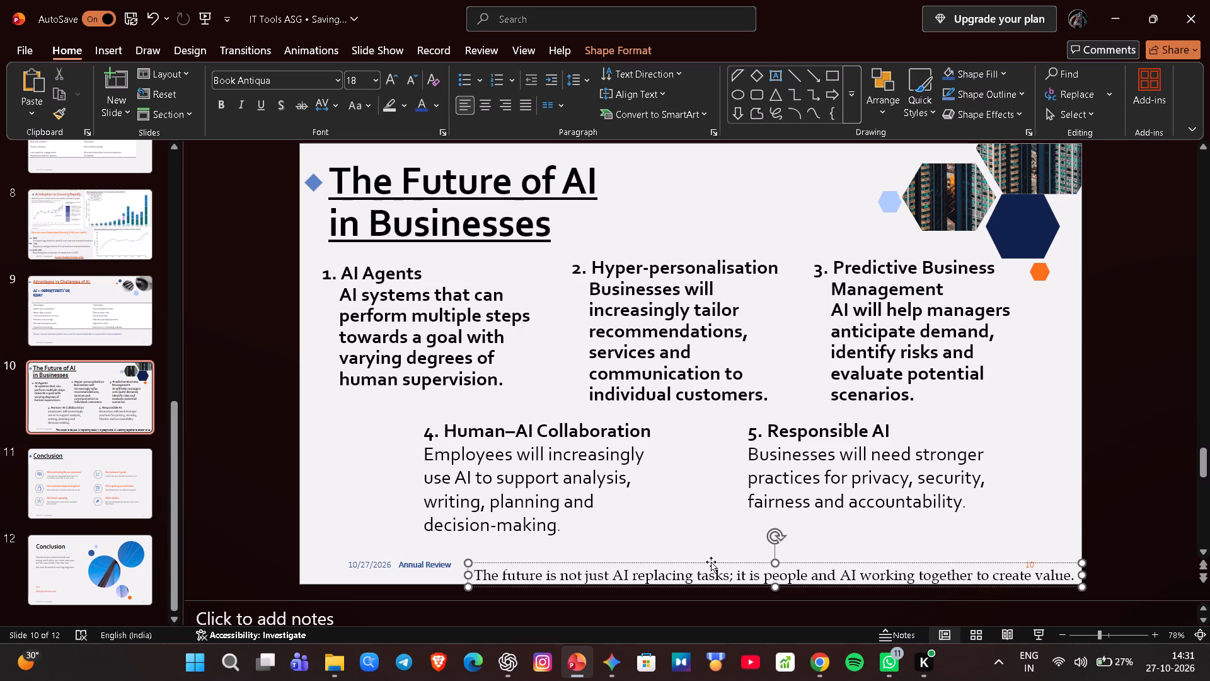
drag(711, 562, 706, 546)
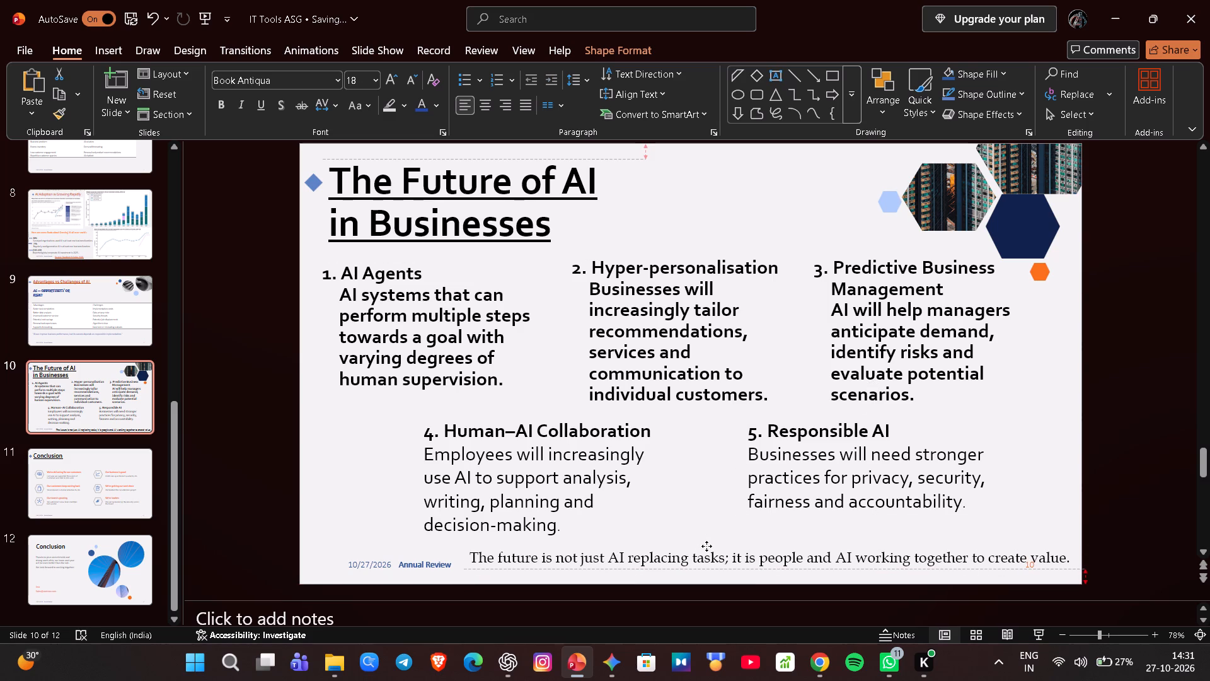
drag(706, 546, 706, 548)
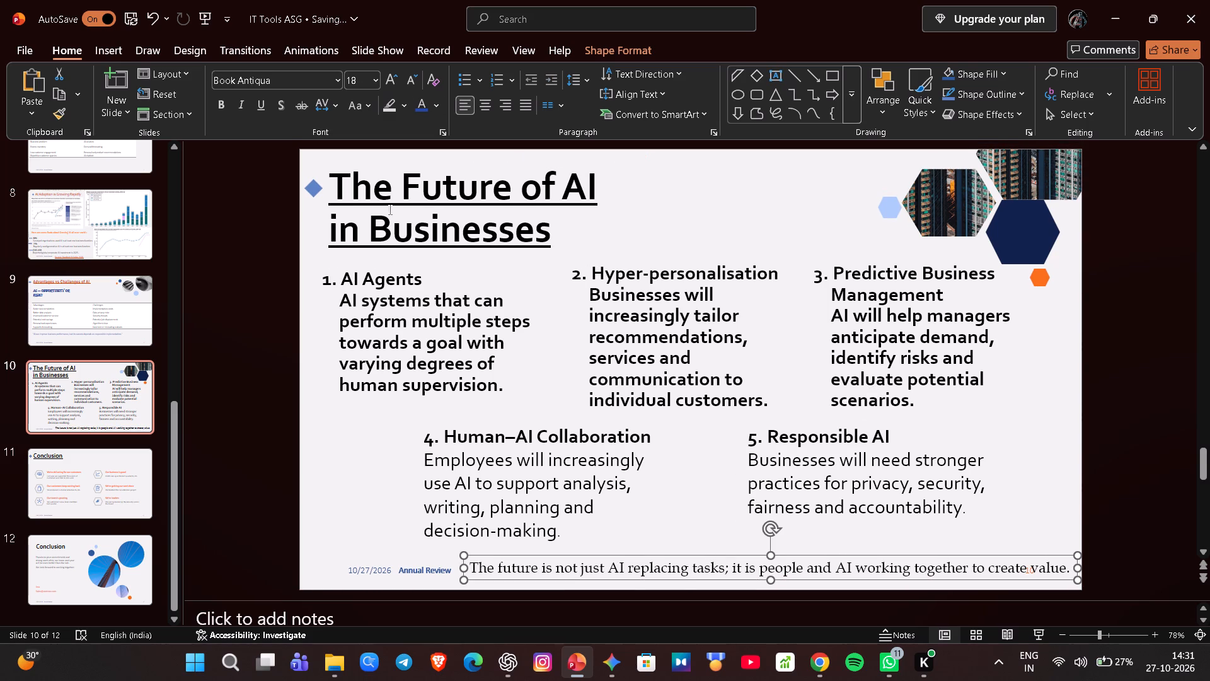
Colour the whole closing statement on slide 10 with the darkest orange theme shade.
drag(470, 564, 546, 566)
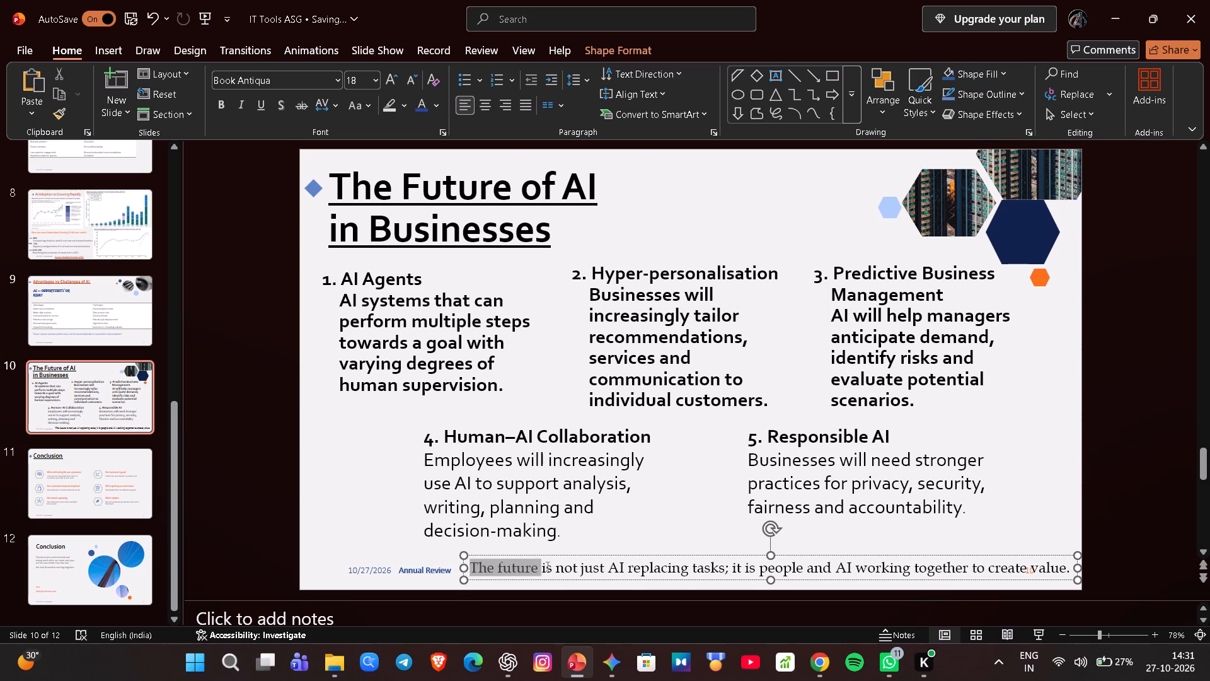
drag(546, 566, 1161, 561)
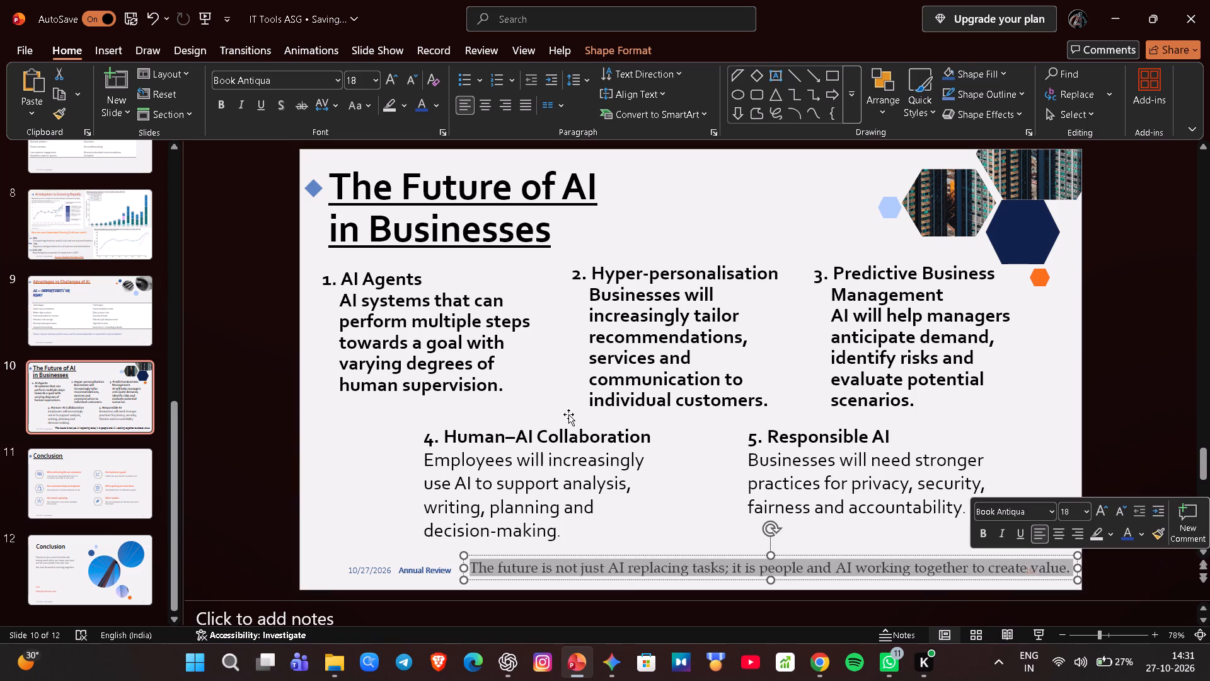
click(434, 107)
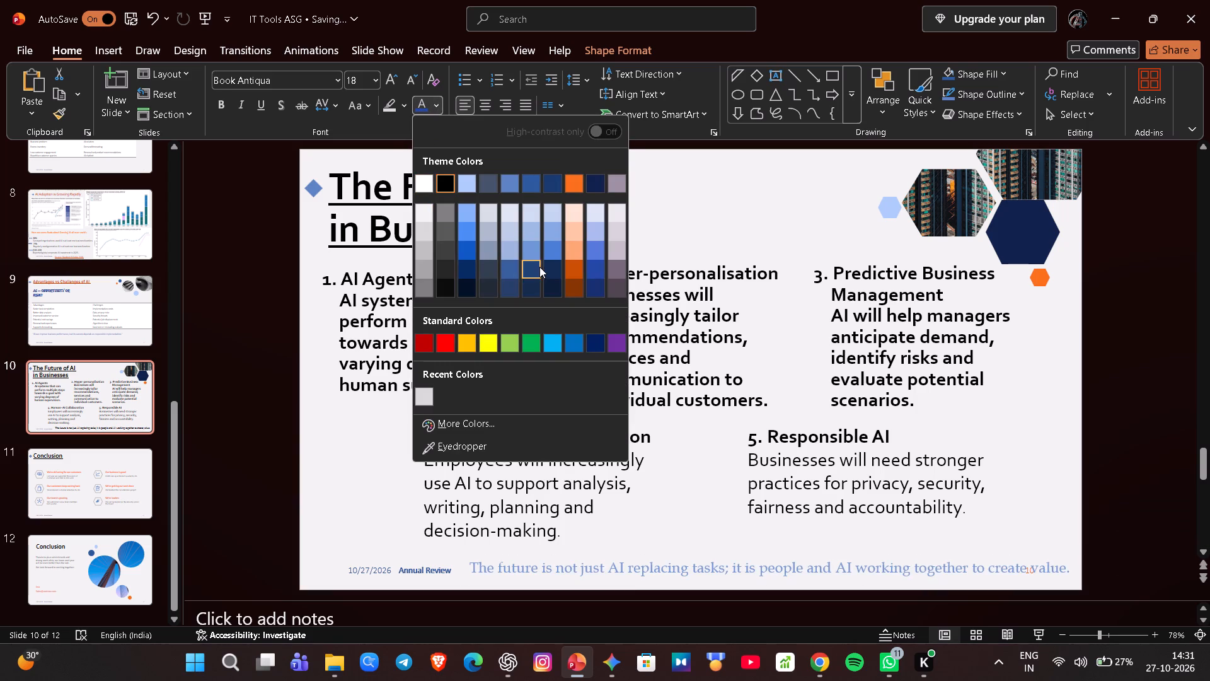
click(573, 282)
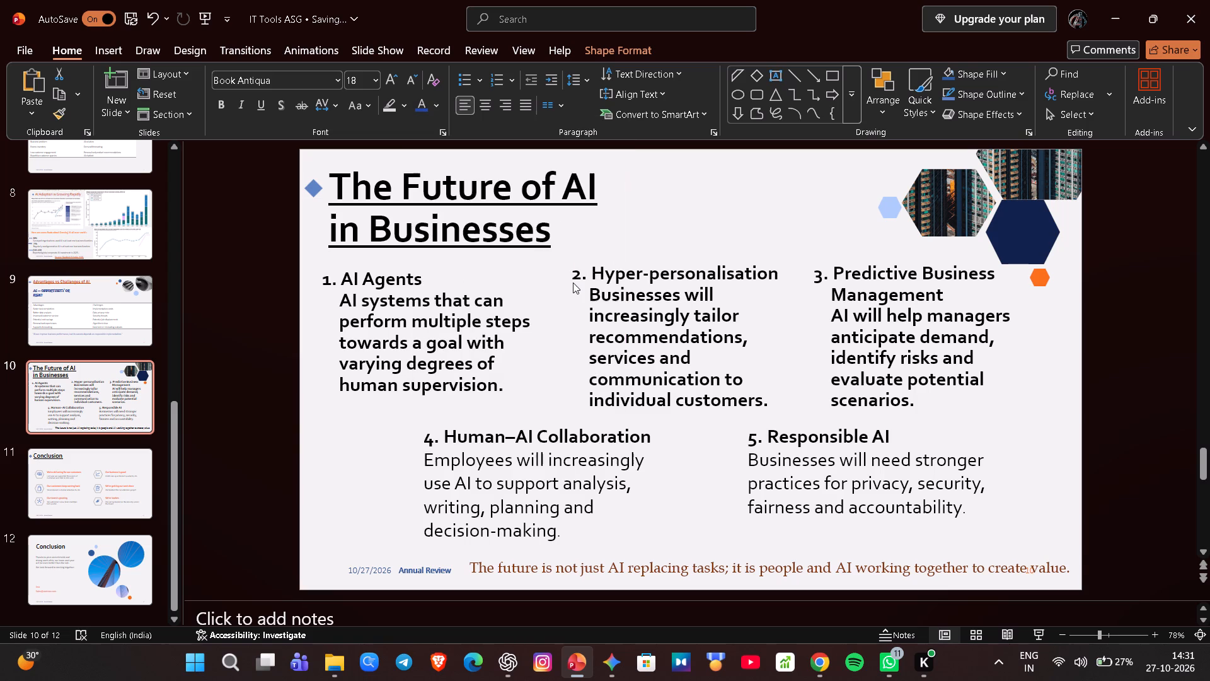
click(310, 430)
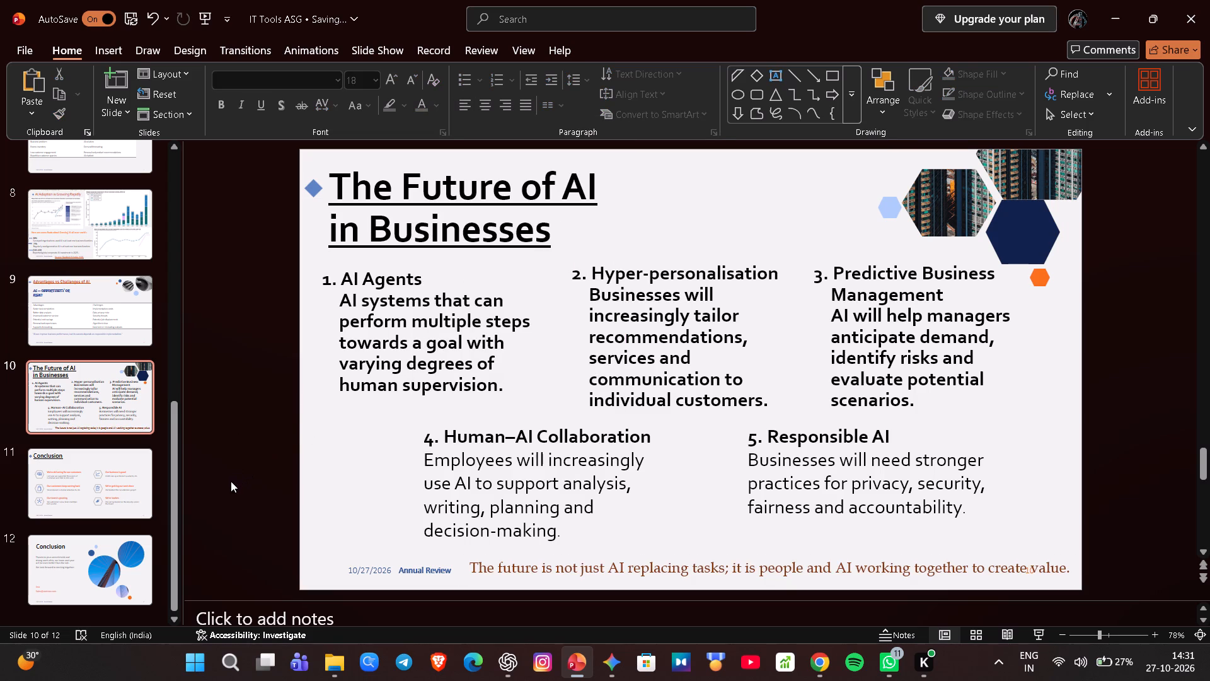
click(57, 451)
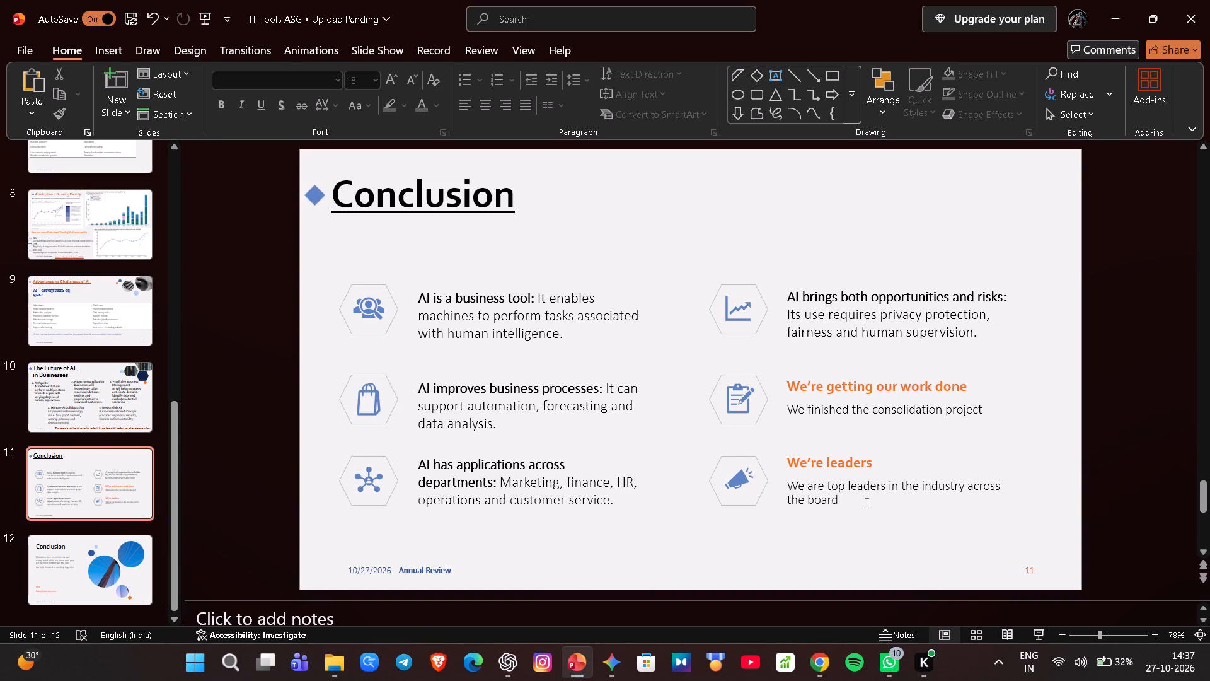
click(838, 502)
key(BackSpace)
key(BackSpace)
key(BackSpace)
key(BackSpace)
key(BackSpace)
key(BackSpace)
key(BackSpace)
key(BackSpace)
key(BackSpace)
key(BackSpace)
key(BackSpace)
key(BackSpace)
key(BackSpace)
key(BackSpace)
key(BackSpace)
key(BackSpace)
key(BackSpace)
key(BackSpace)
key(BackSpace)
key(BackSpace)
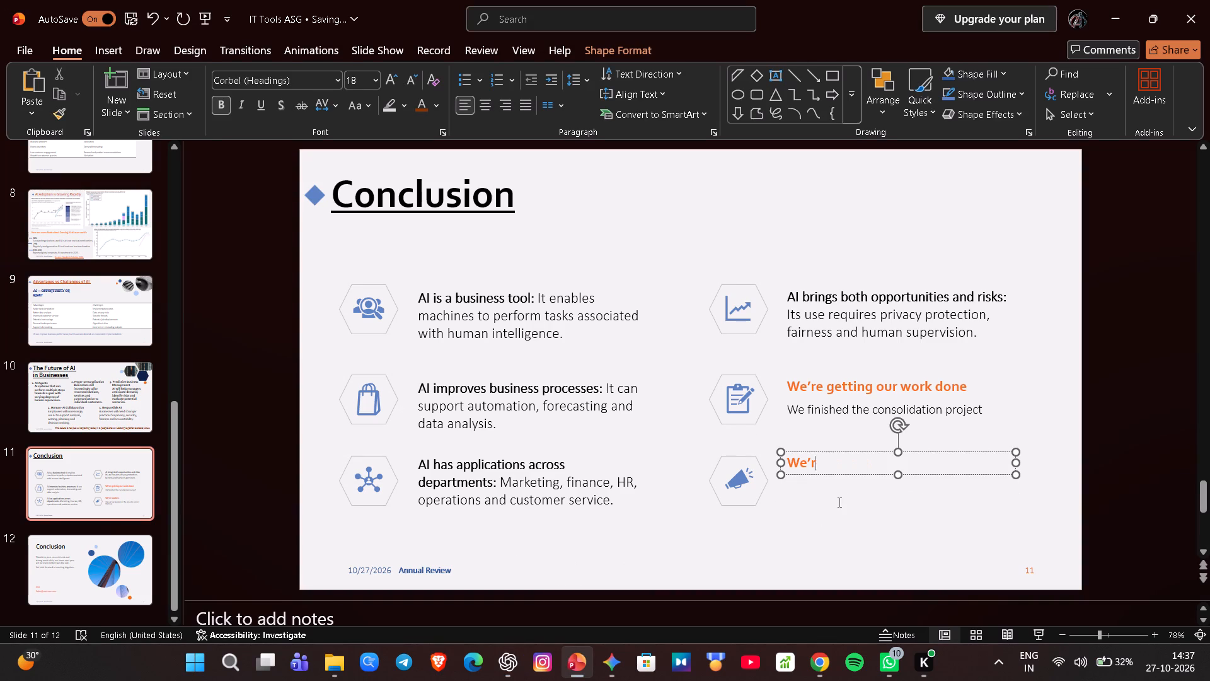
Paste the fifth takeaway onto slide 11 and move its text box beside the megaphone icon.
right_click(838, 502)
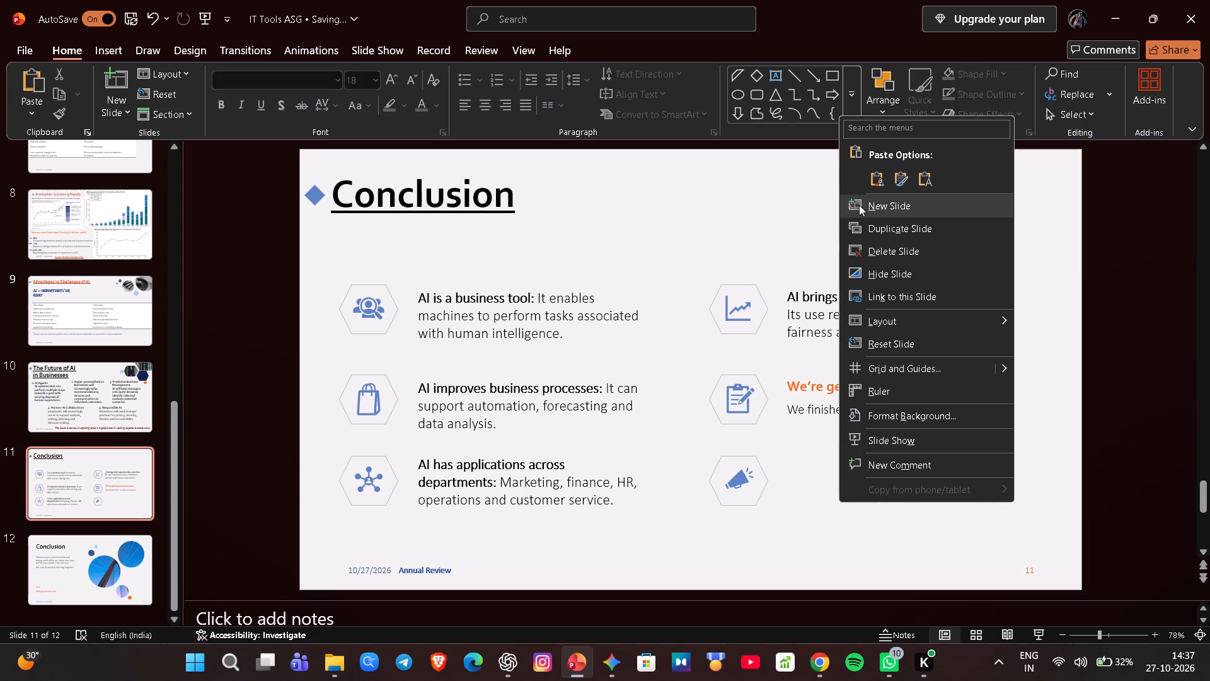
click(873, 185)
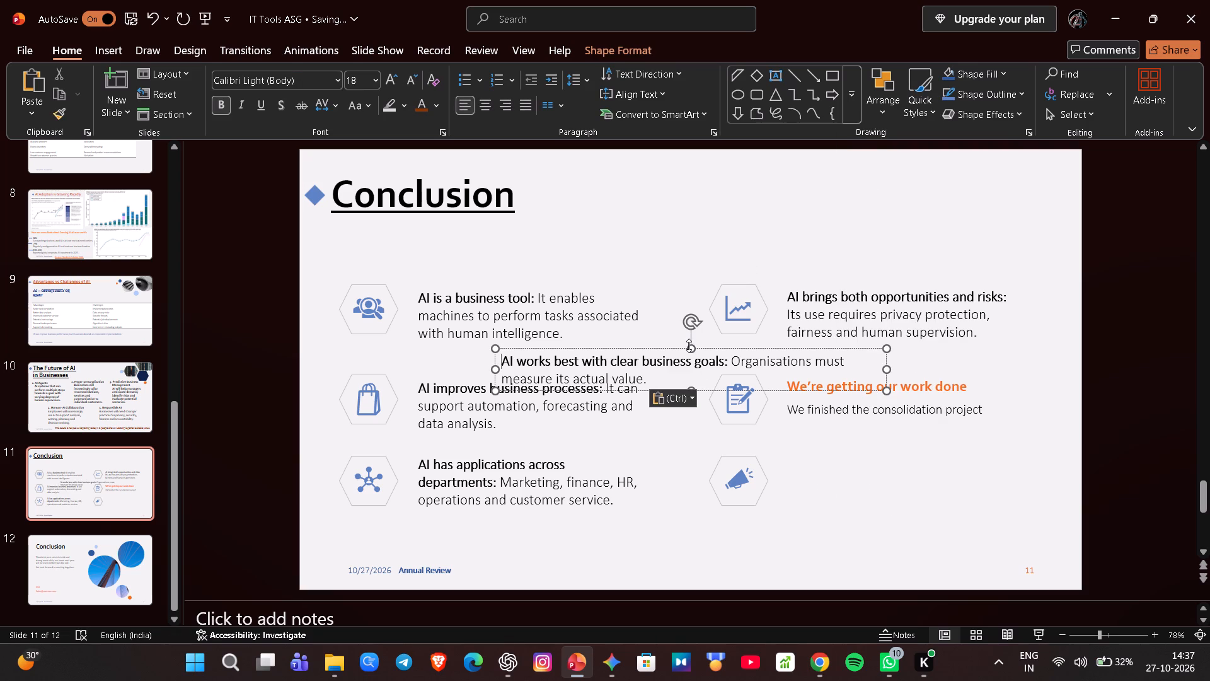
drag(681, 349, 930, 462)
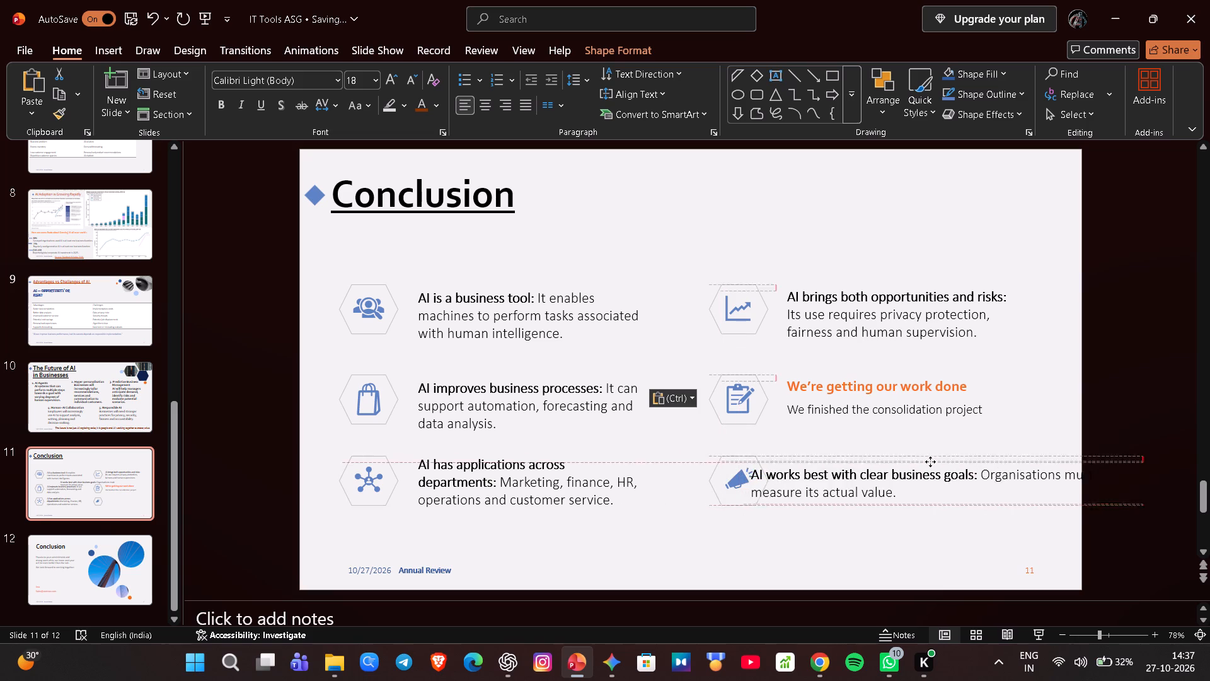
drag(930, 462, 950, 461)
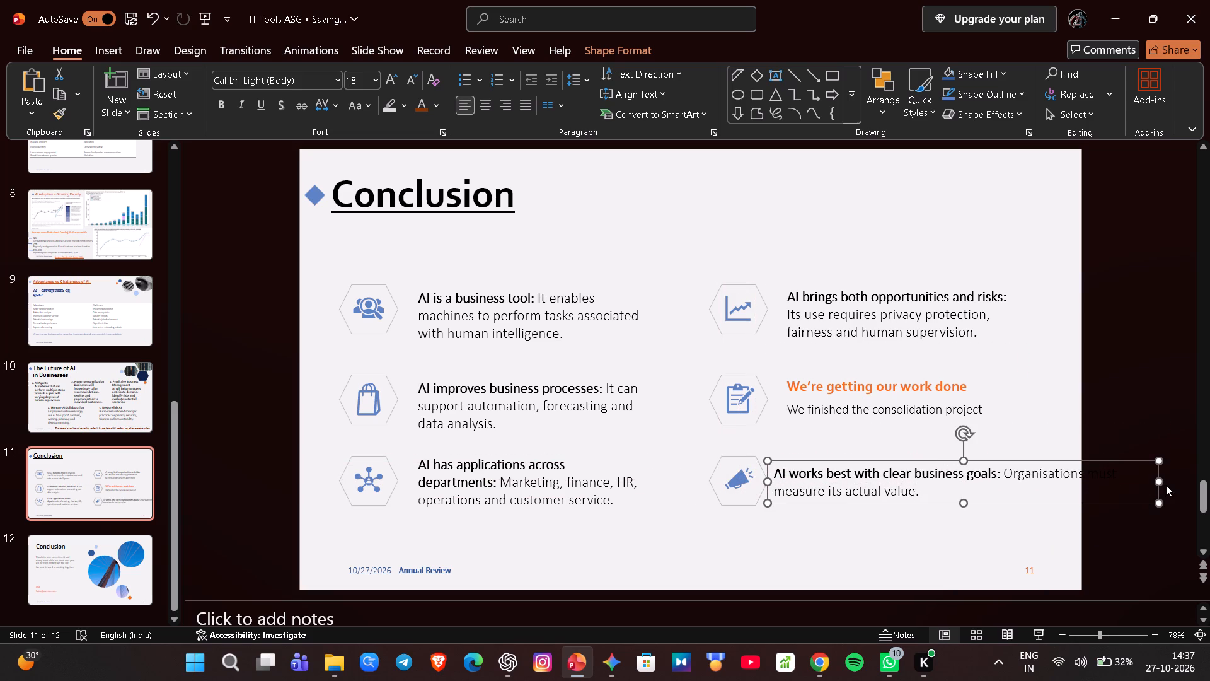
Narrow the fifth takeaway's text box to wrap over three lines and shift it slightly up, clear of the megaphone hexagon.
drag(1158, 482, 1102, 484)
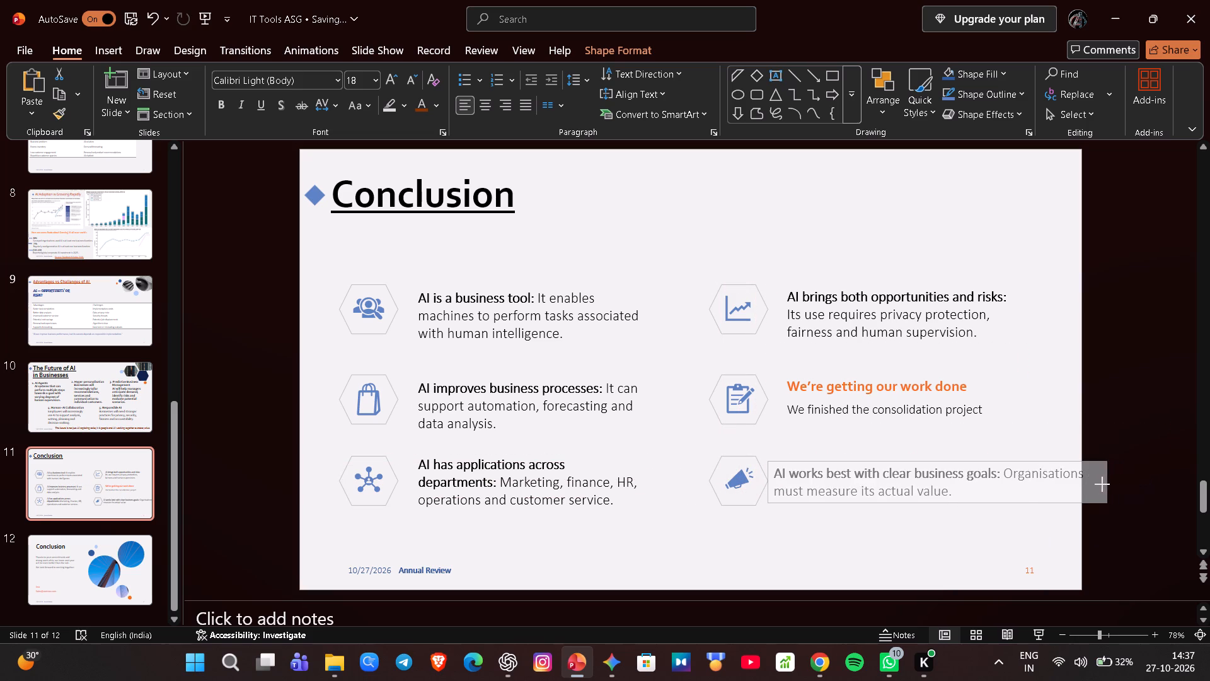
drag(1102, 484, 1040, 484)
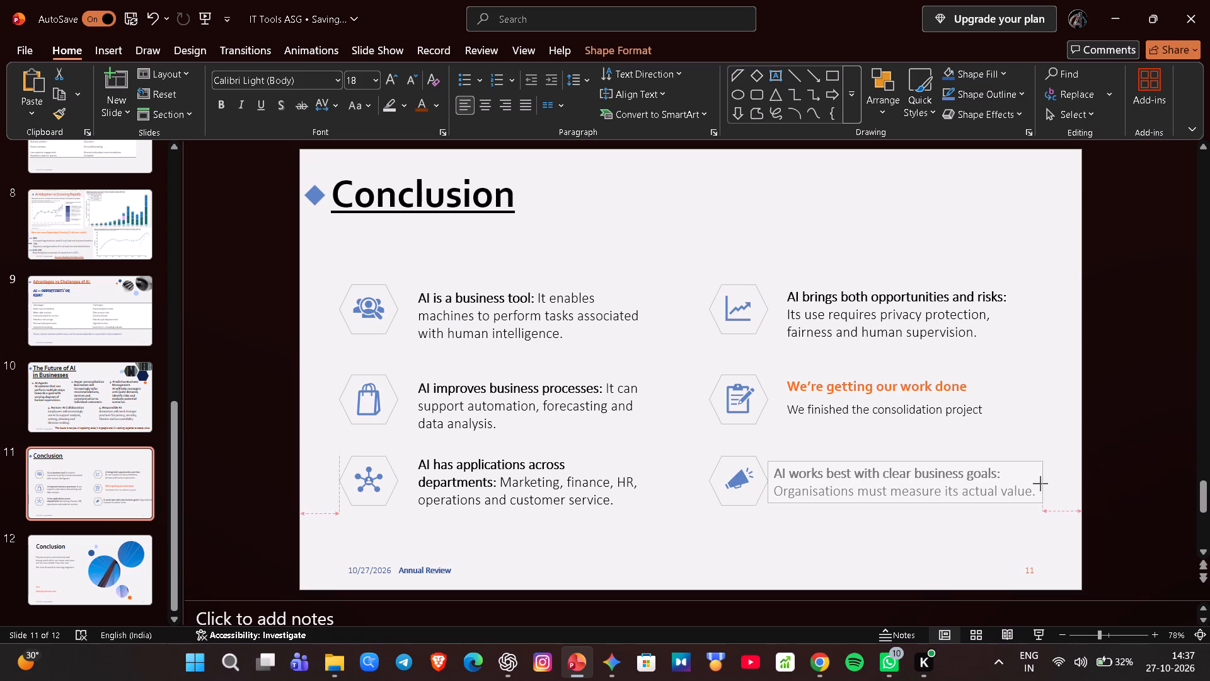
drag(1040, 484, 1033, 484)
drag(1033, 484, 1006, 482)
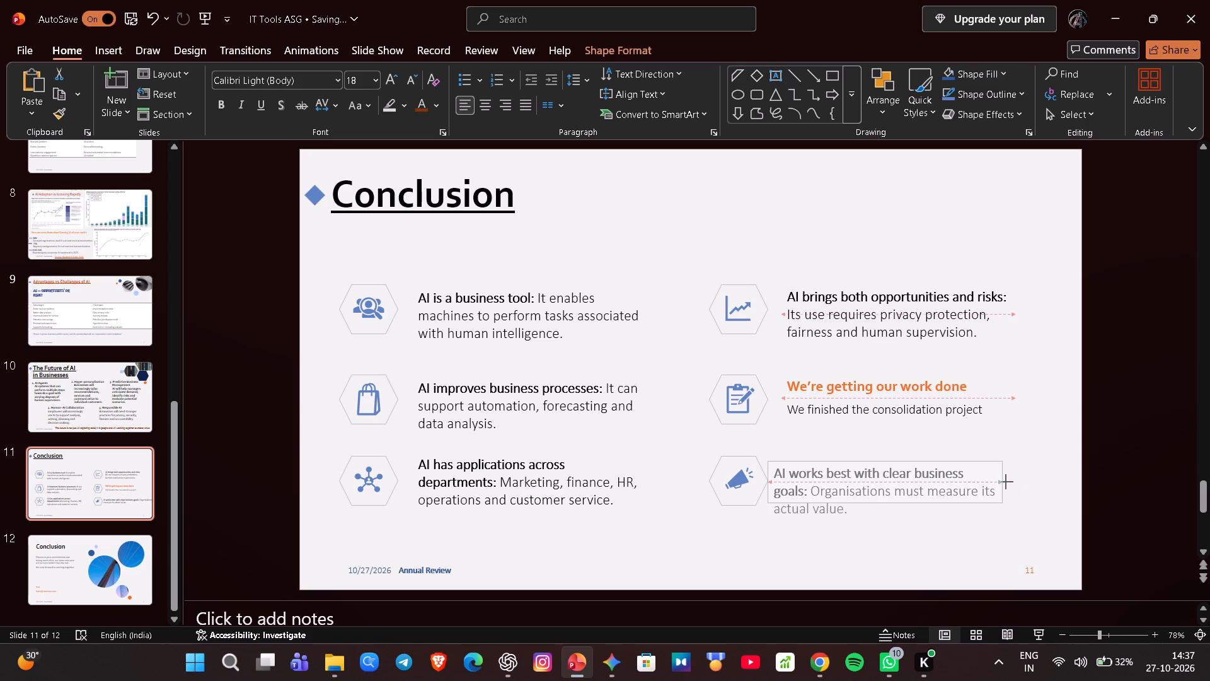
drag(1006, 482, 1005, 482)
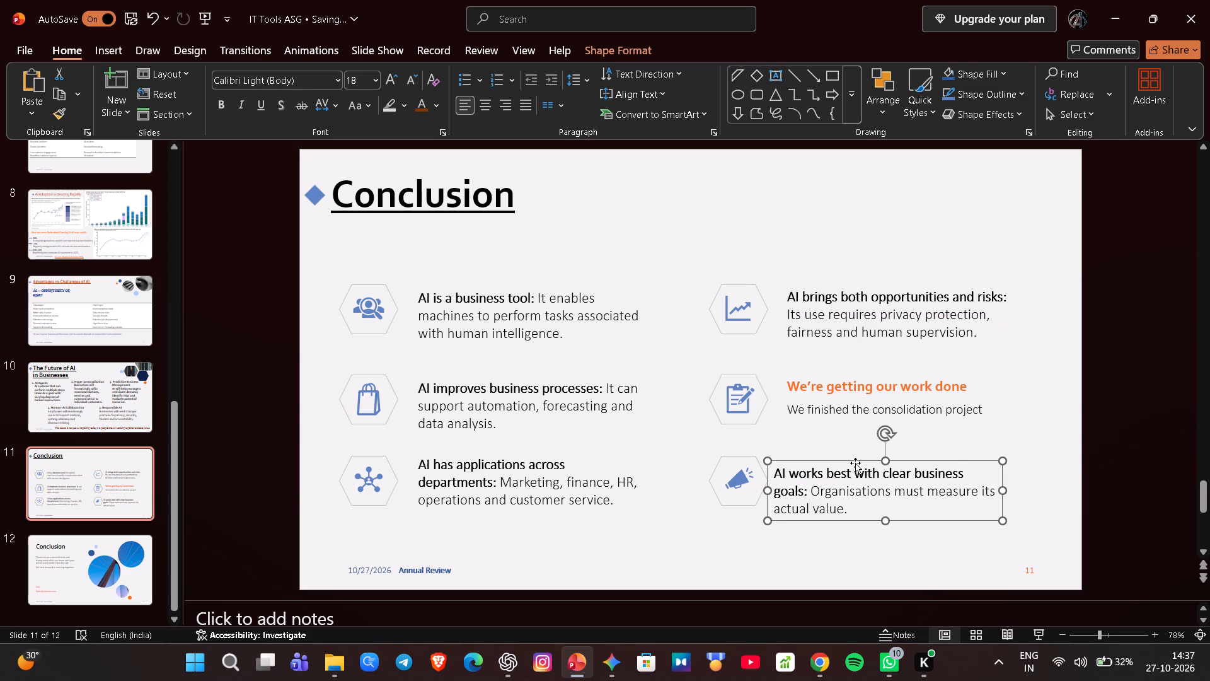
drag(855, 463, 863, 447)
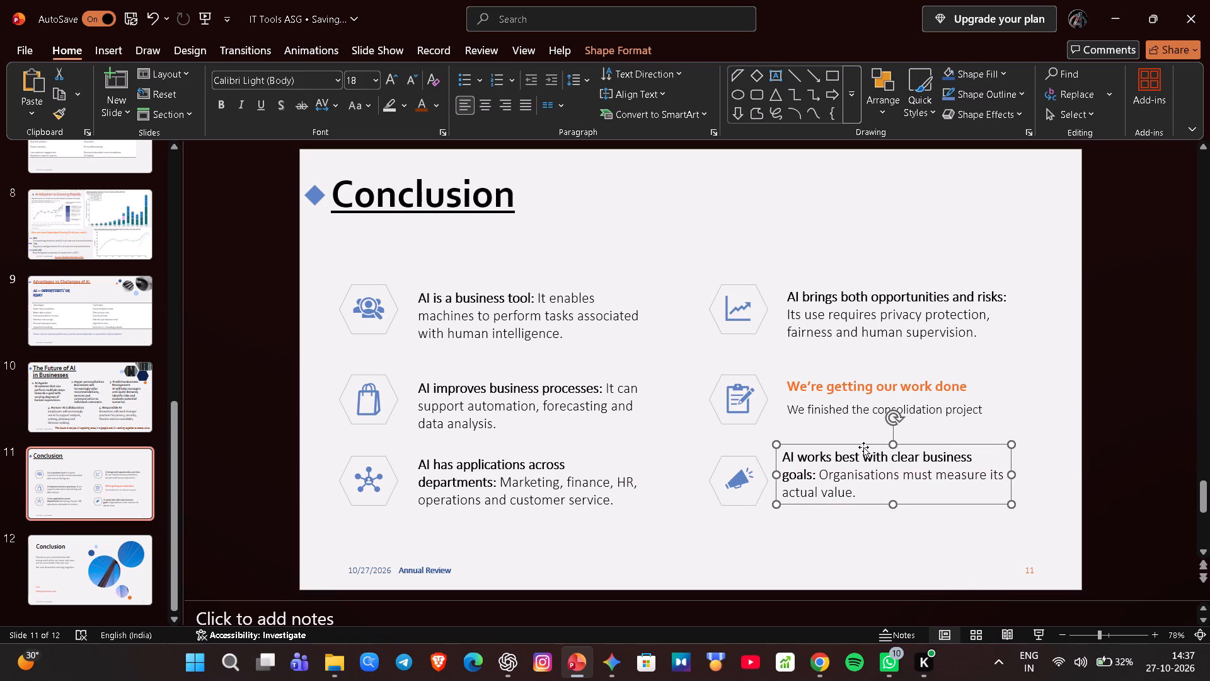
click(863, 447)
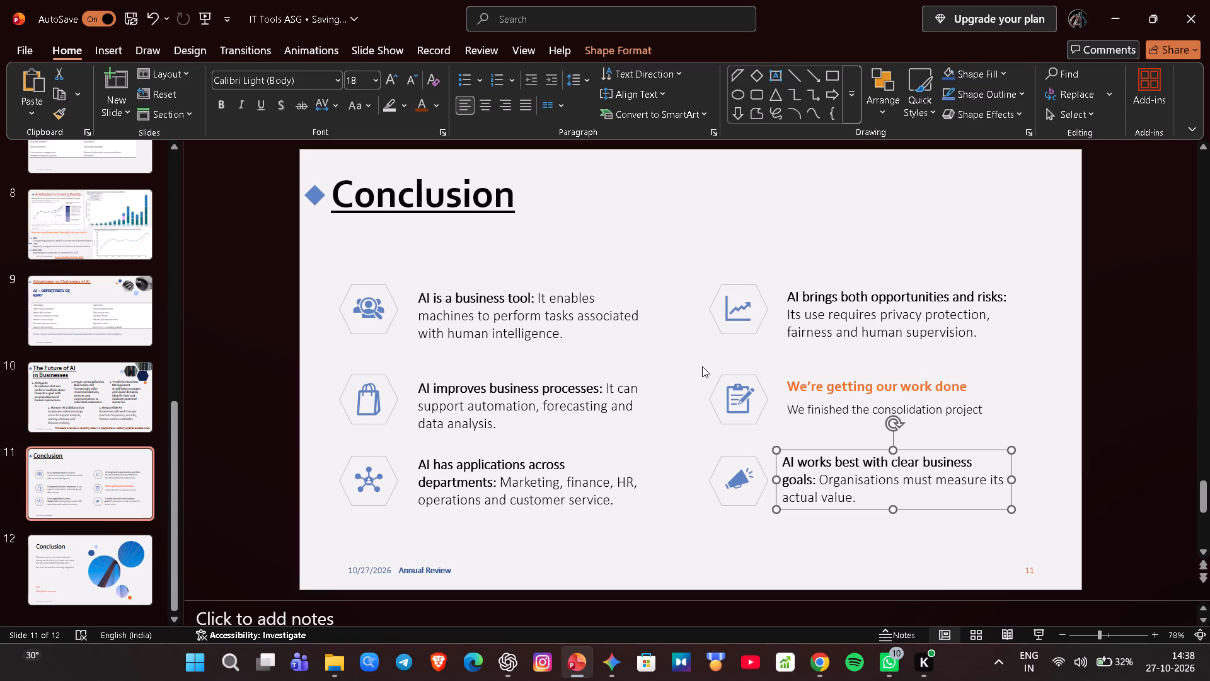
Cut the unused sixth block from the slide: the clipboard icon, its hexagon and the "We're getting our work done" text box.
right_click(723, 399)
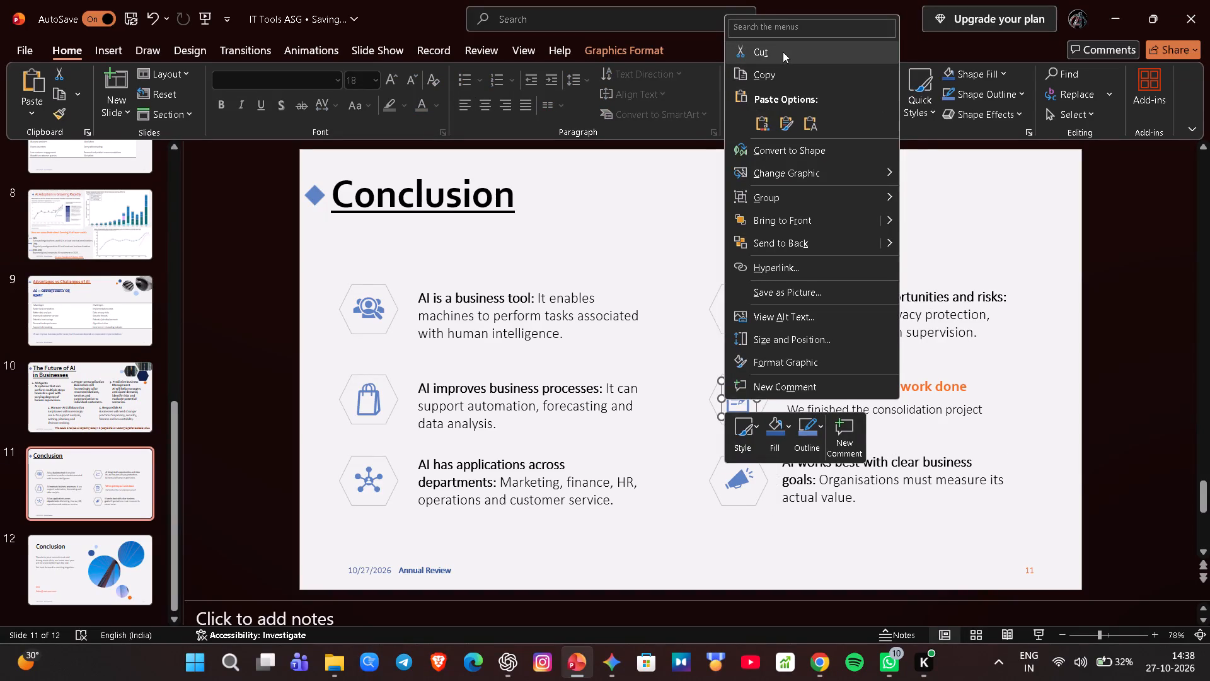
click(783, 52)
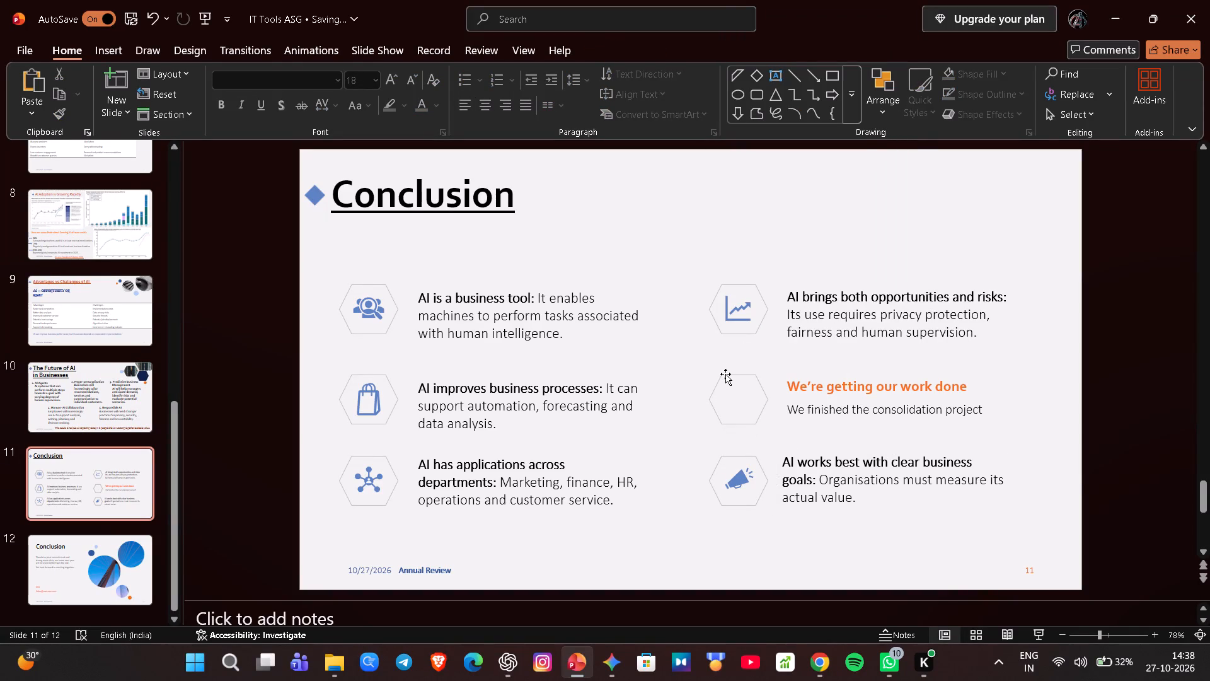
right_click(726, 374)
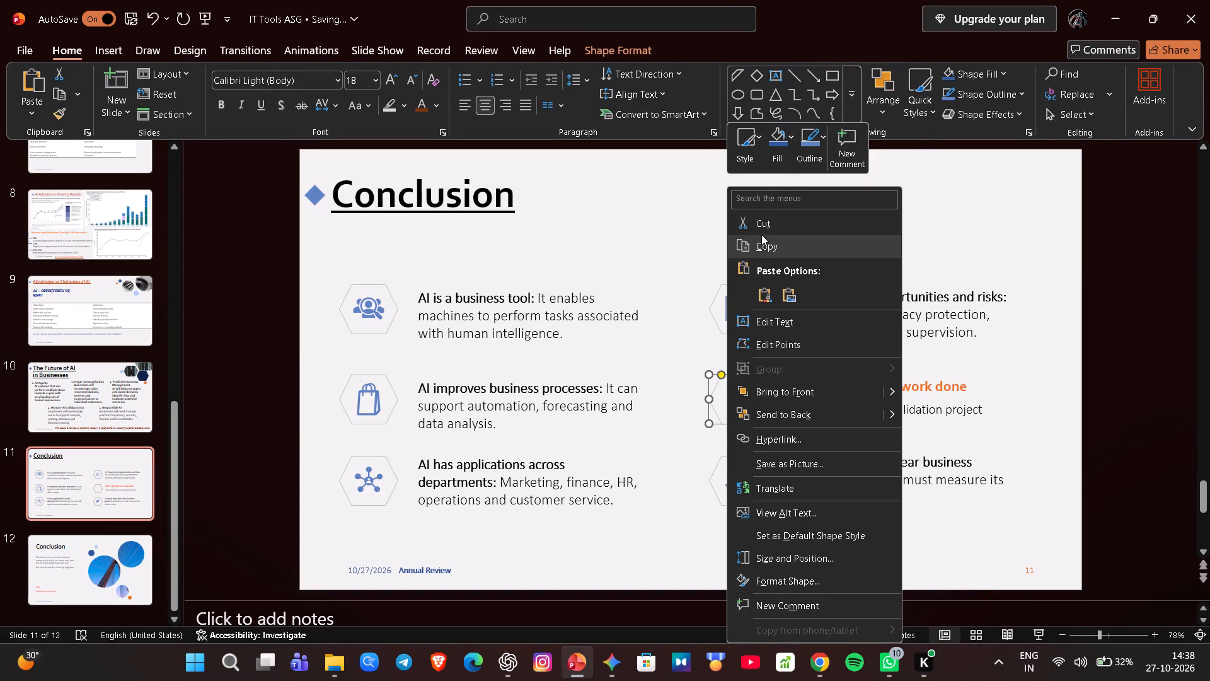
click(764, 229)
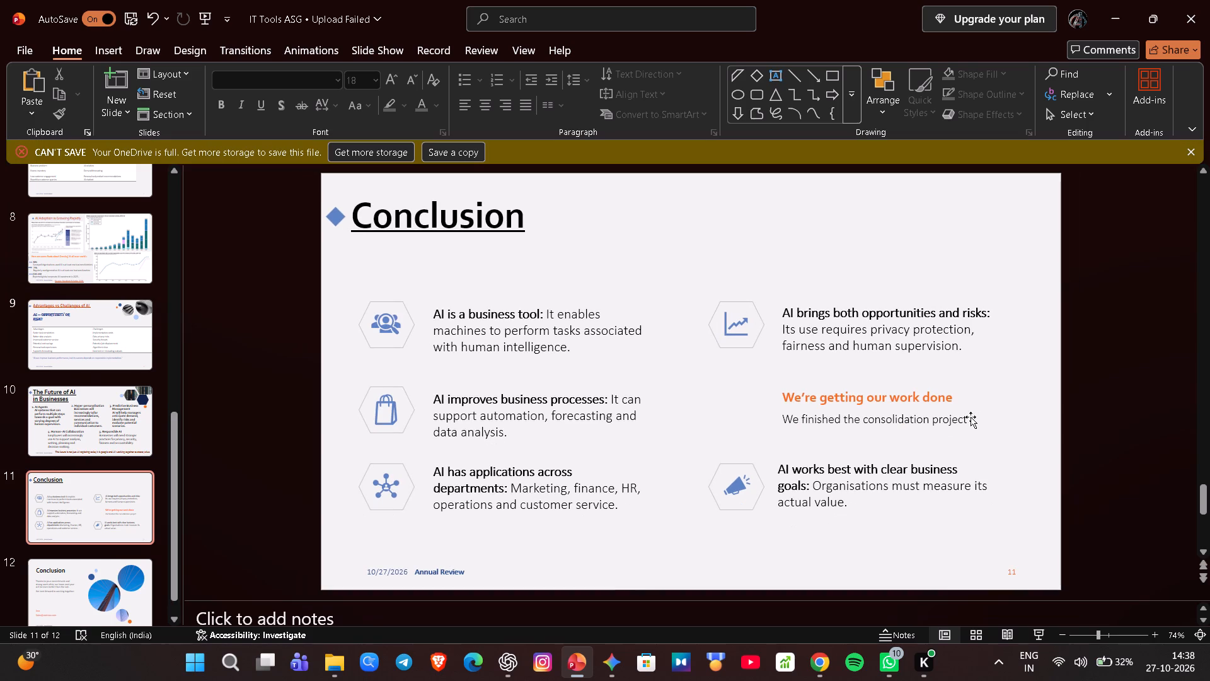
click(965, 418)
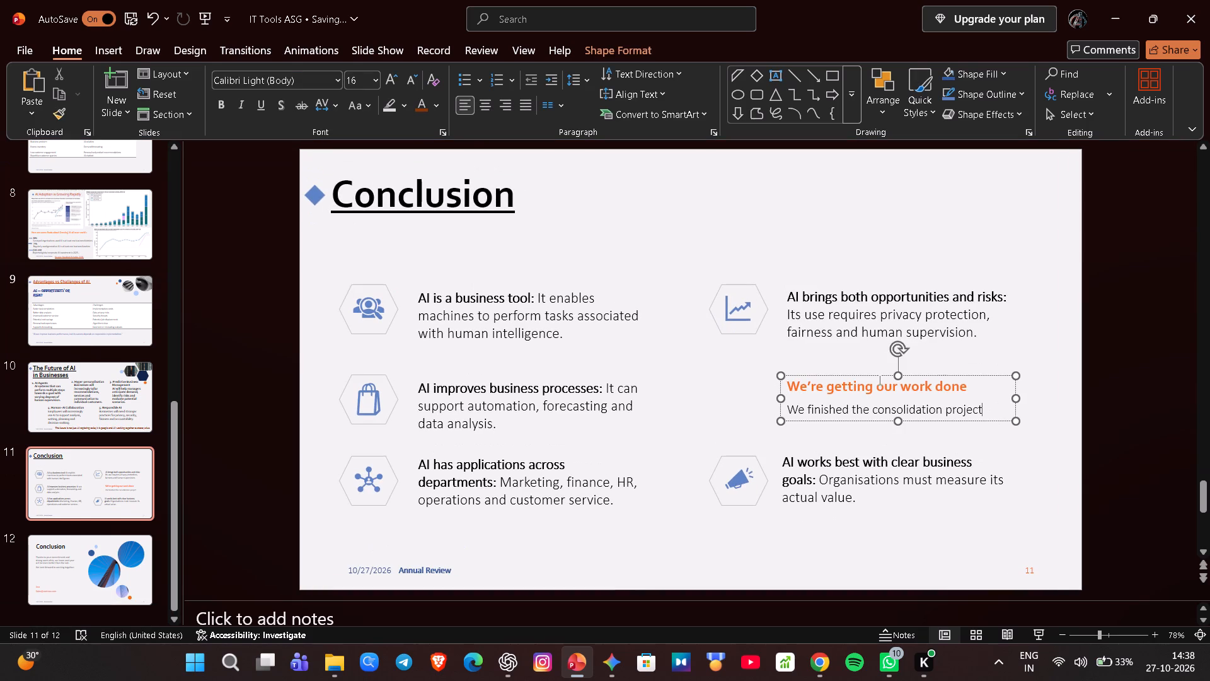
right_click(879, 378)
click(896, 228)
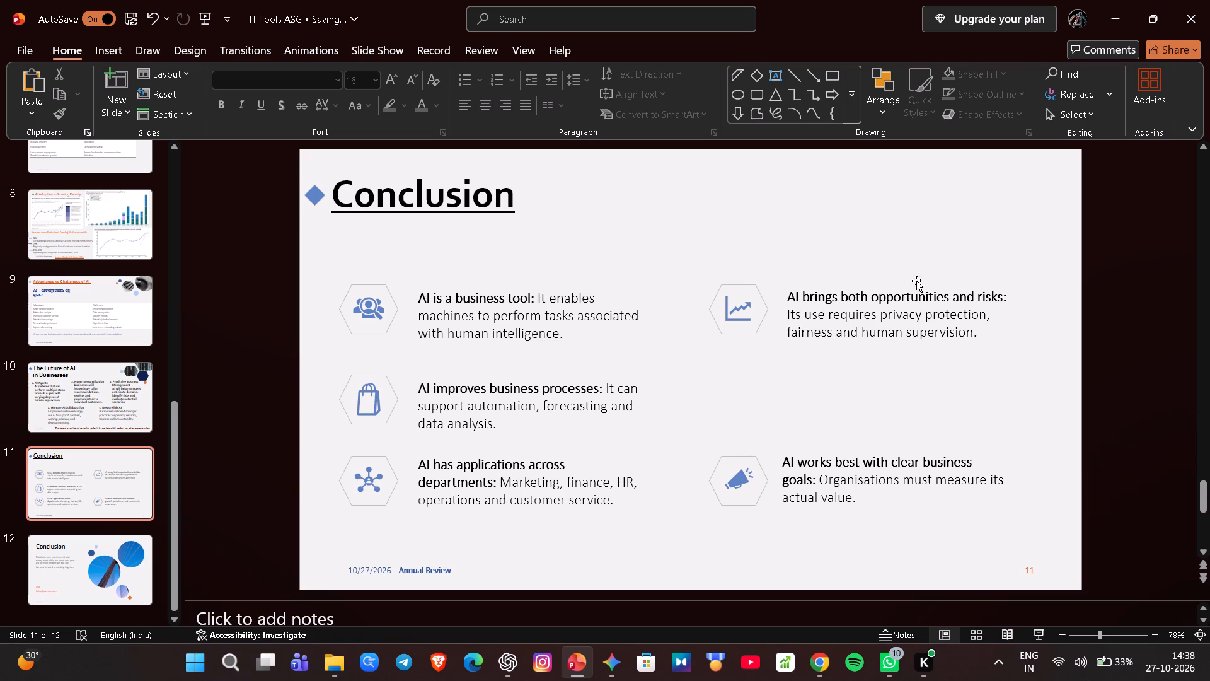
Move the fourth takeaway, "AI brings both opportunities and risks", down into the gap left by the removed block.
click(1012, 289)
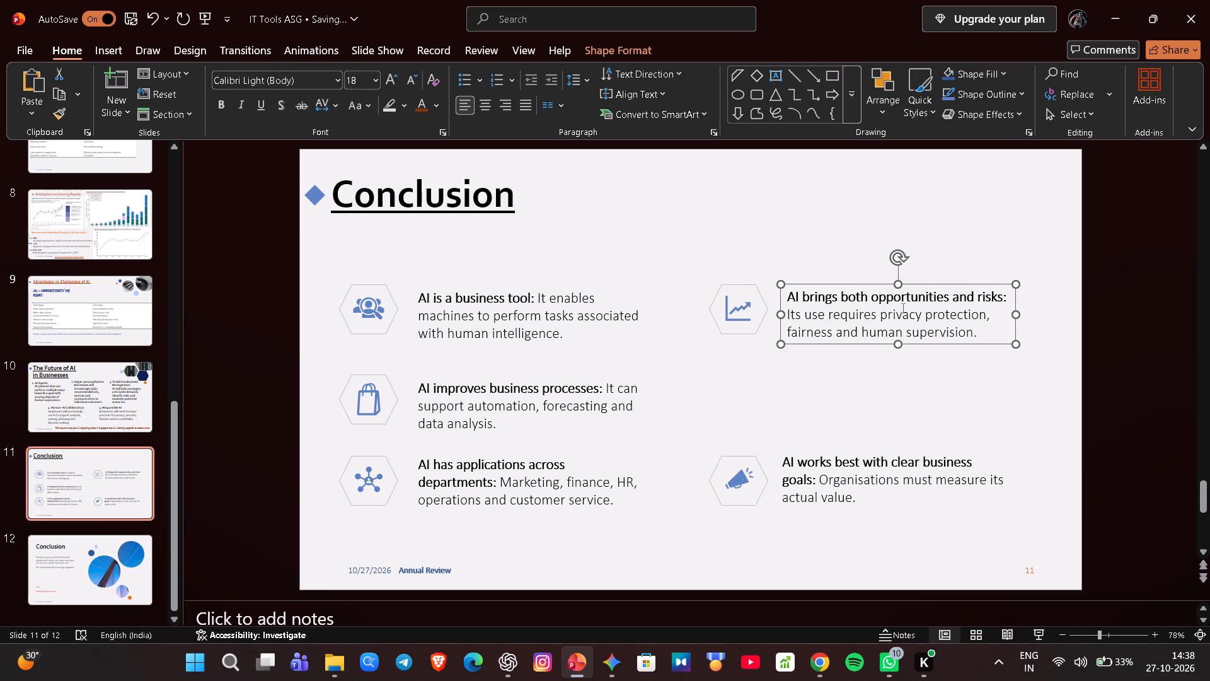
drag(870, 286, 875, 312)
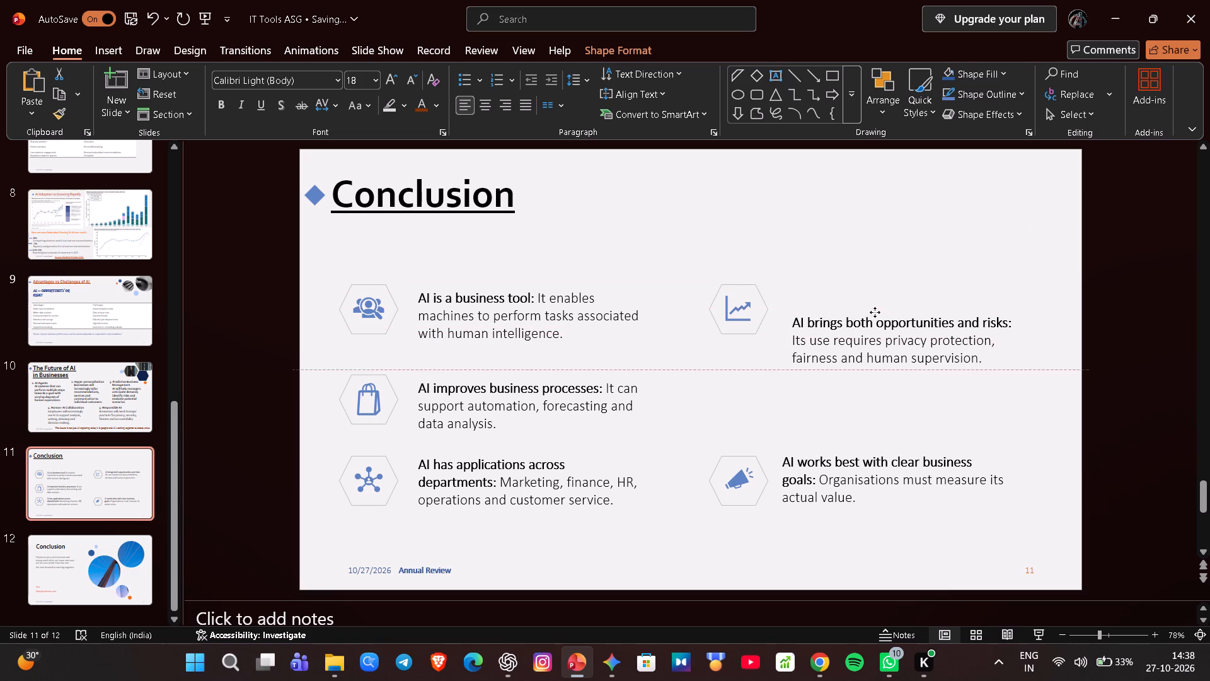
drag(875, 312, 872, 323)
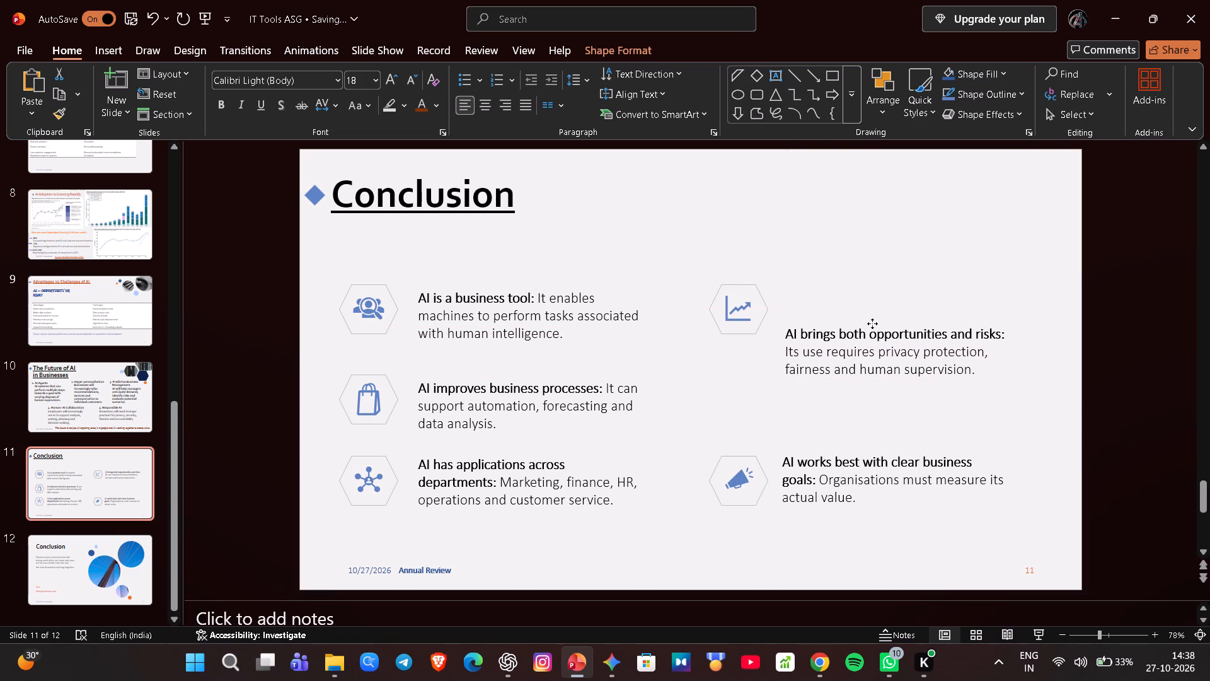
drag(872, 323, 872, 327)
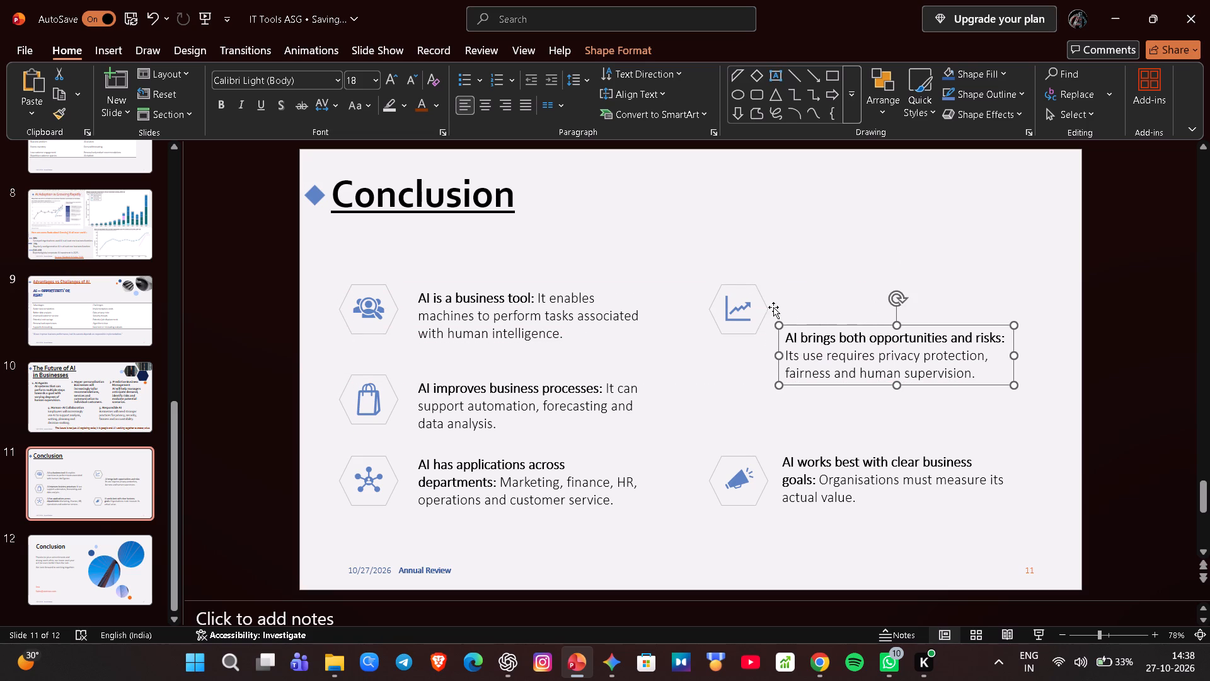
Move the line-chart icon and its hexagon down beside the fourth takeaway, with the icon centred inside the hexagon.
click(746, 306)
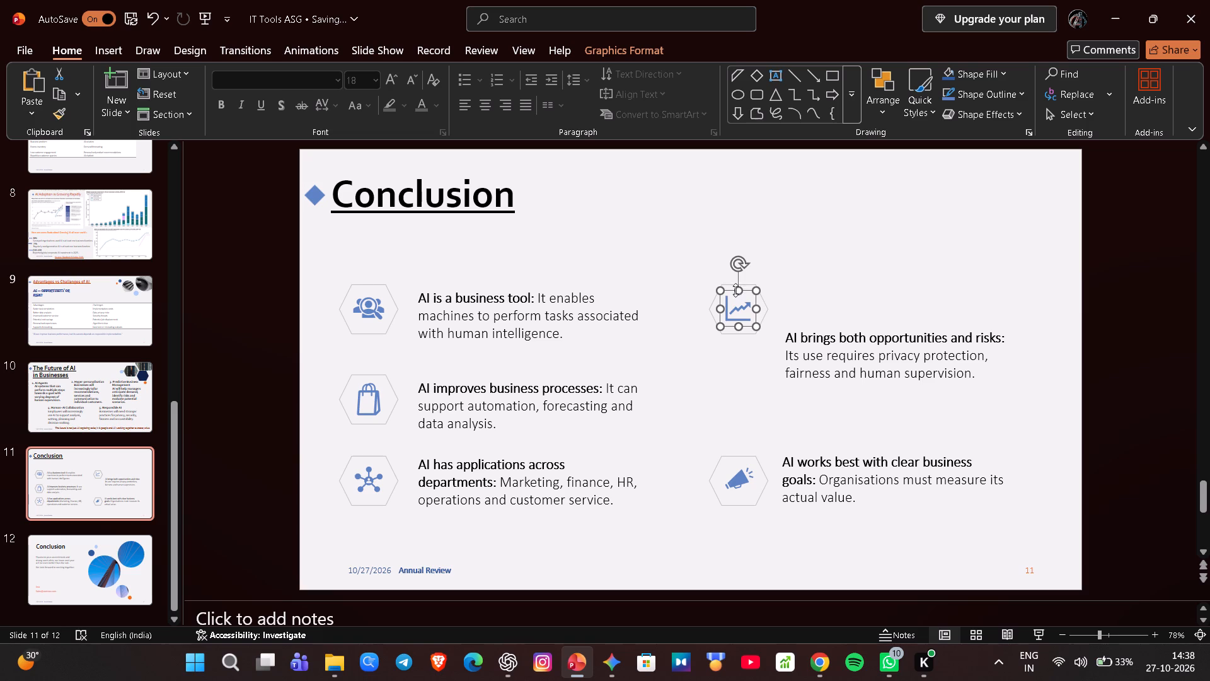
drag(730, 283, 734, 306)
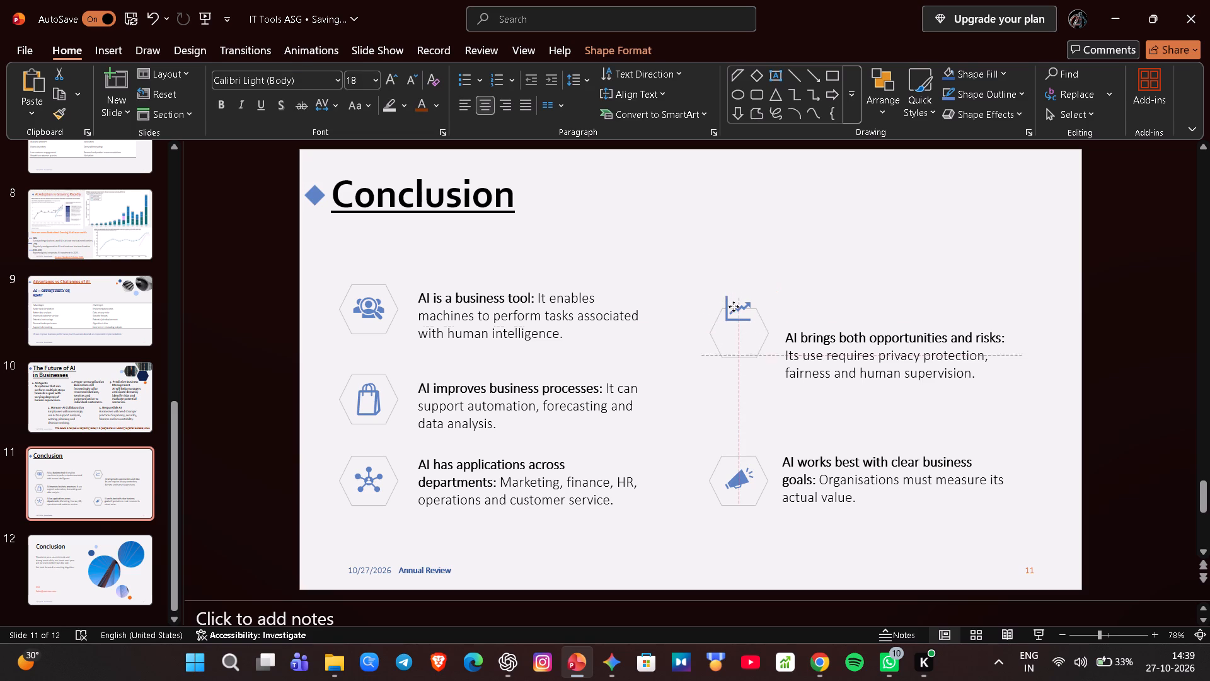
drag(734, 306, 732, 329)
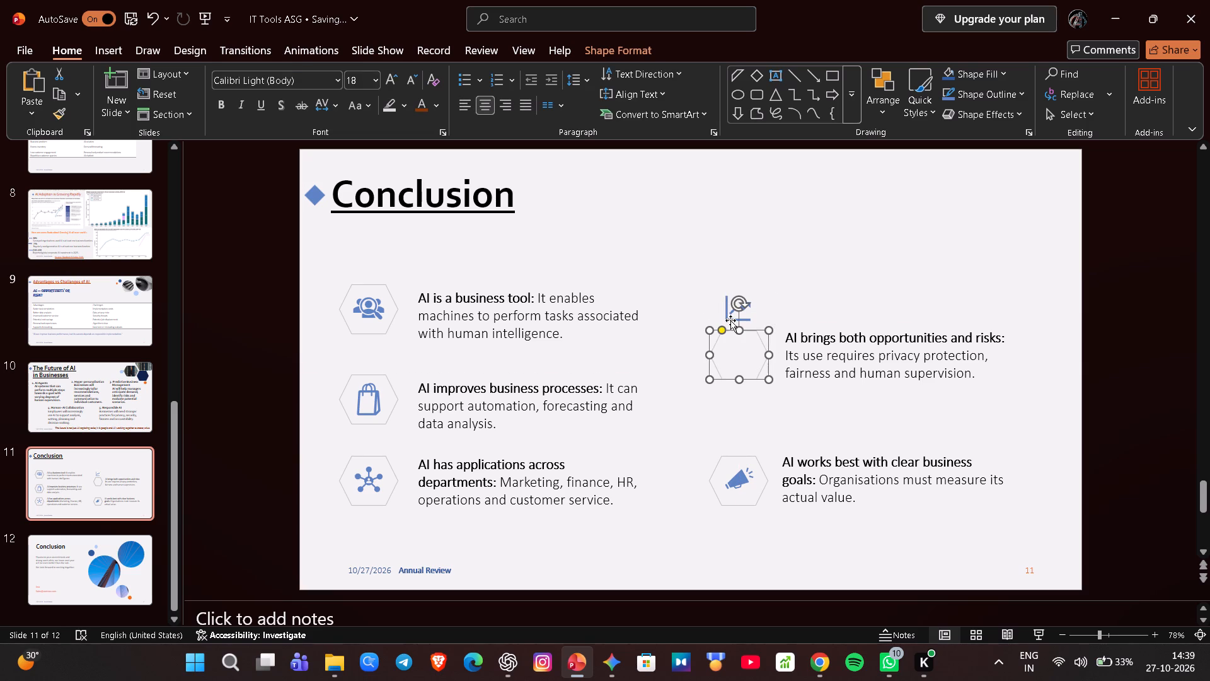
click(727, 309)
drag(727, 309, 727, 340)
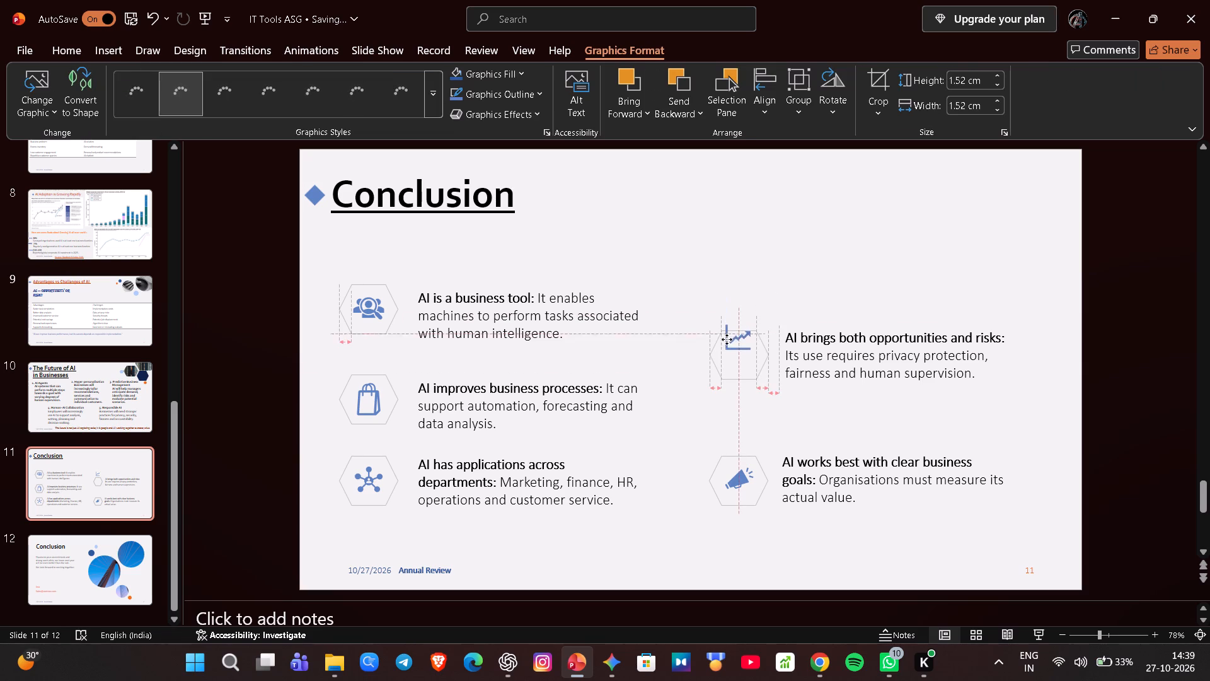
drag(727, 340, 726, 356)
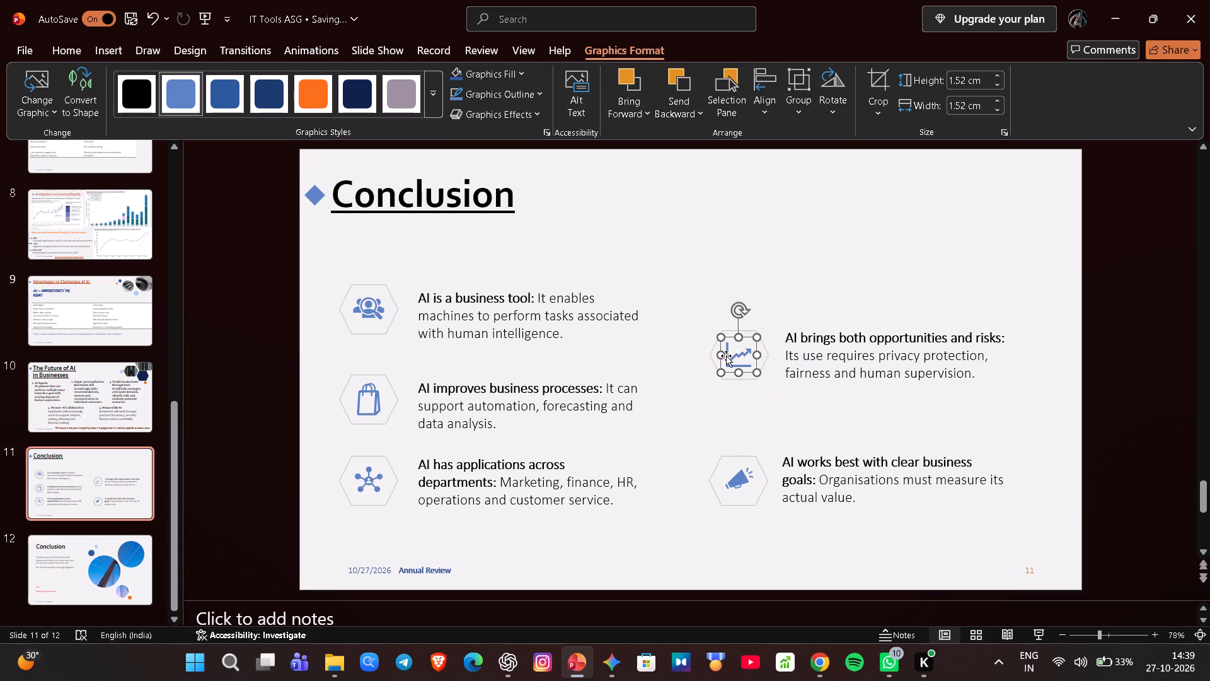
click(810, 272)
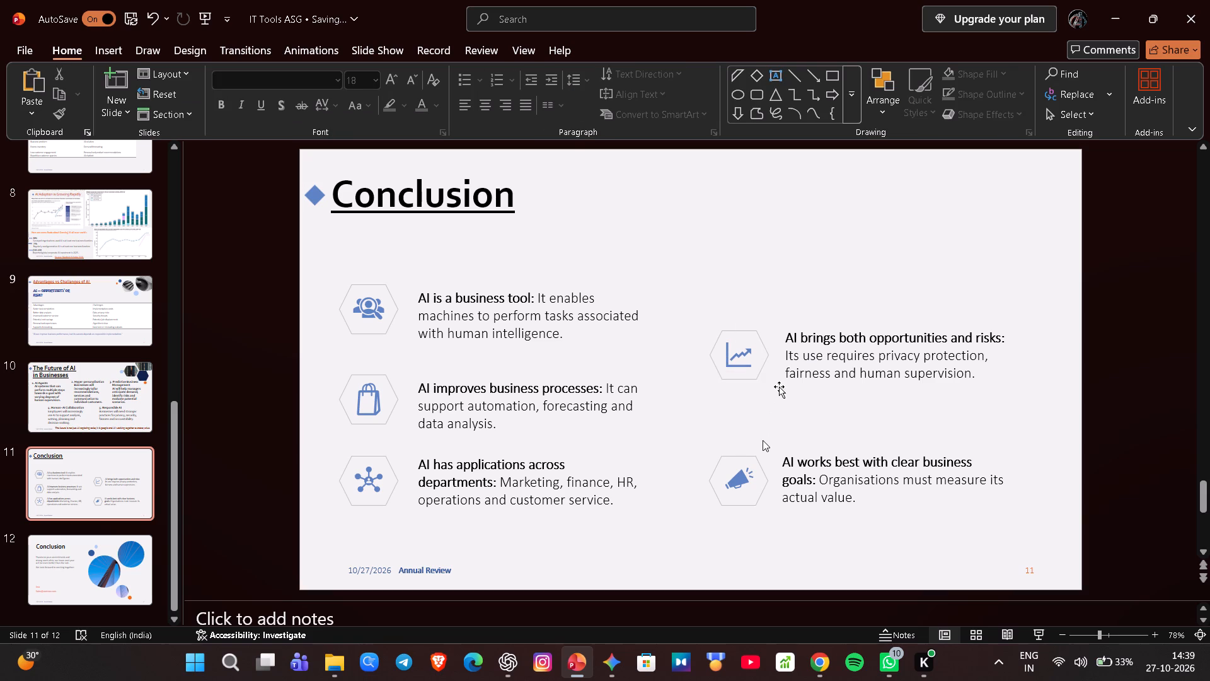
Move the fifth takeaway's megaphone icon, hexagon and text box up closer to the fourth takeaway, keeping them level with each other.
drag(746, 475, 746, 469)
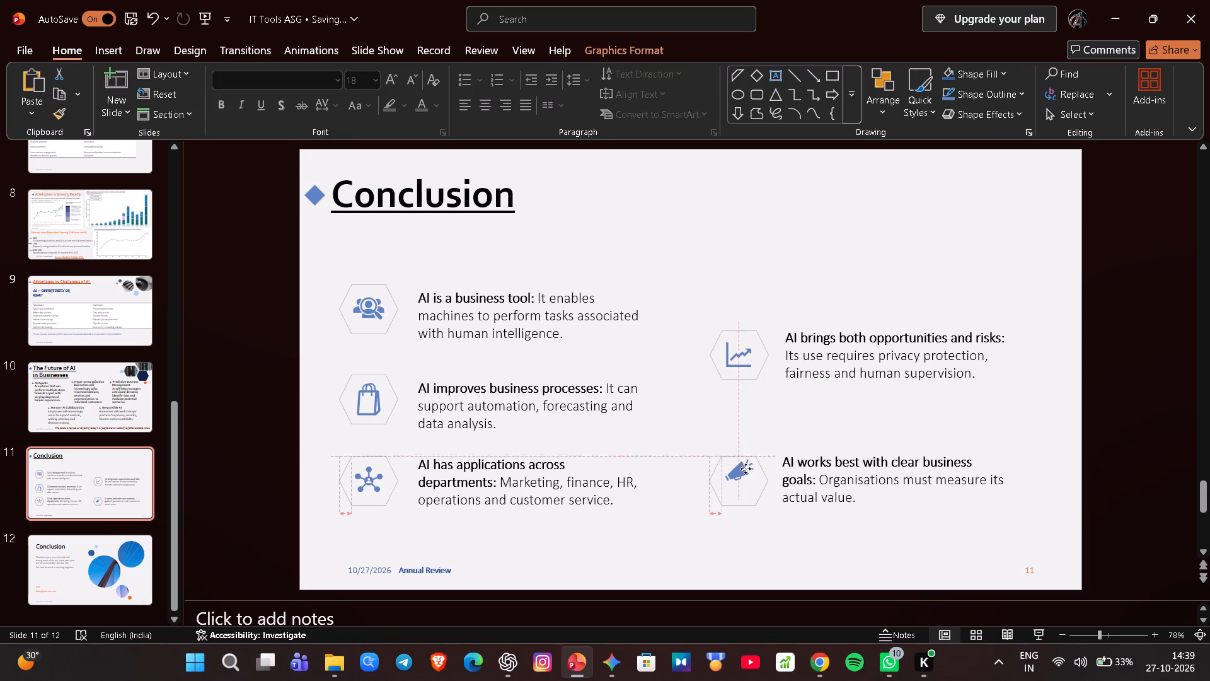
drag(746, 469, 744, 437)
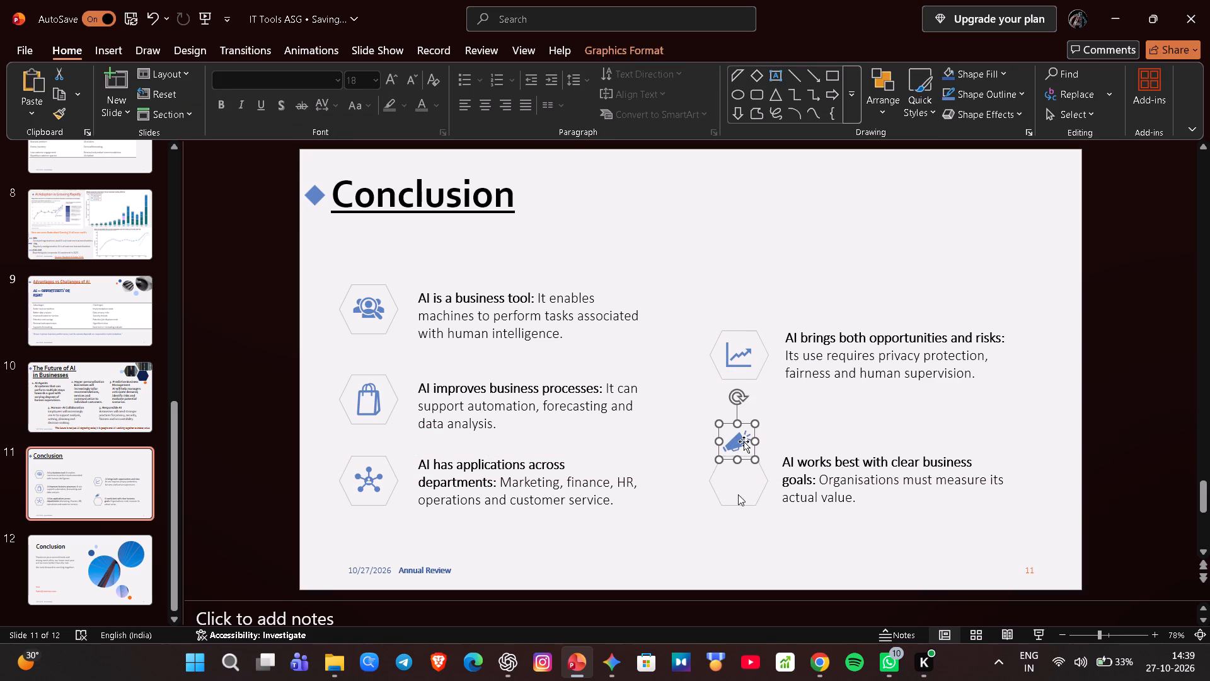
drag(736, 496, 732, 480)
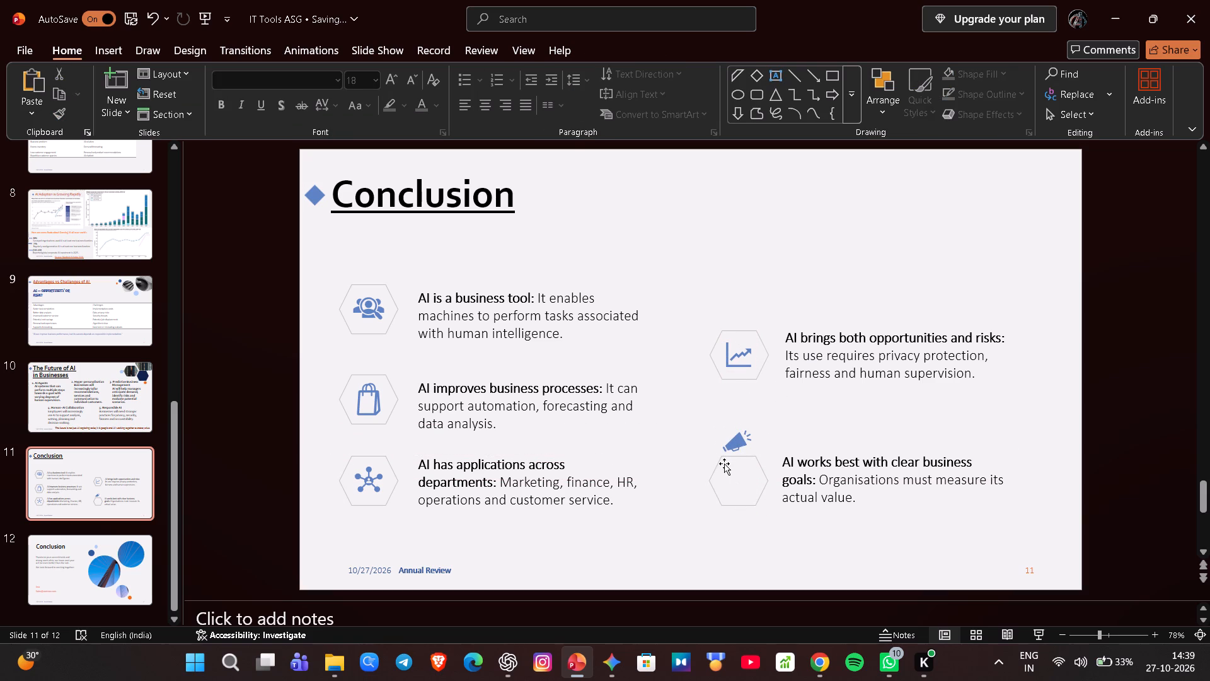
drag(720, 461, 718, 425)
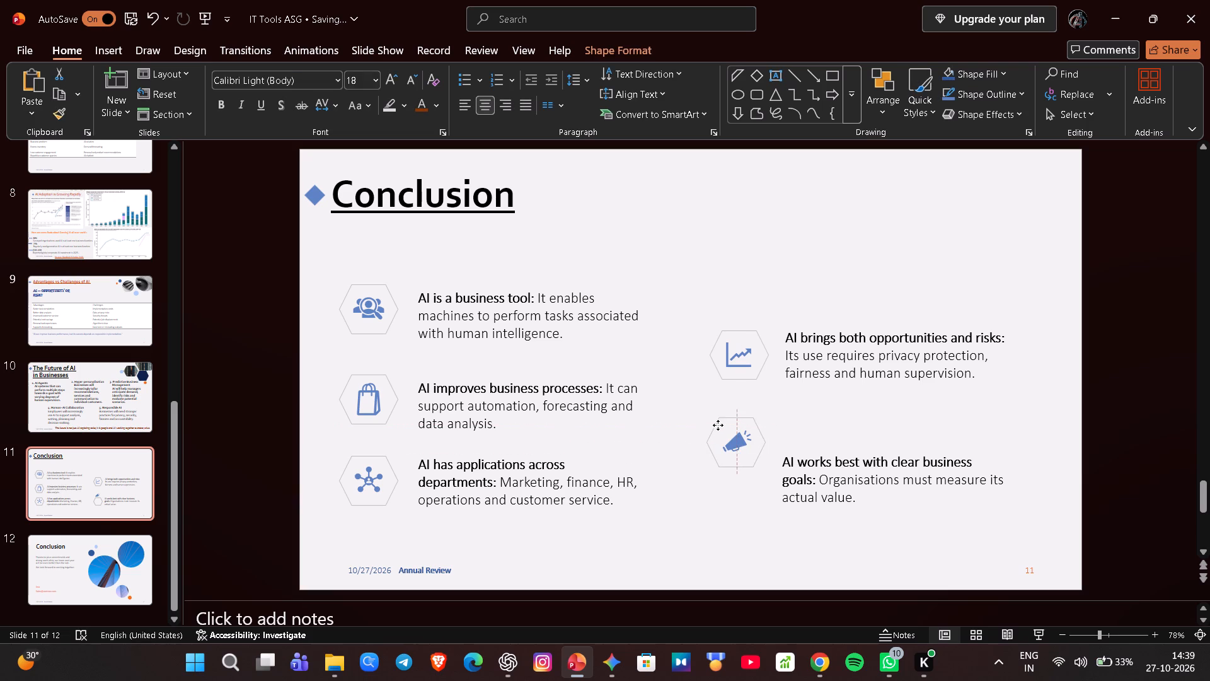
drag(718, 425, 719, 423)
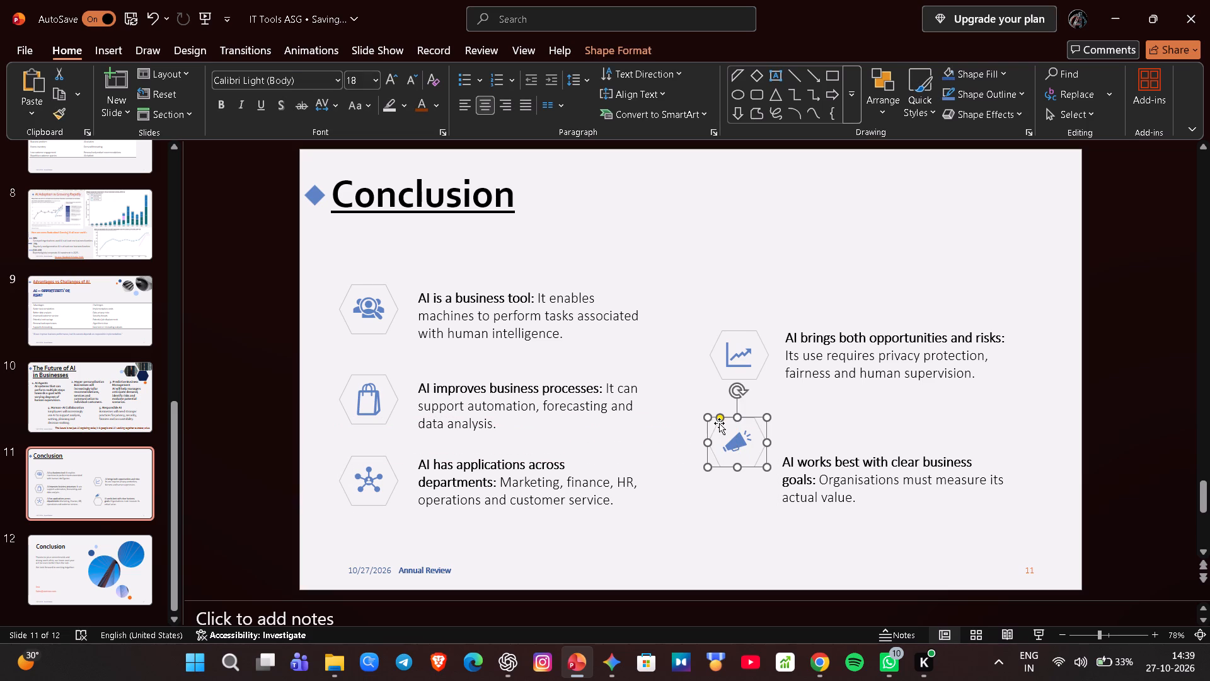
click(861, 501)
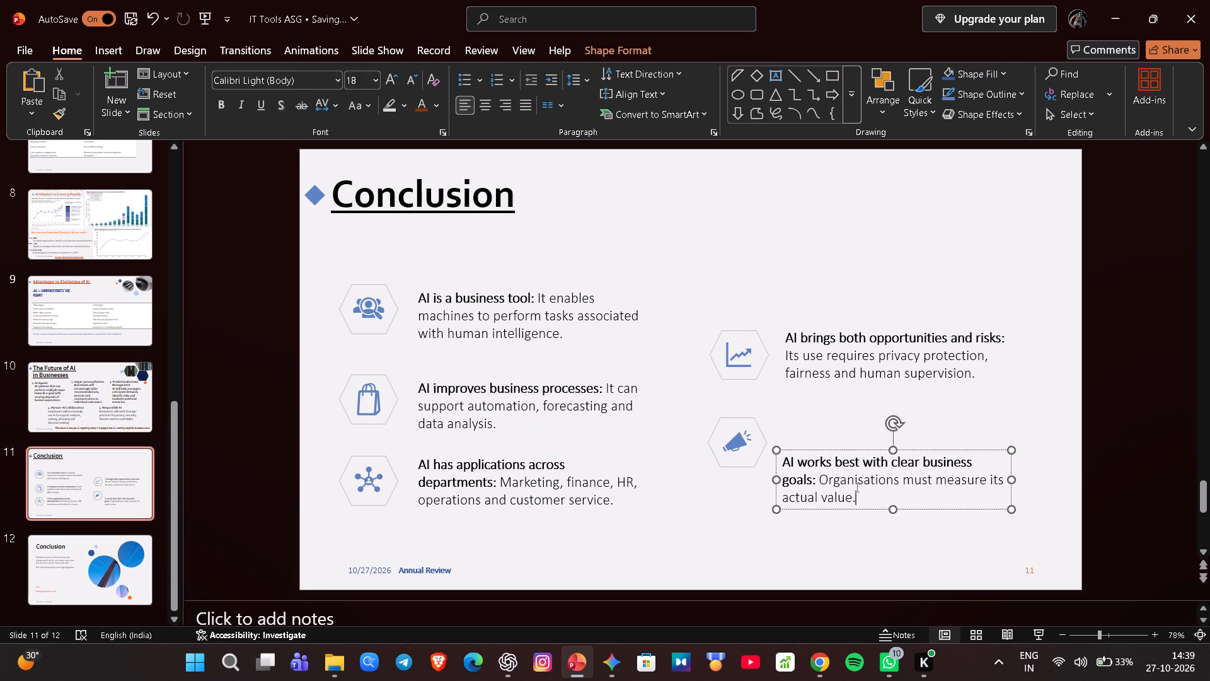
drag(838, 450, 833, 427)
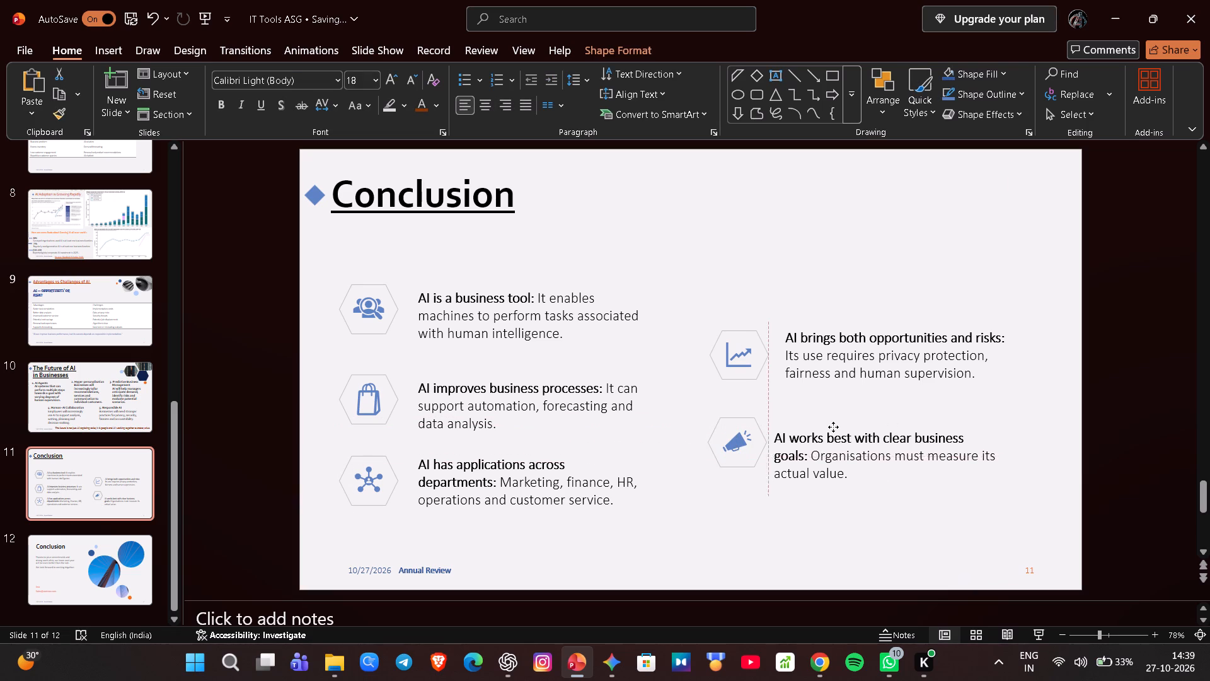
drag(833, 427, 838, 414)
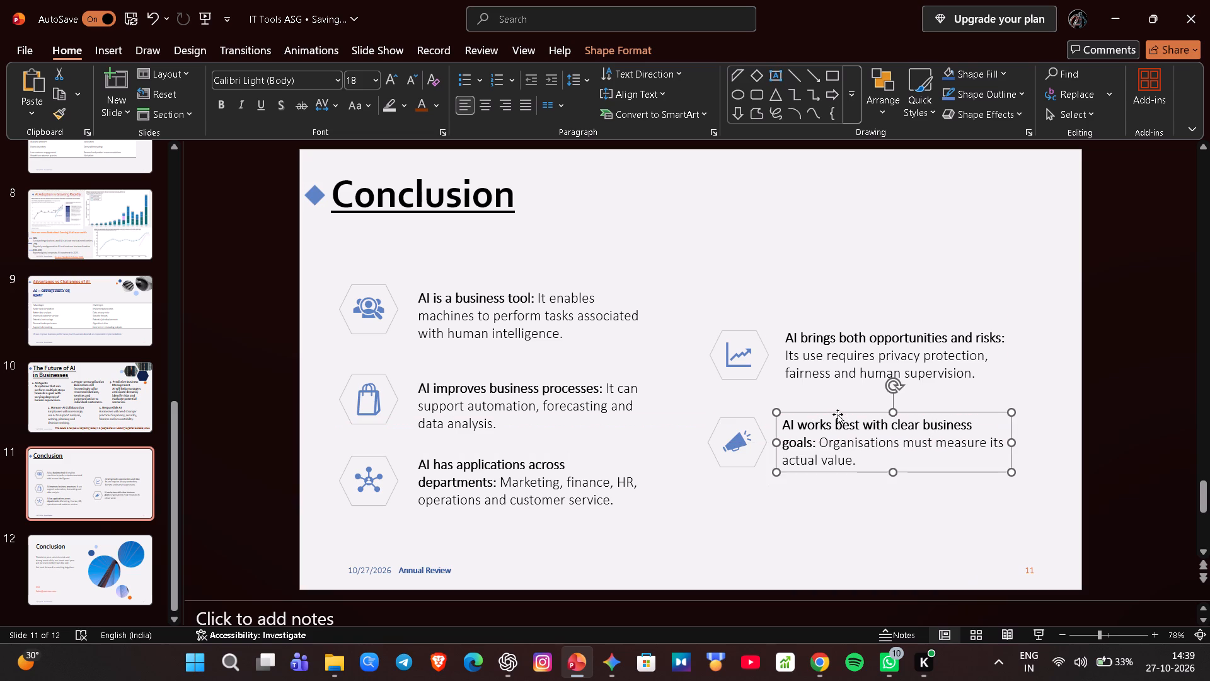
click(849, 223)
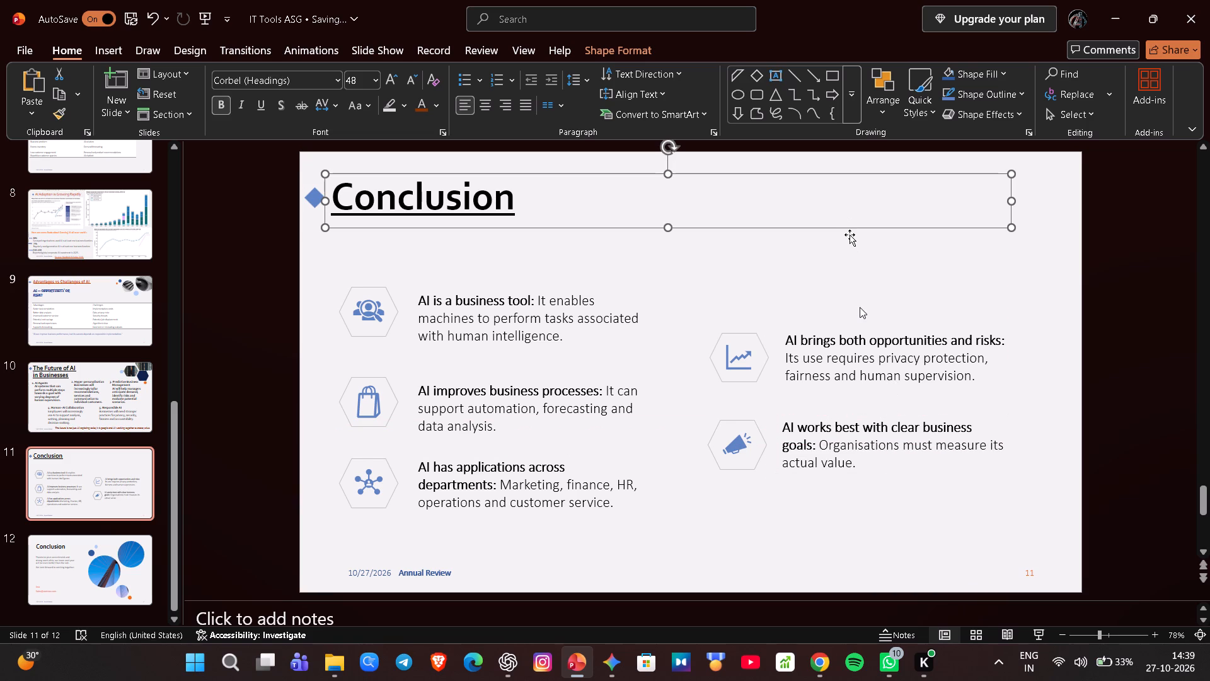
click(768, 581)
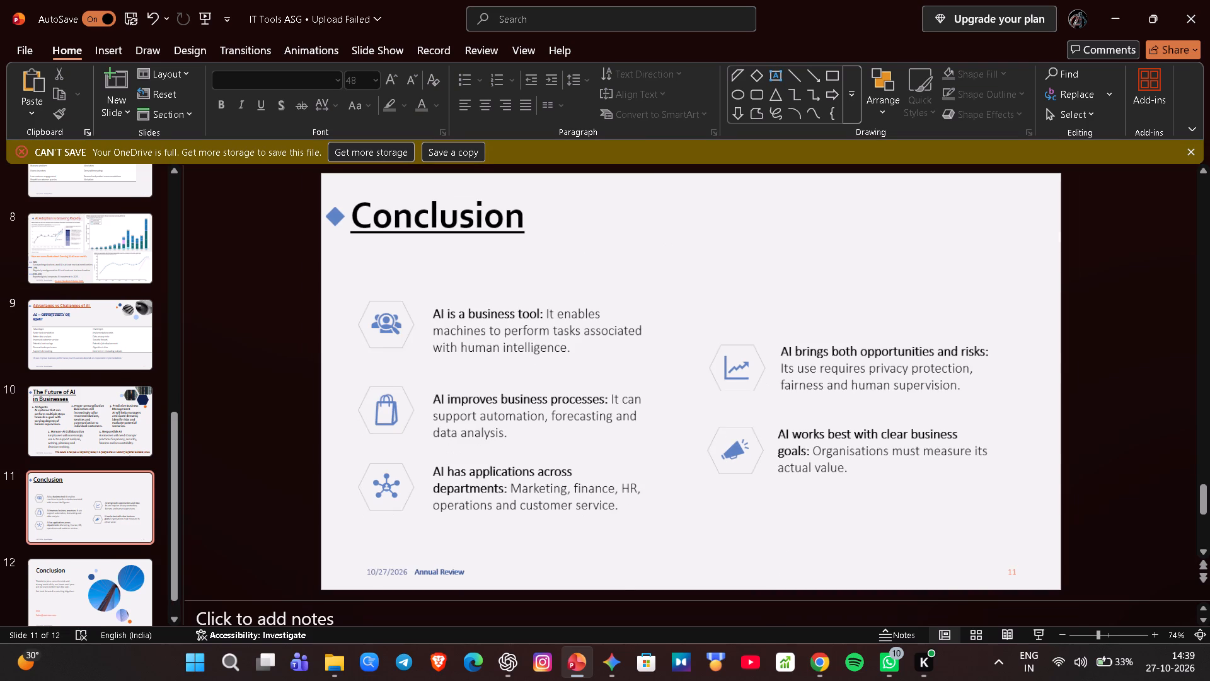
Shift the "Conclusion" title and its blue diamond slightly to the right, away from the slide's edge.
click(530, 211)
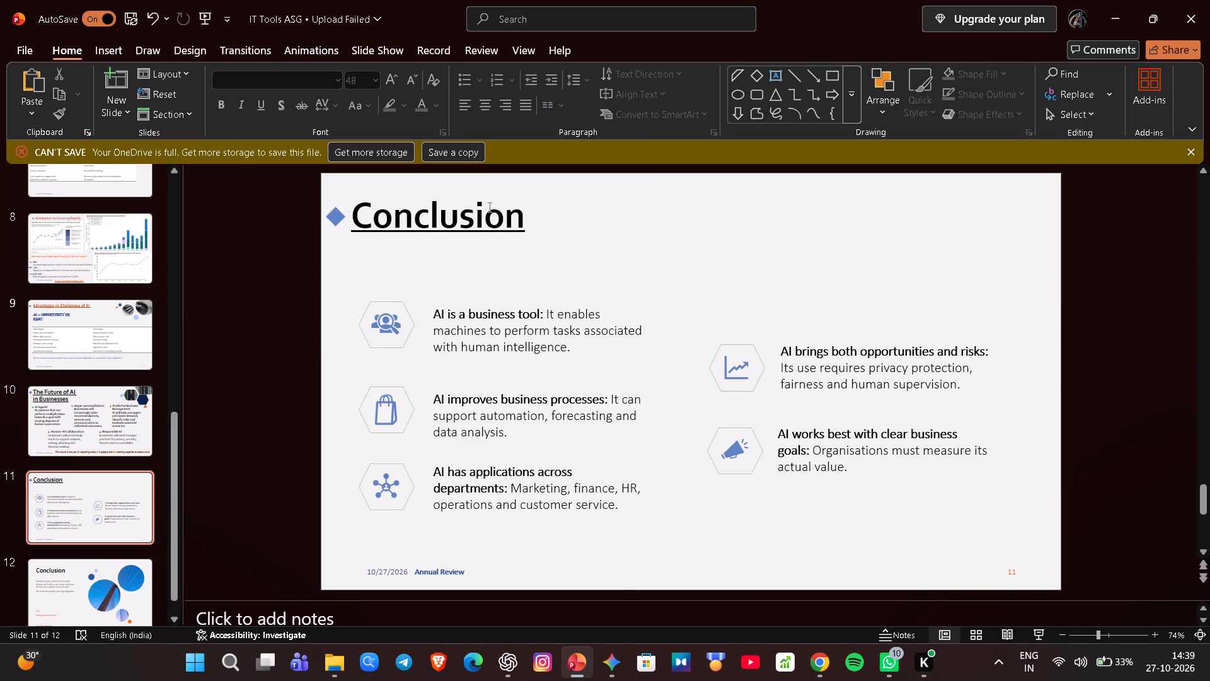
click(522, 210)
drag(407, 195, 417, 196)
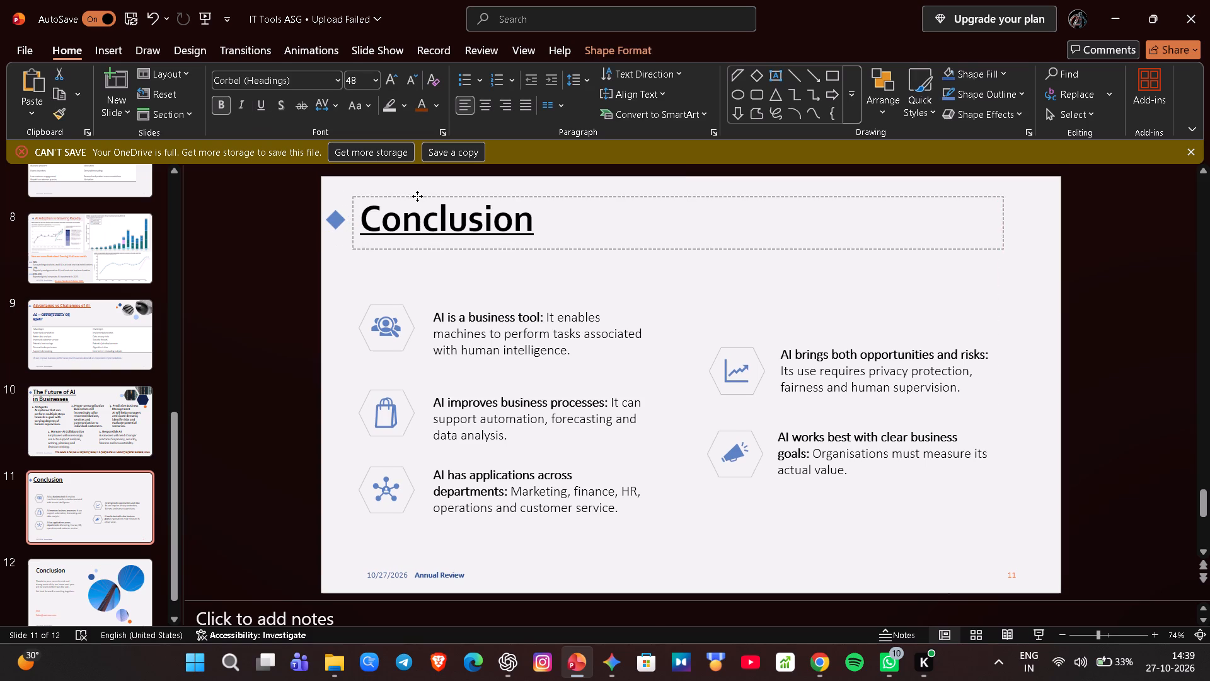
drag(417, 196, 426, 194)
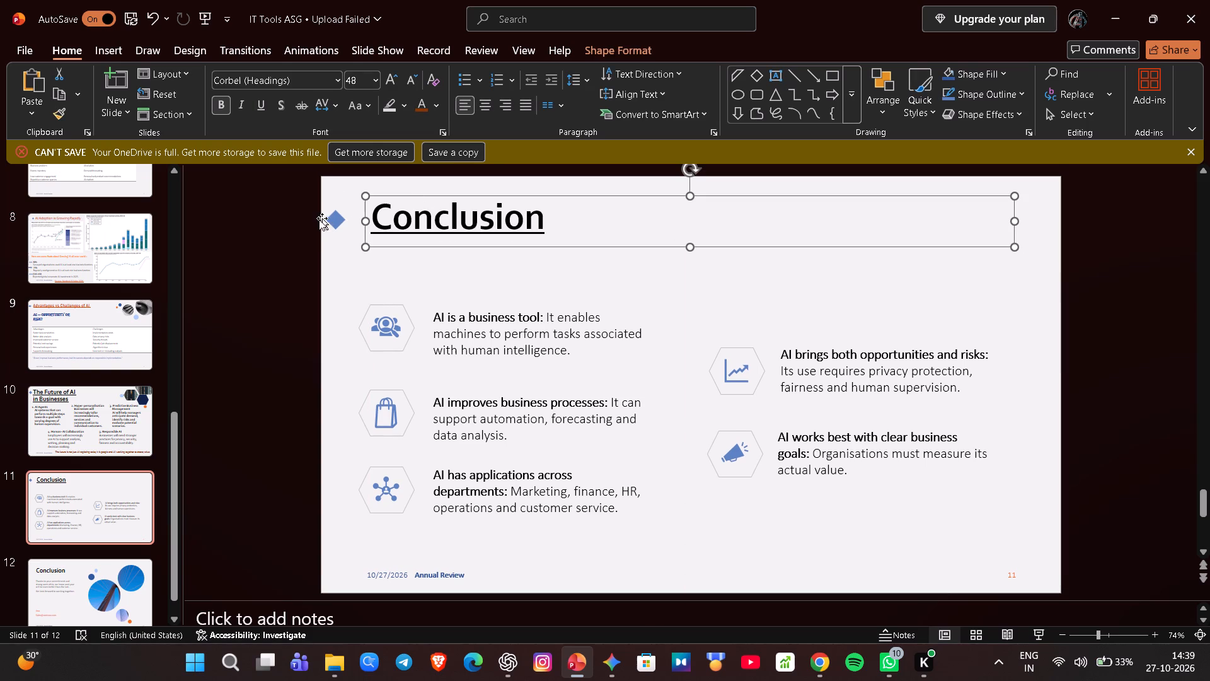
drag(332, 219, 343, 219)
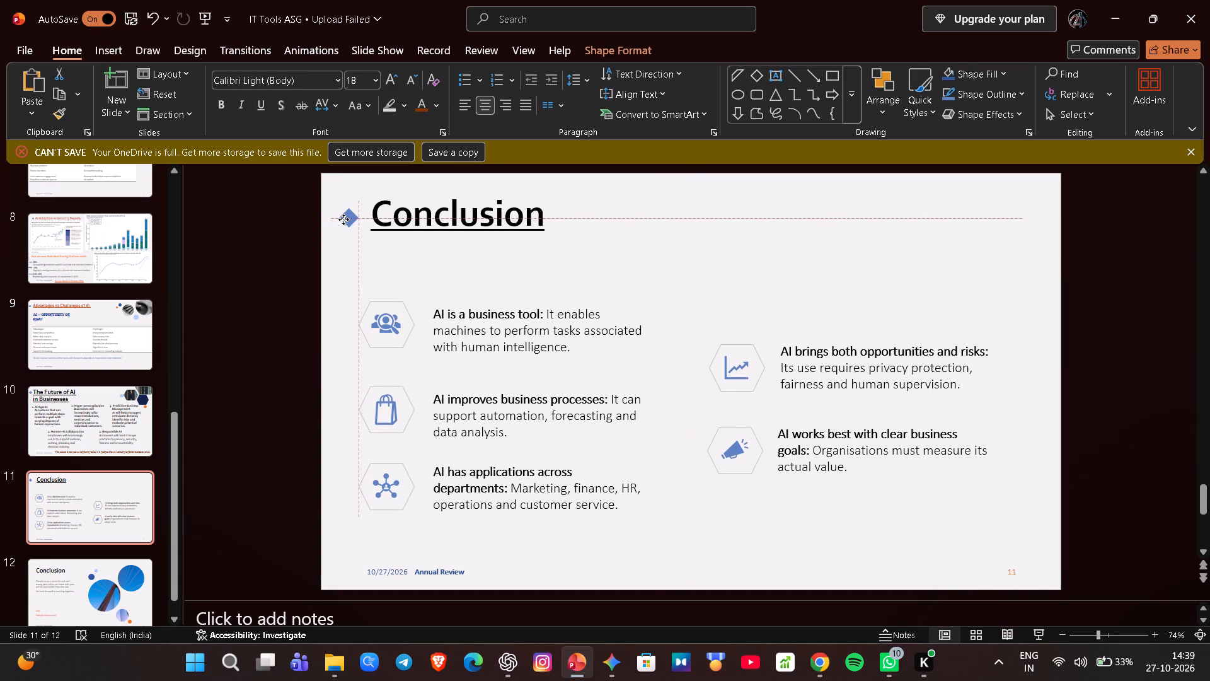
drag(343, 219, 344, 219)
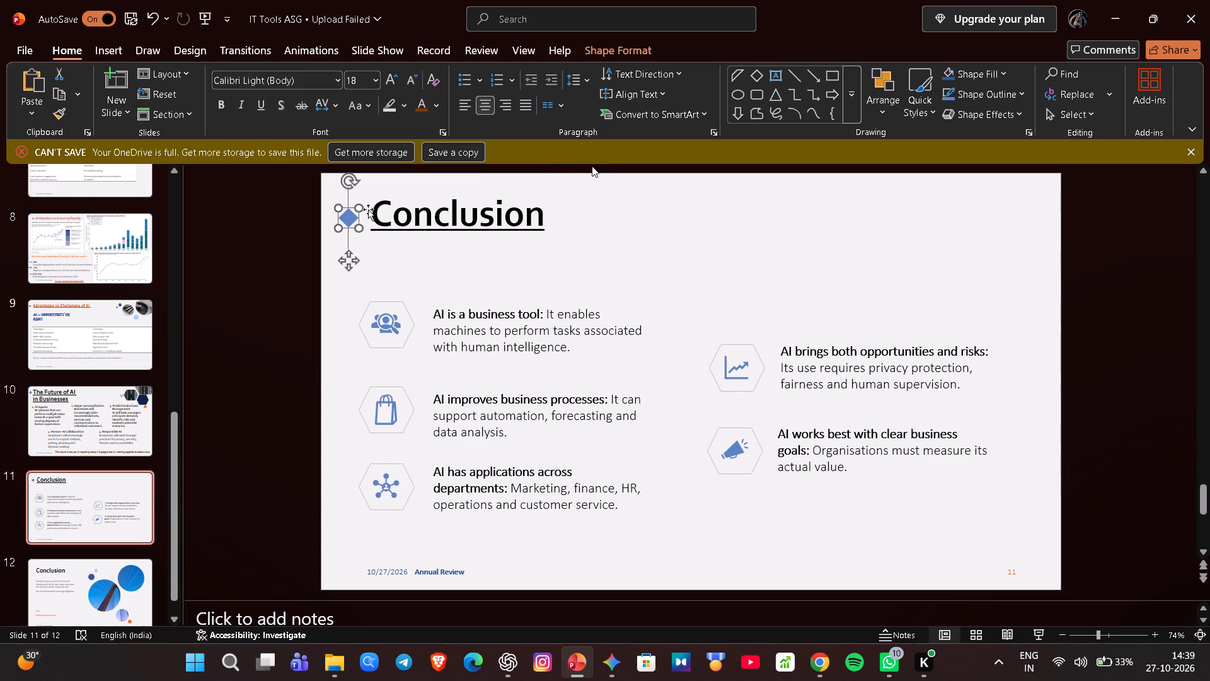
click(599, 170)
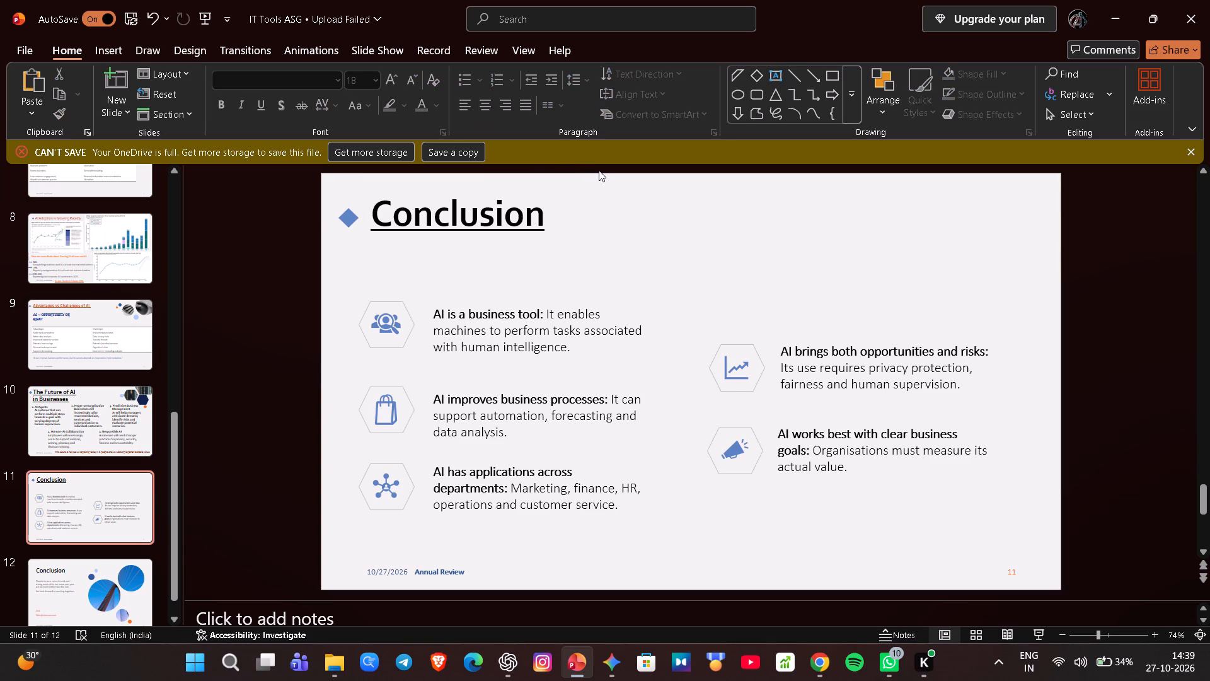
Shift the "Conclusion" title and its diamond further right until the diamond is centred above the first column of icons.
click(548, 212)
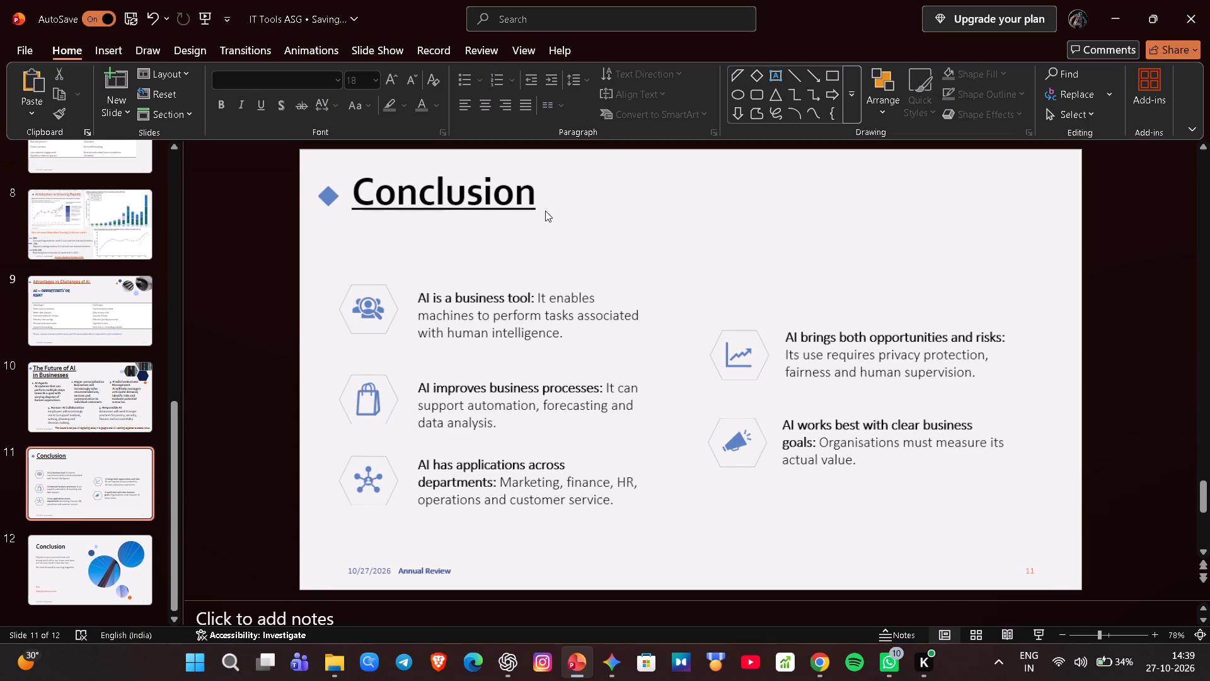
click(545, 211)
drag(533, 190, 476, 190)
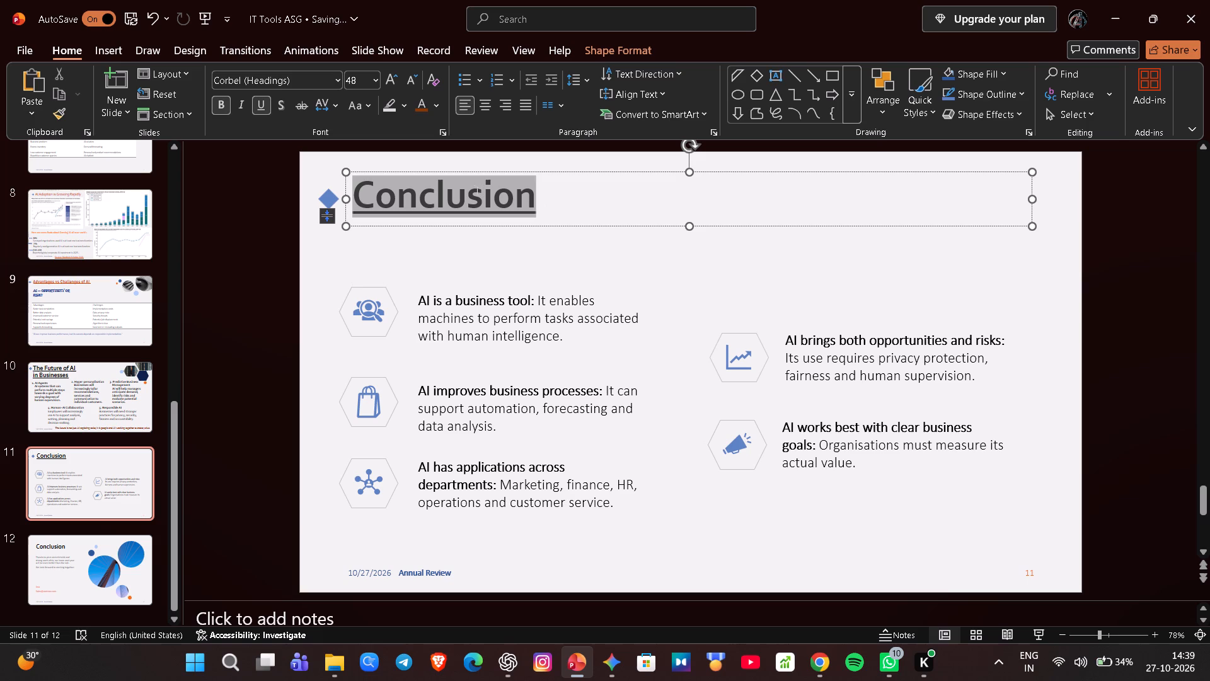
drag(476, 190, 461, 161)
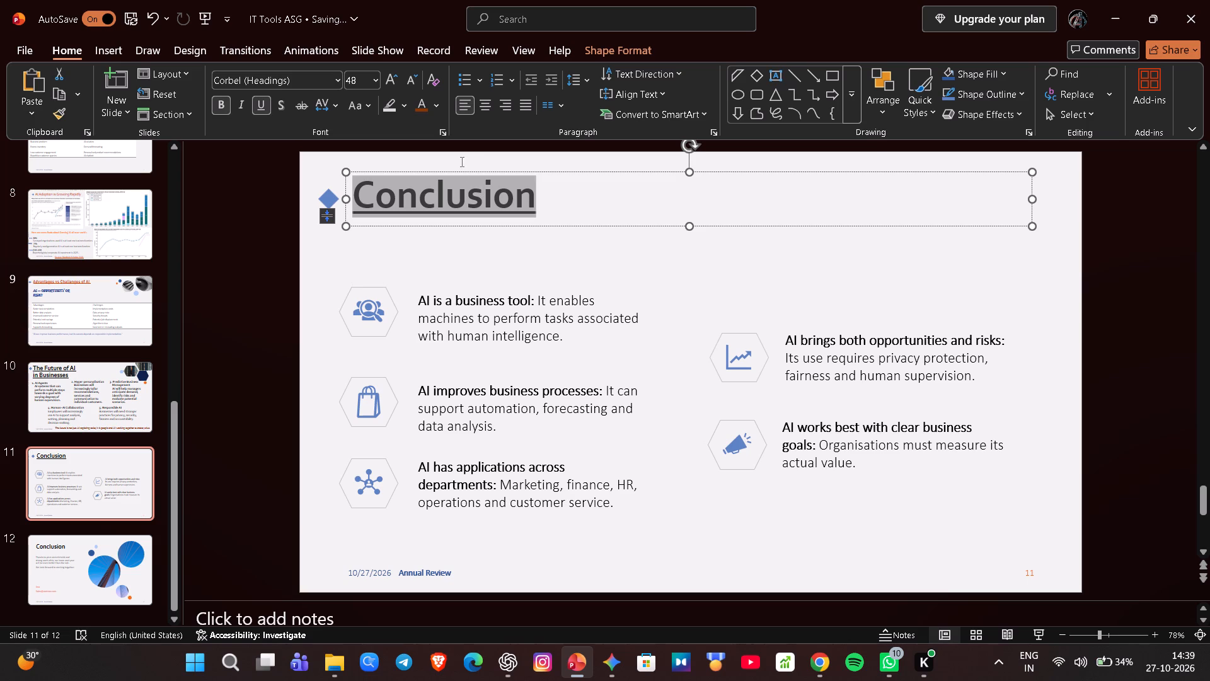
drag(461, 161, 461, 164)
click(461, 164)
drag(461, 172, 509, 171)
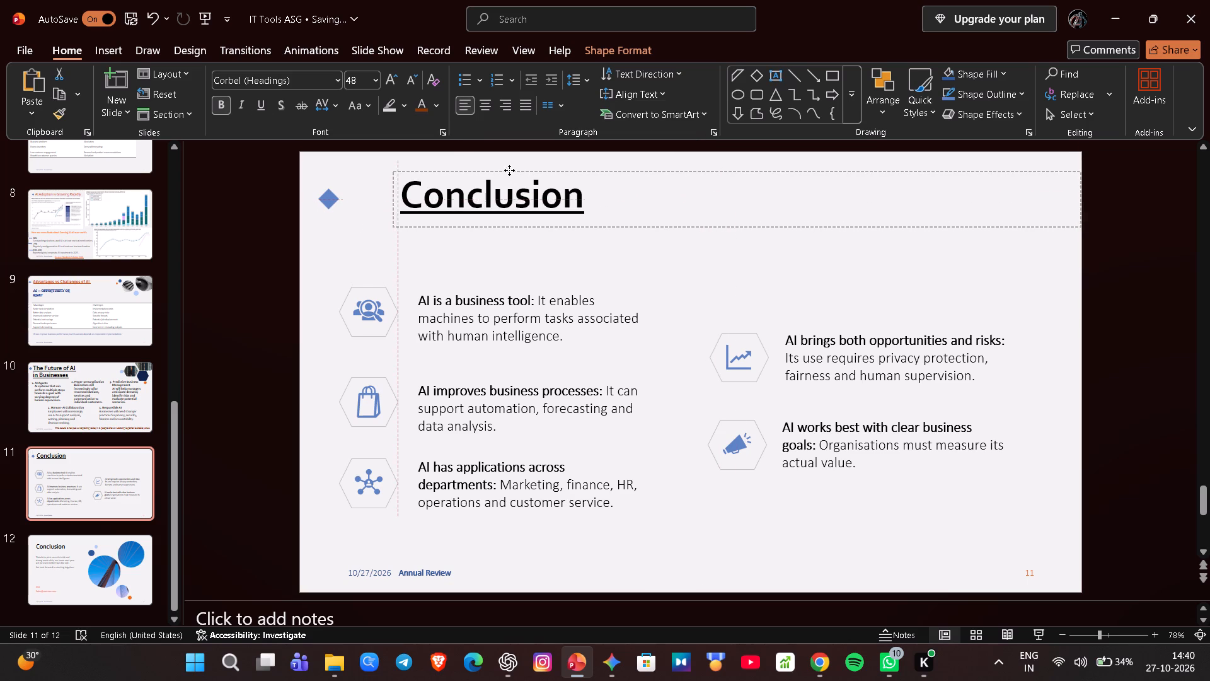
drag(509, 171, 503, 169)
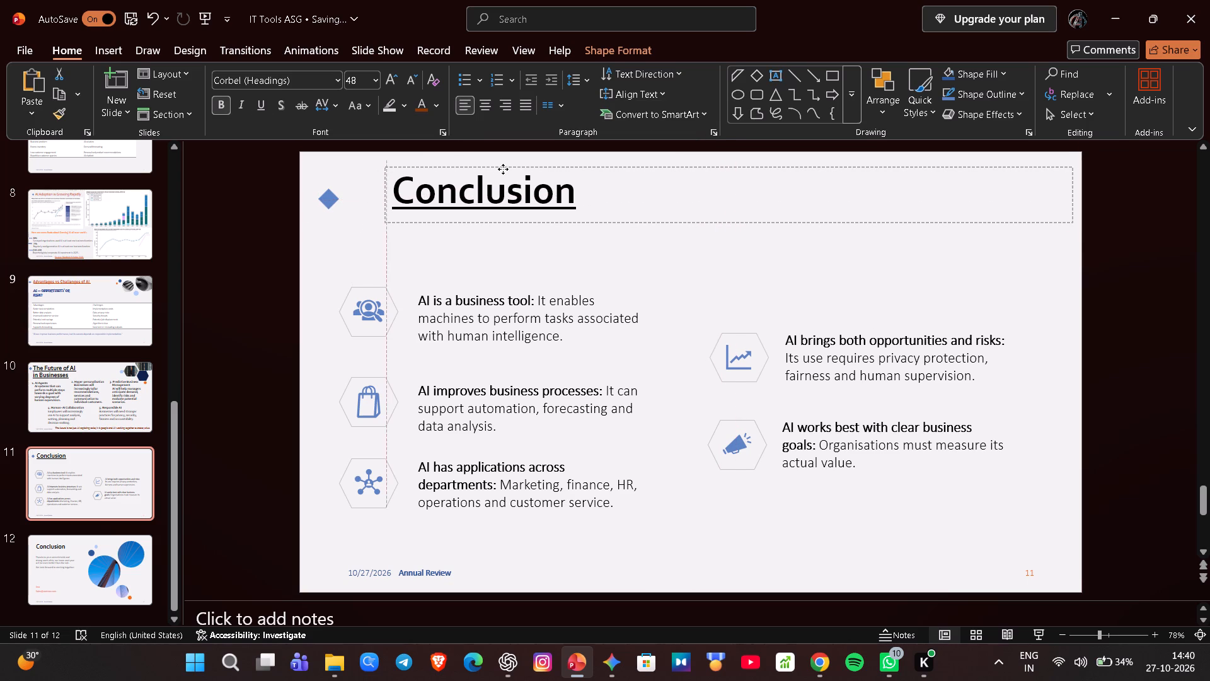
drag(503, 169, 498, 170)
drag(325, 198, 355, 197)
click(355, 197)
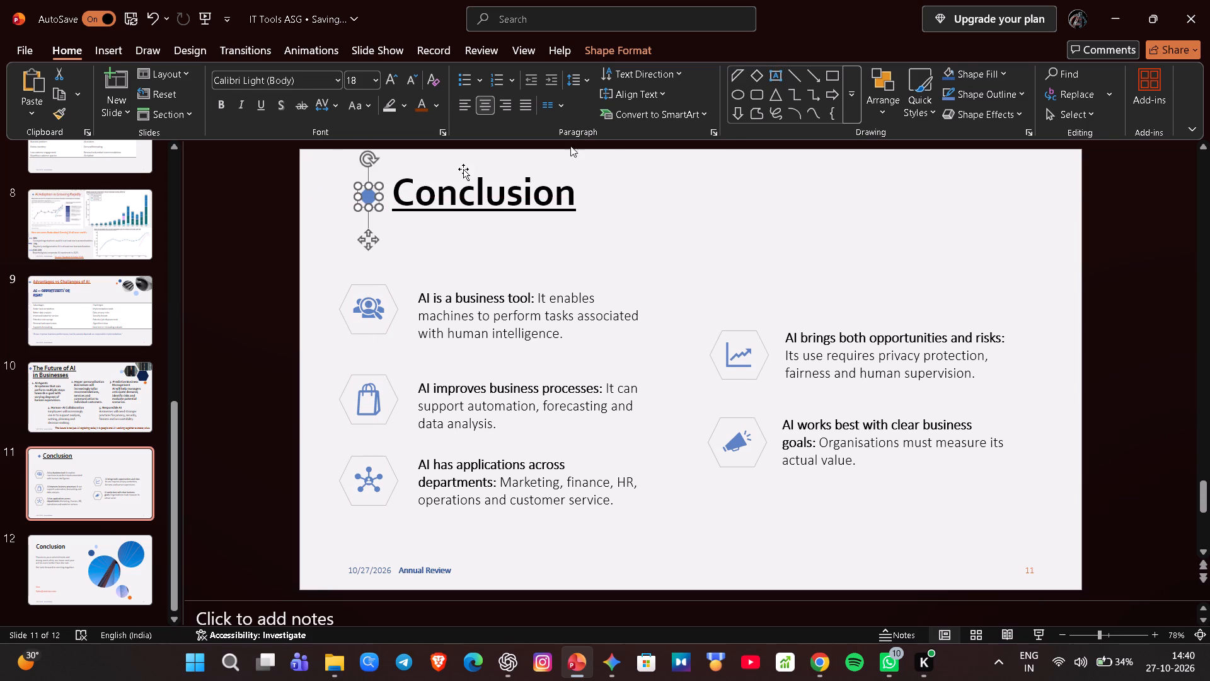
click(613, 151)
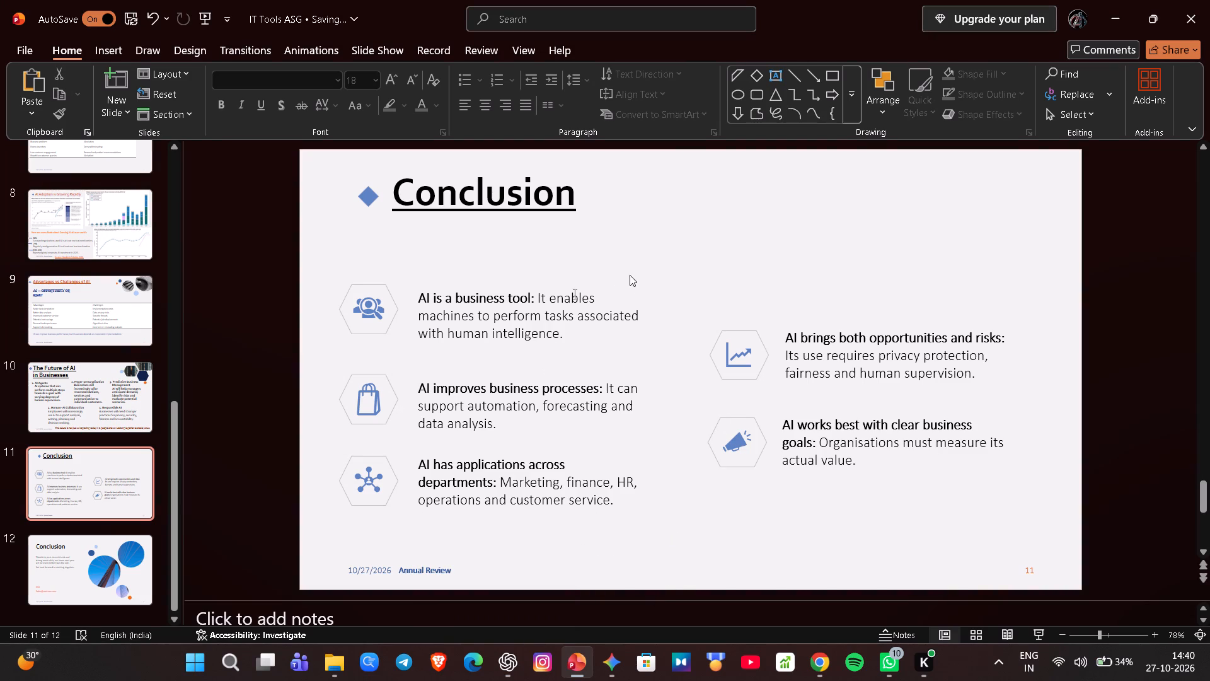
Add a wide text box along the slide's bottom edge, below the takeaways, and paste the copied final conclusion paragraph into it.
click(482, 541)
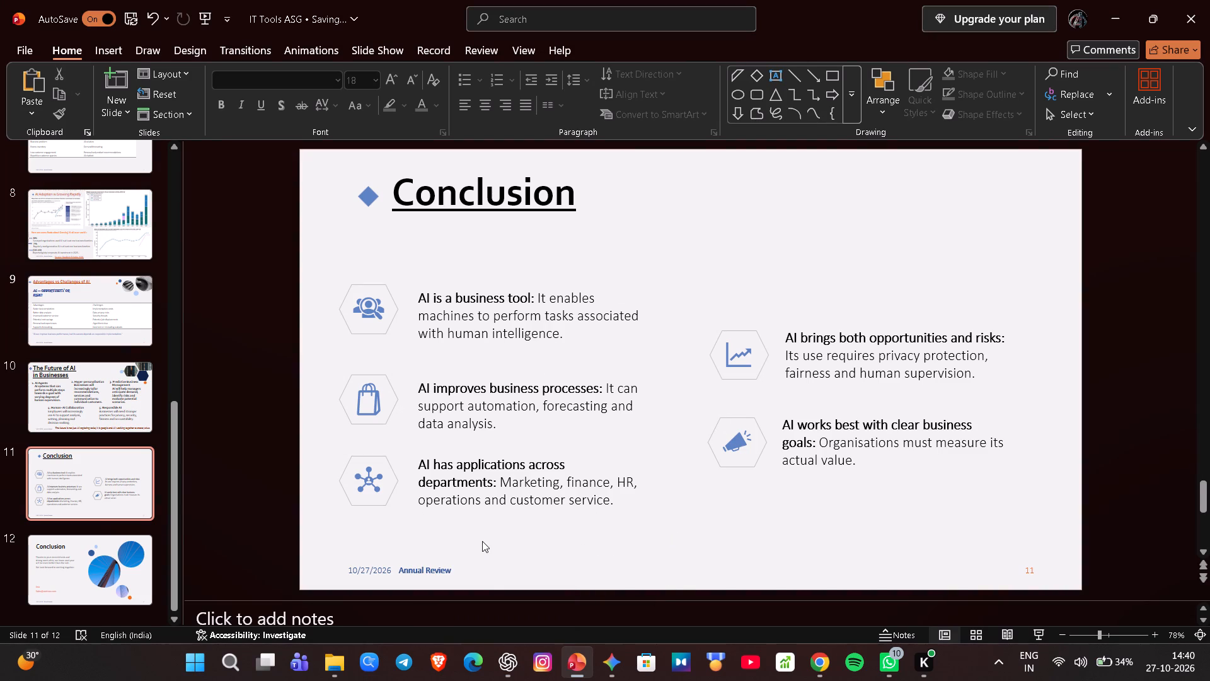
double_click(482, 541)
drag(482, 538, 448, 509)
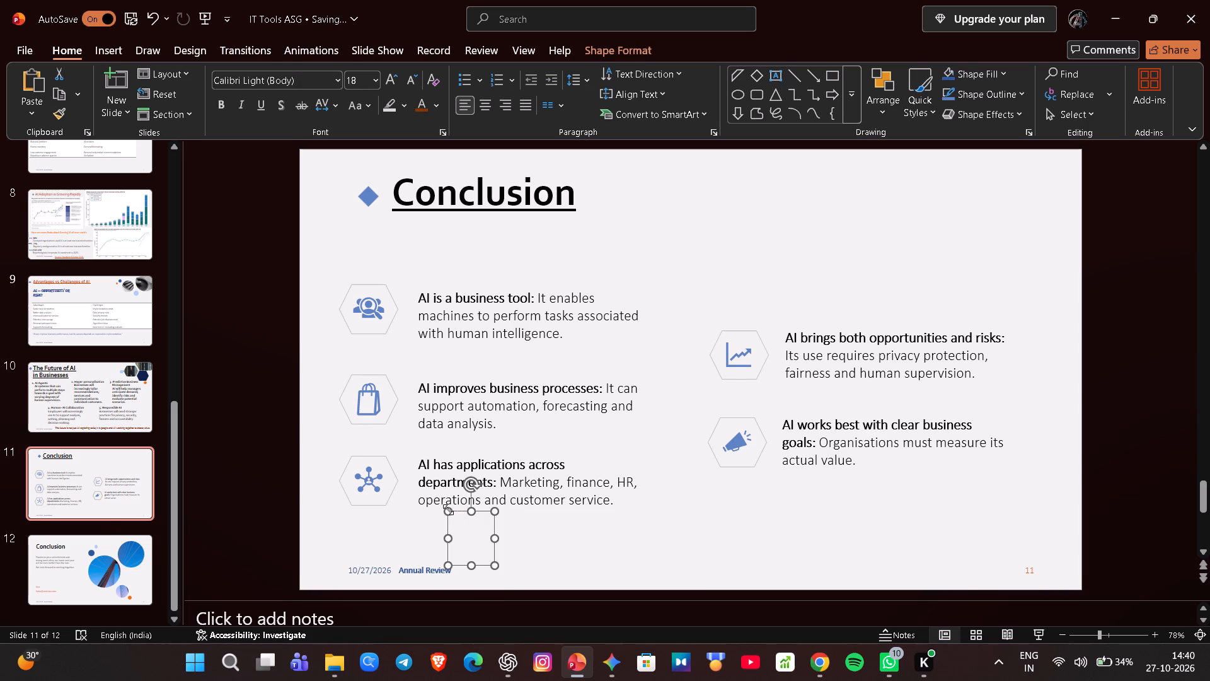
drag(494, 565, 892, 561)
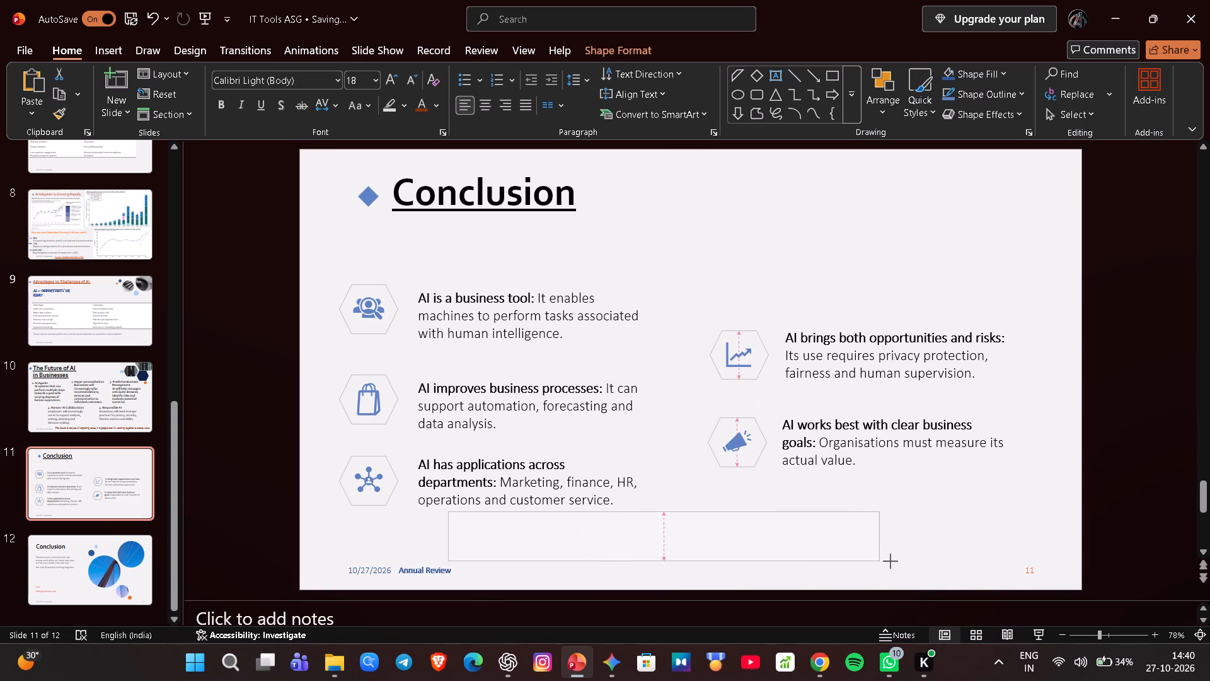
drag(892, 561, 1078, 590)
double_click(459, 520)
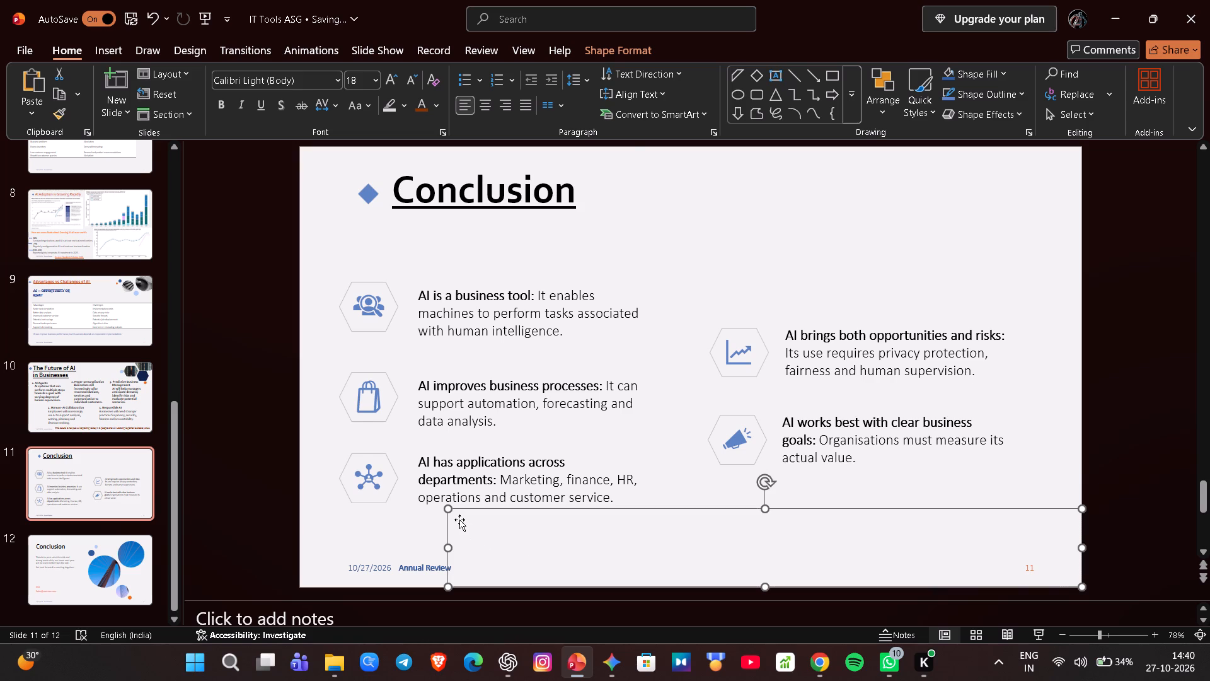
right_click(459, 520)
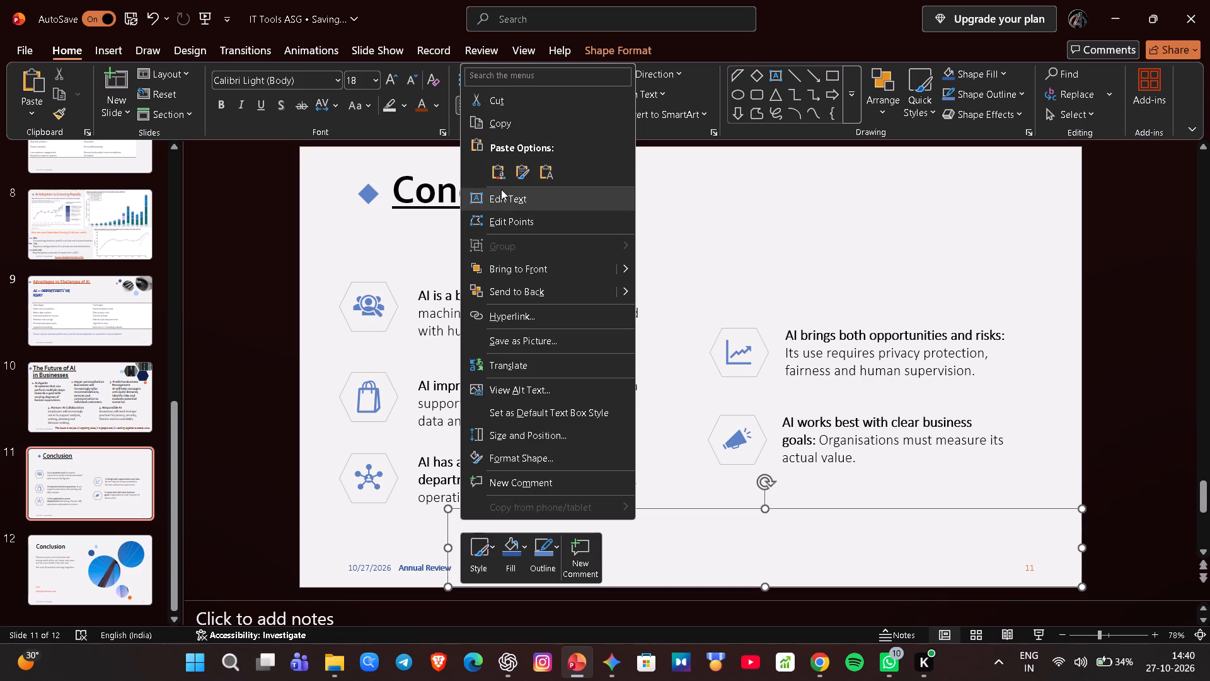
click(498, 181)
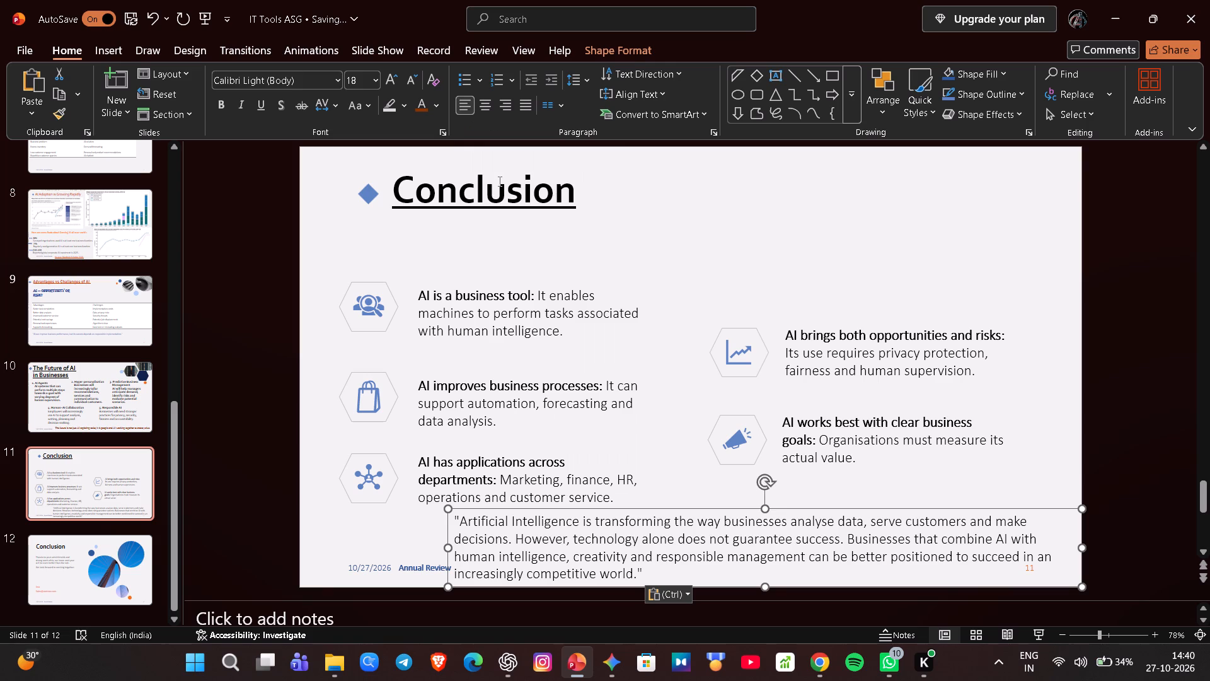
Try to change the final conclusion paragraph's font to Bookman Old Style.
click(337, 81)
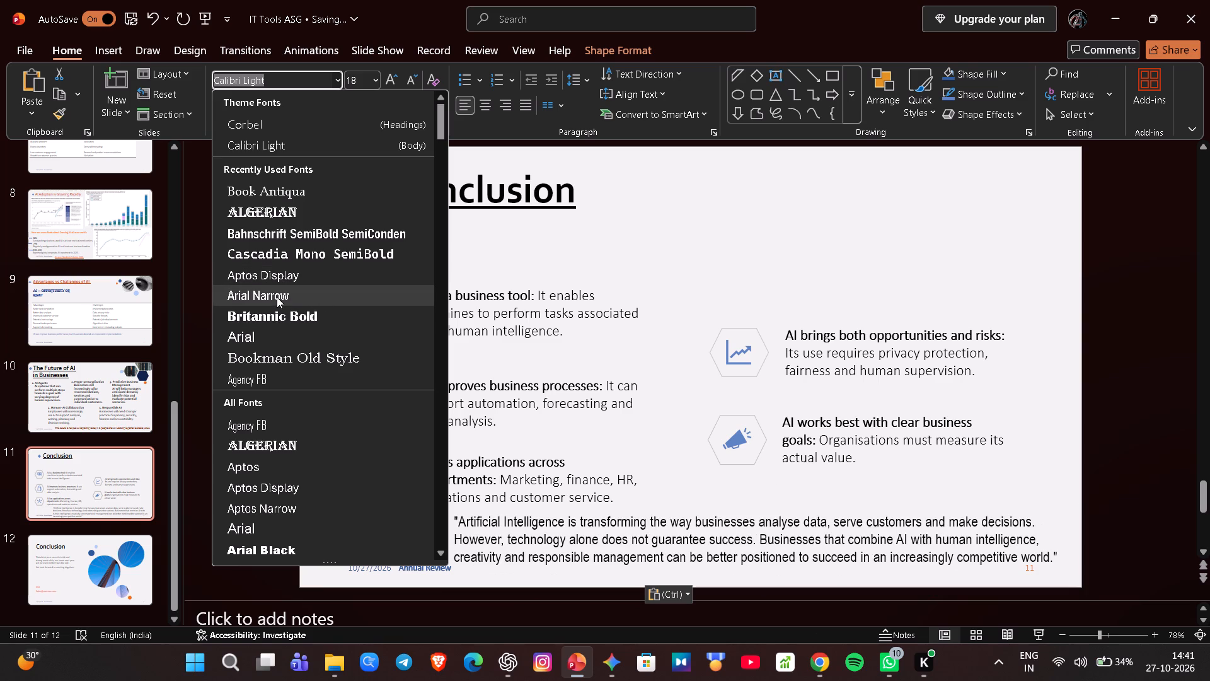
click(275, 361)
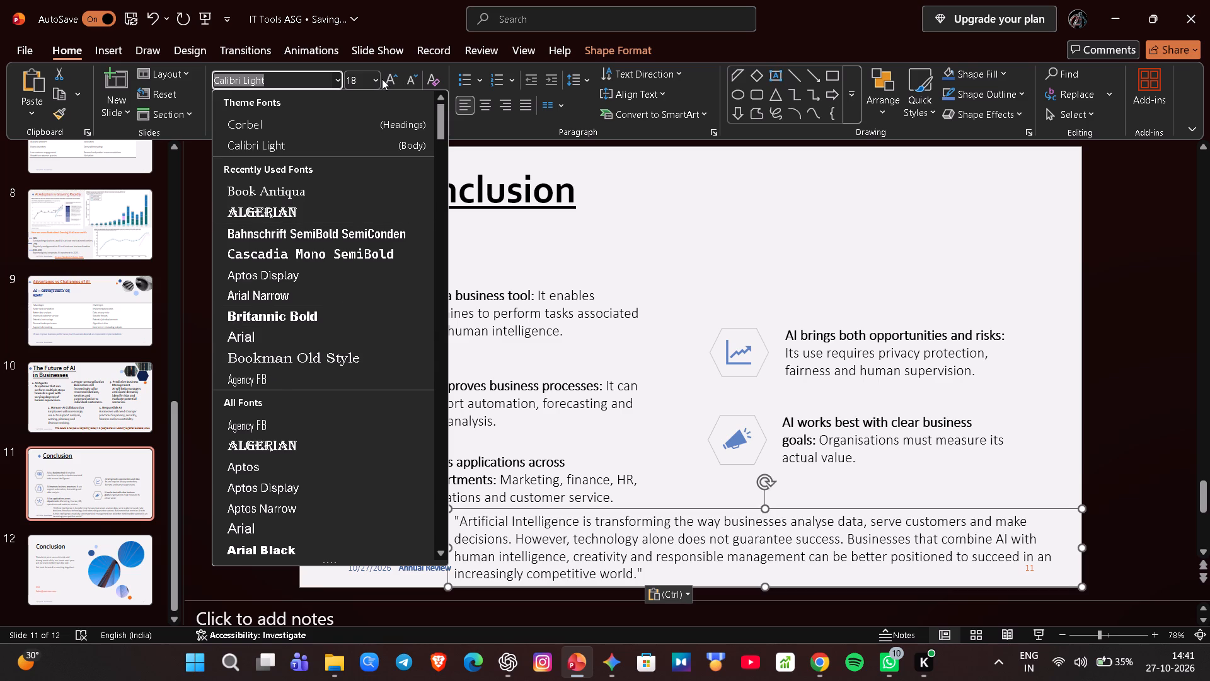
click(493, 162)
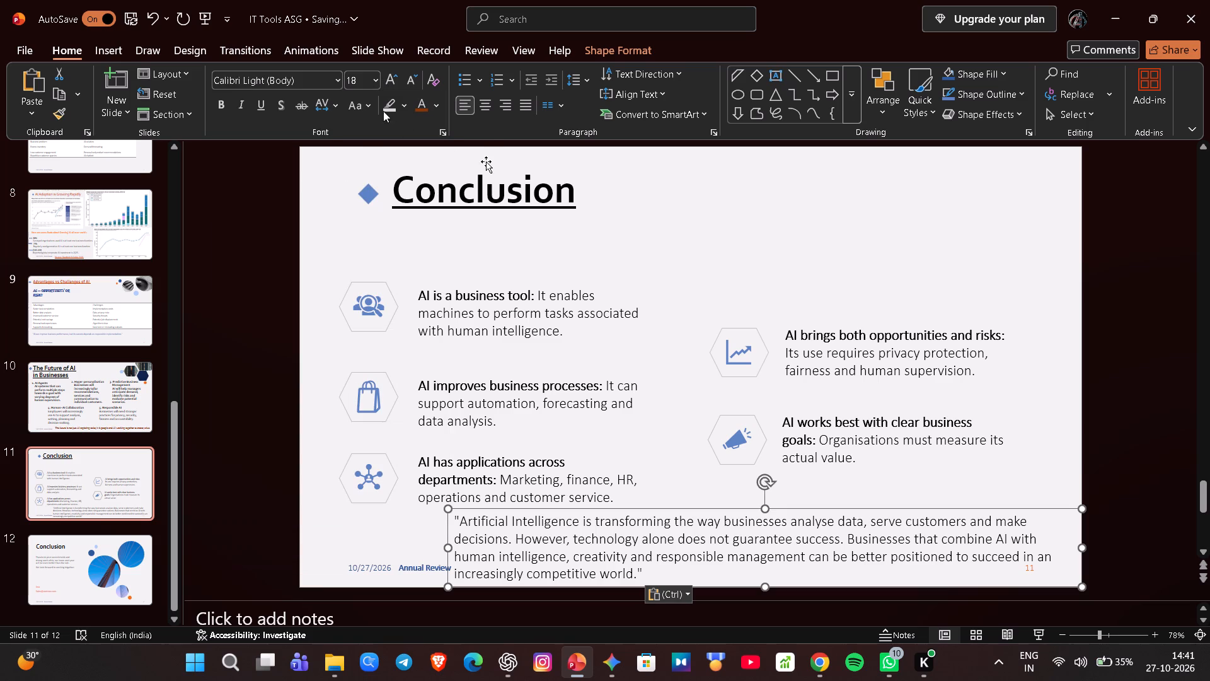
Set the final conclusion paragraph's font colour to the standard Red.
click(423, 101)
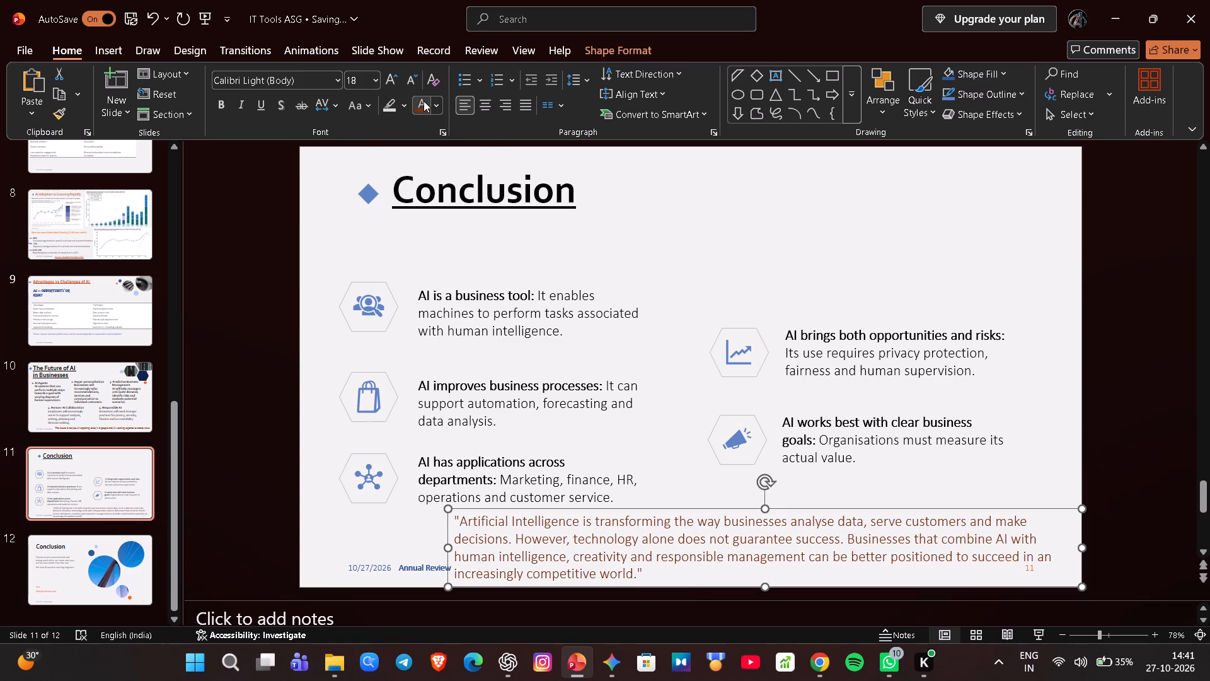
click(434, 100)
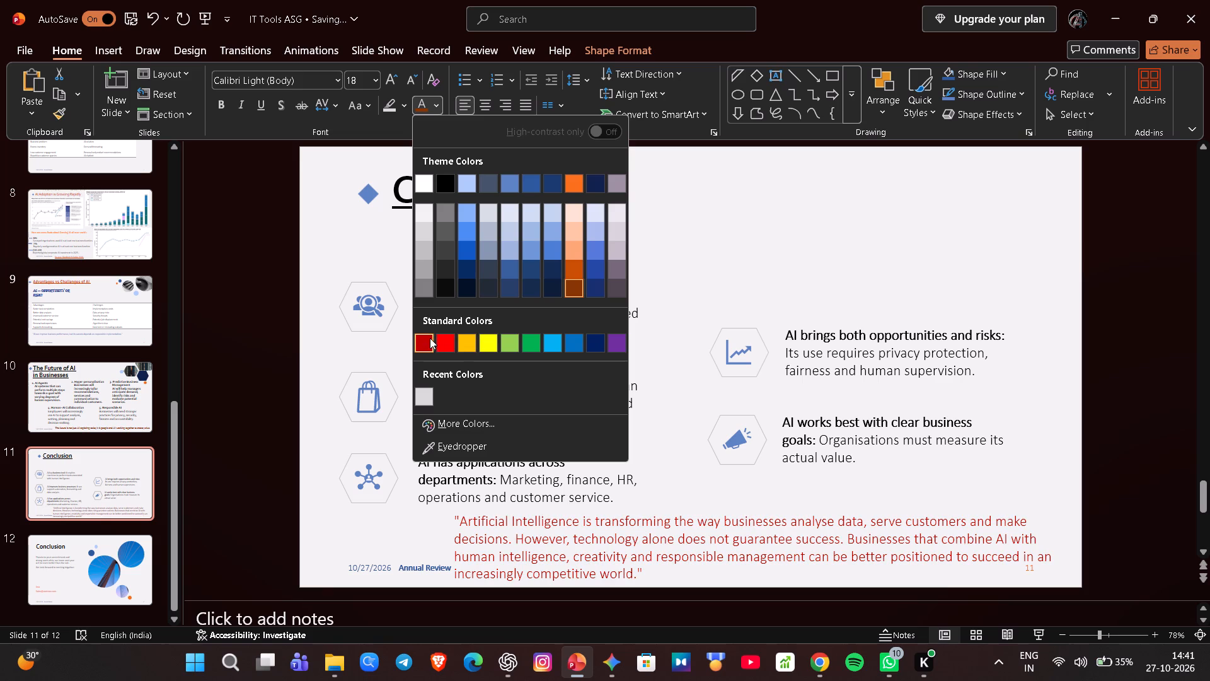
click(447, 337)
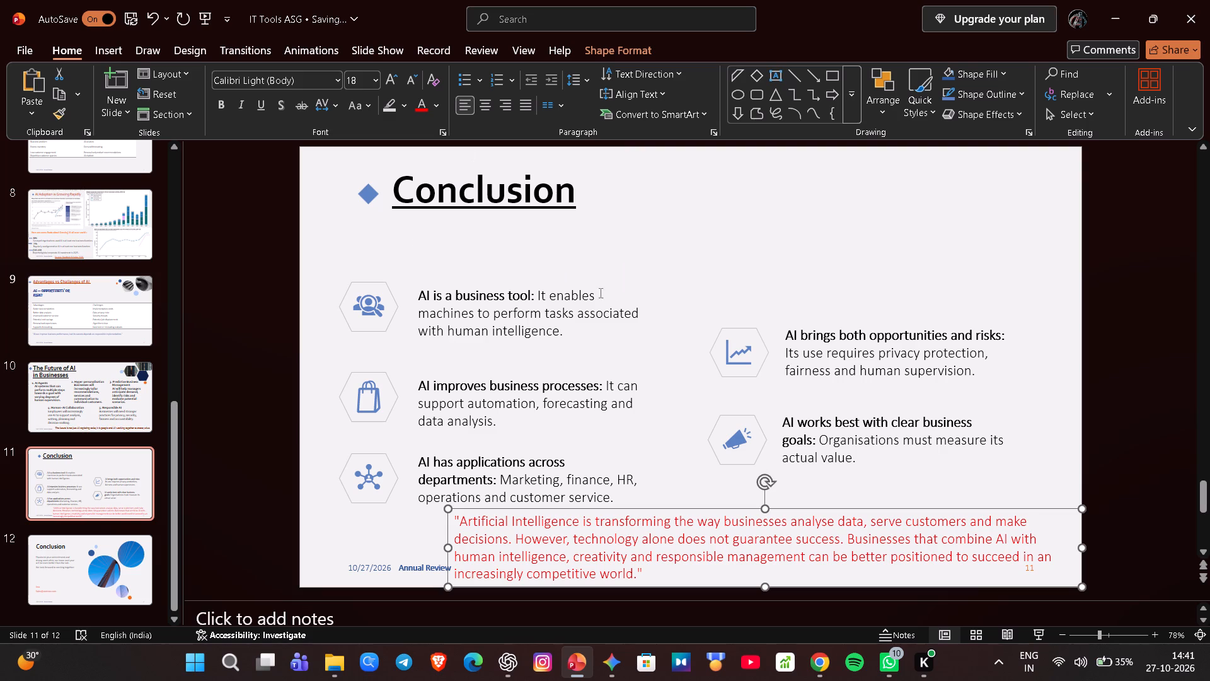
Move the "AI is a business tool" hexagon, people icon and text box up beneath the title, with the text close beside the hexagon.
click(376, 283)
drag(376, 283, 374, 244)
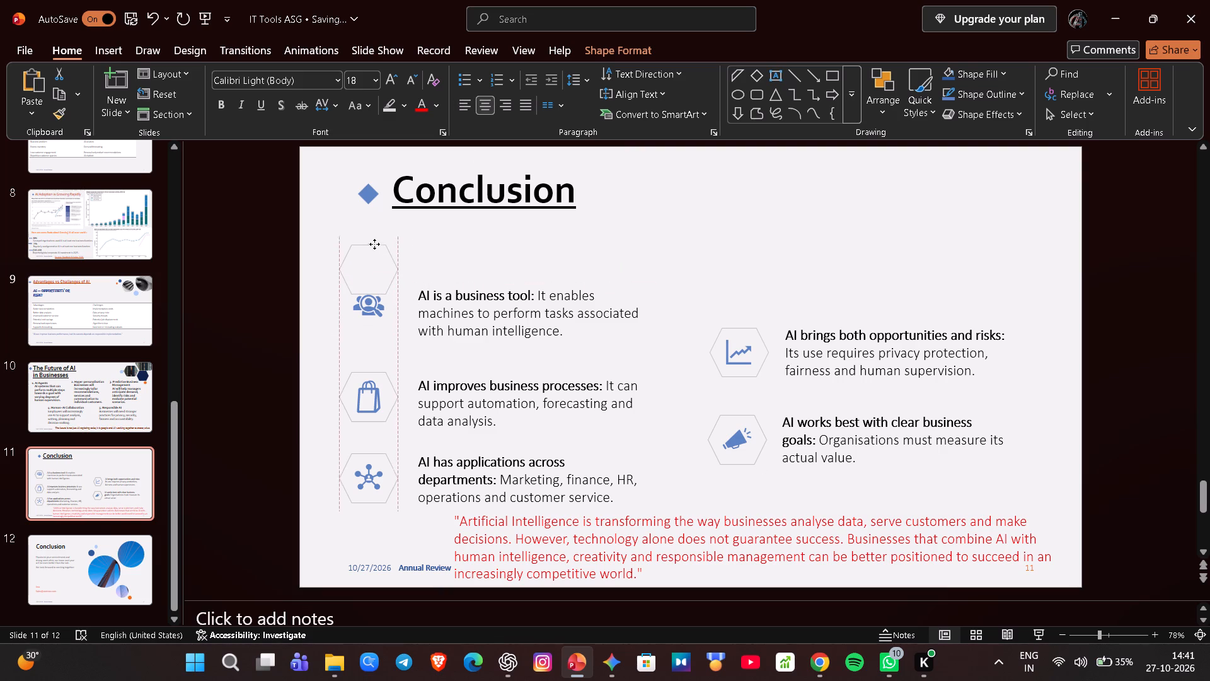
drag(374, 244, 372, 233)
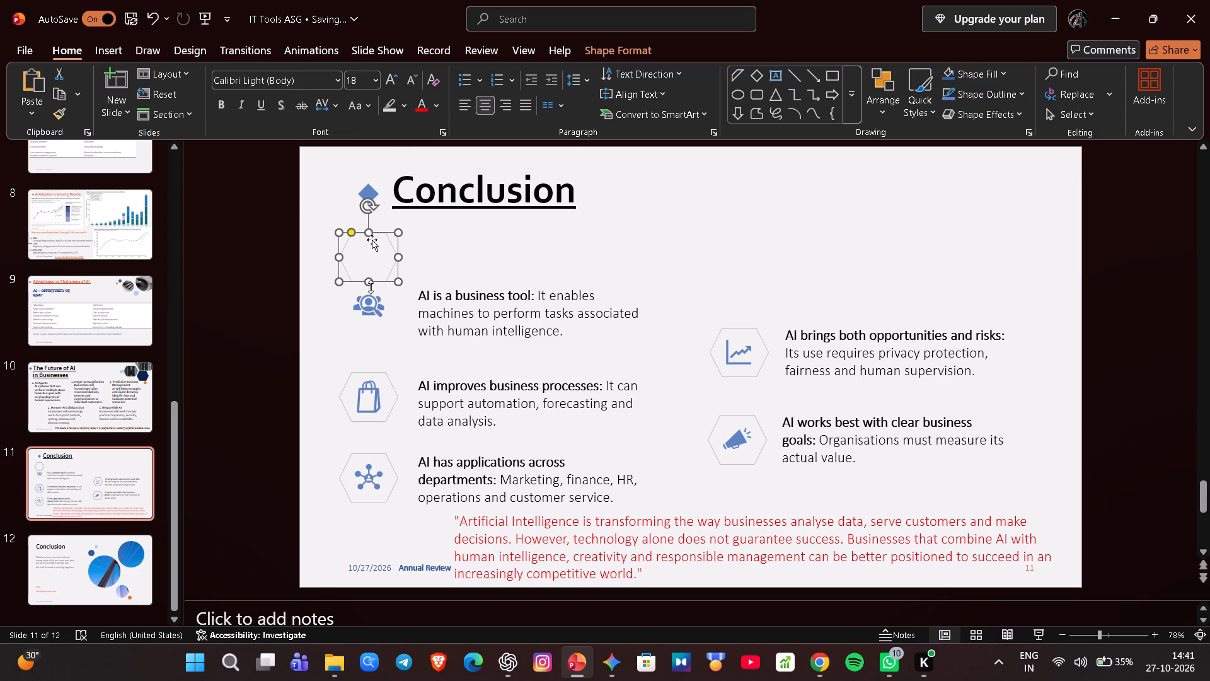
drag(366, 305, 365, 258)
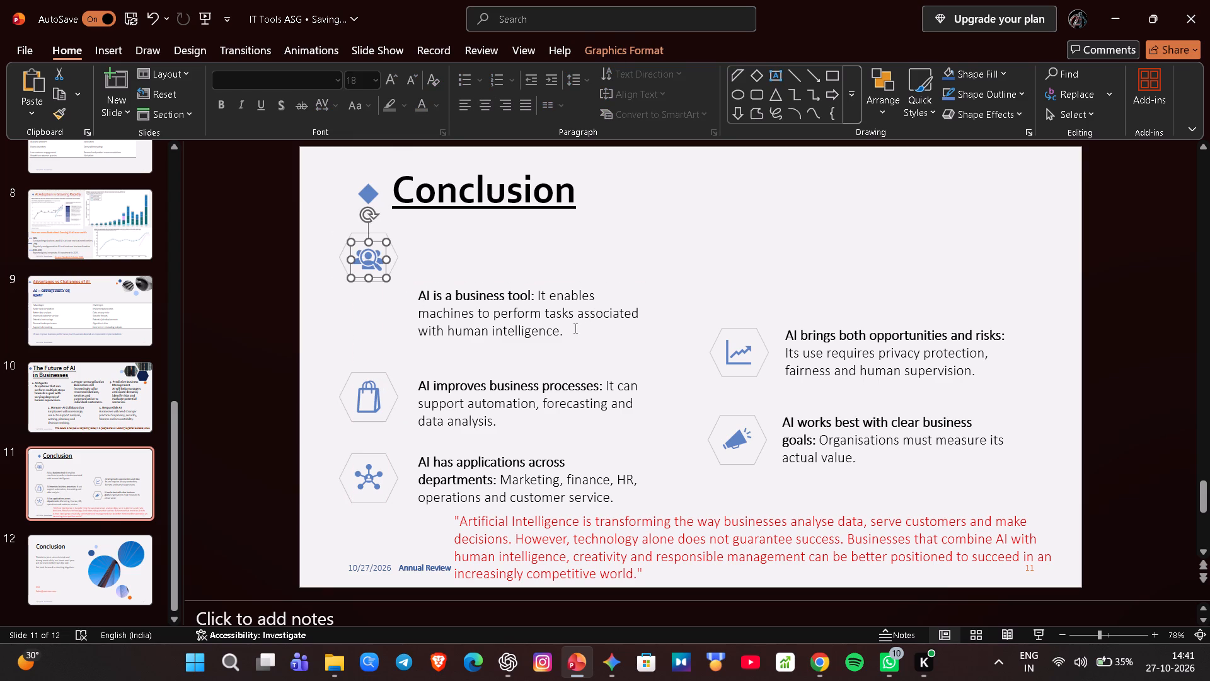
click(569, 329)
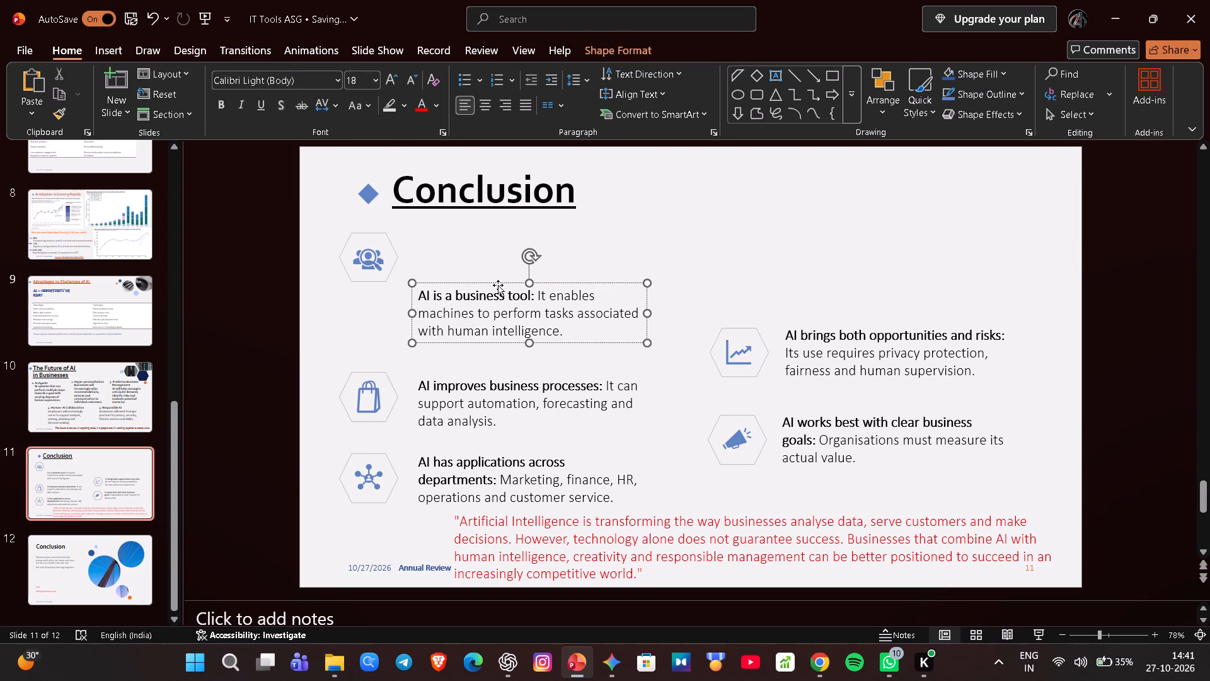
drag(498, 285, 488, 236)
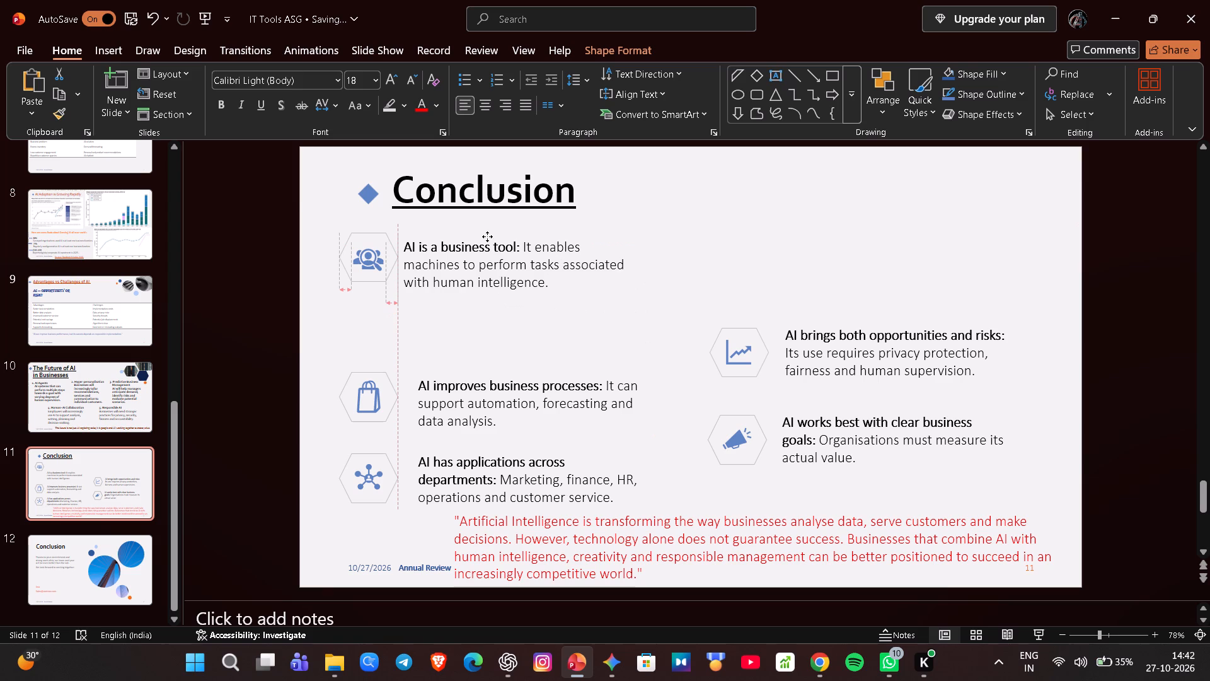
drag(488, 236, 488, 233)
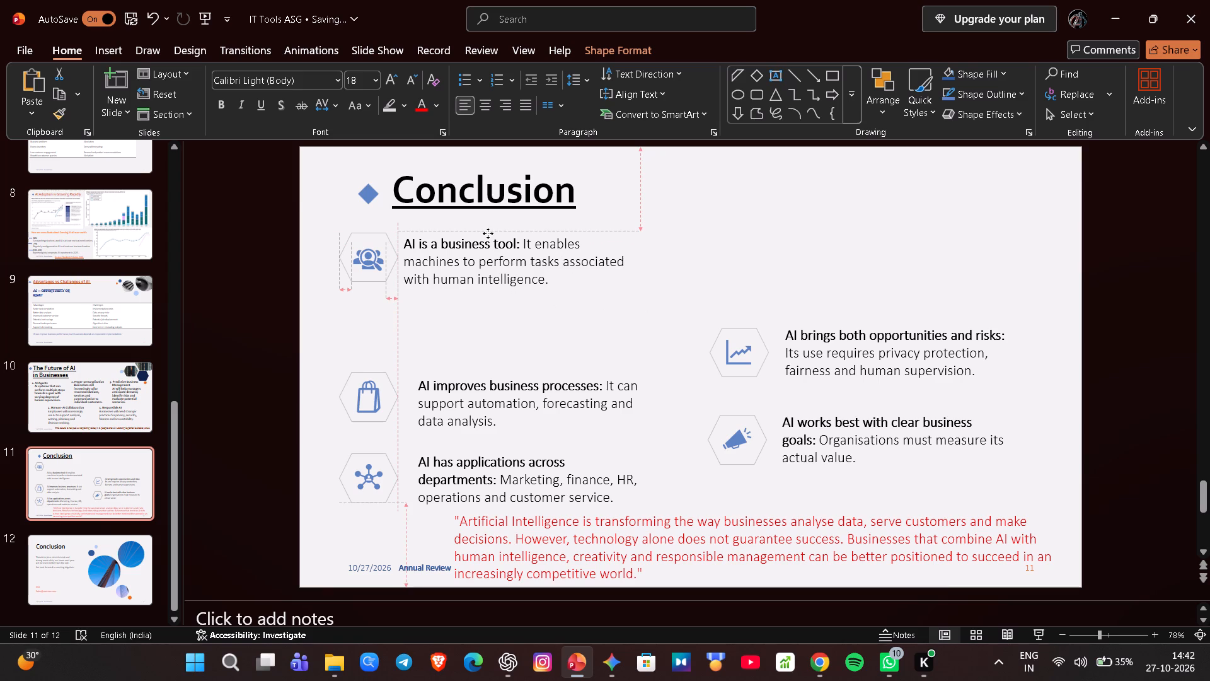
drag(488, 233, 487, 235)
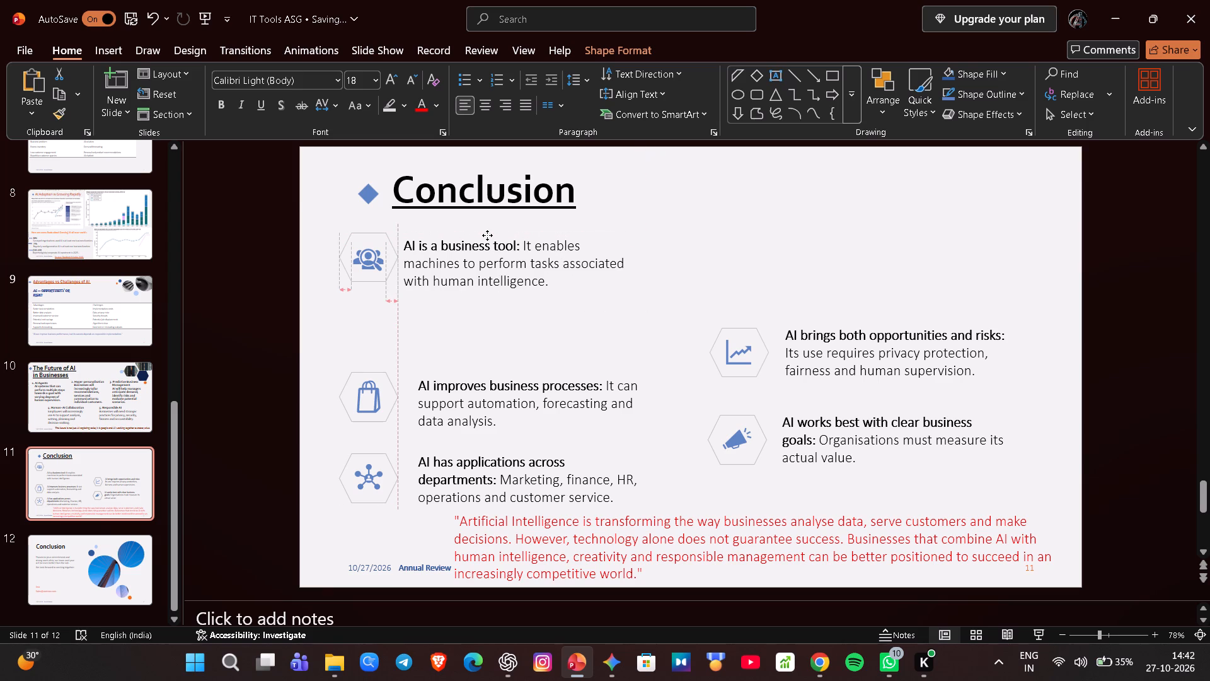
drag(487, 235, 487, 236)
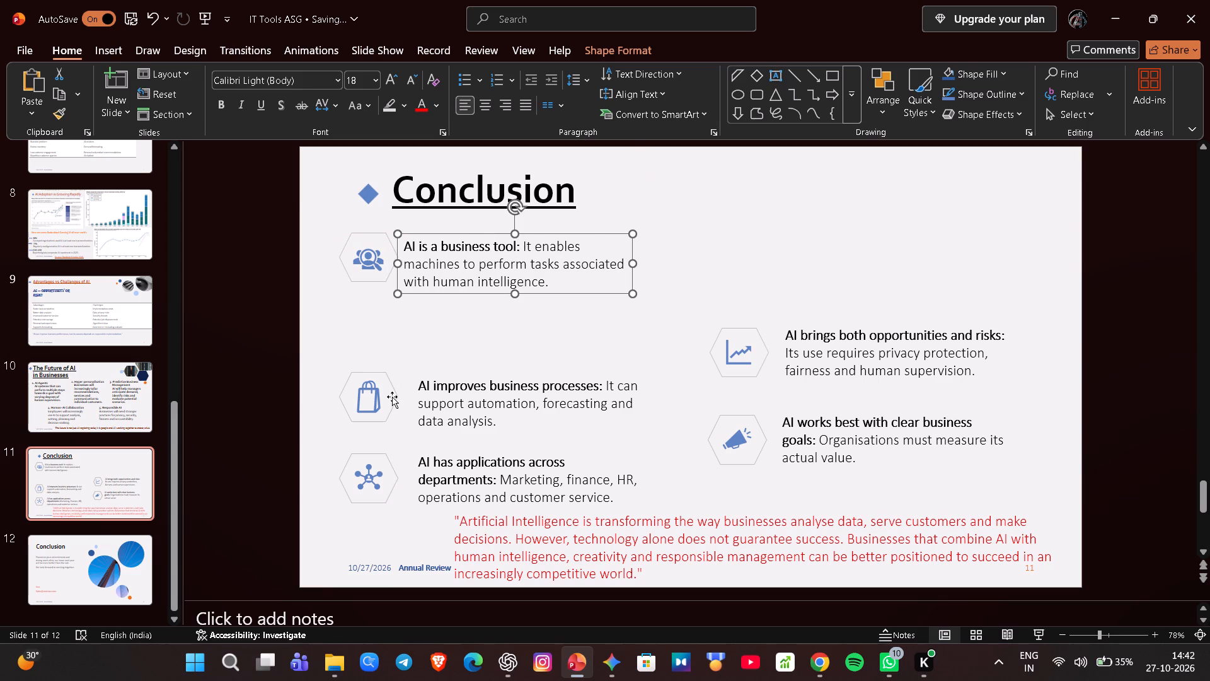
Move the "AI improves business processes" hexagon, bag icon and text box up below the first takeaway, lining the text up with the one above.
drag(391, 396, 389, 341)
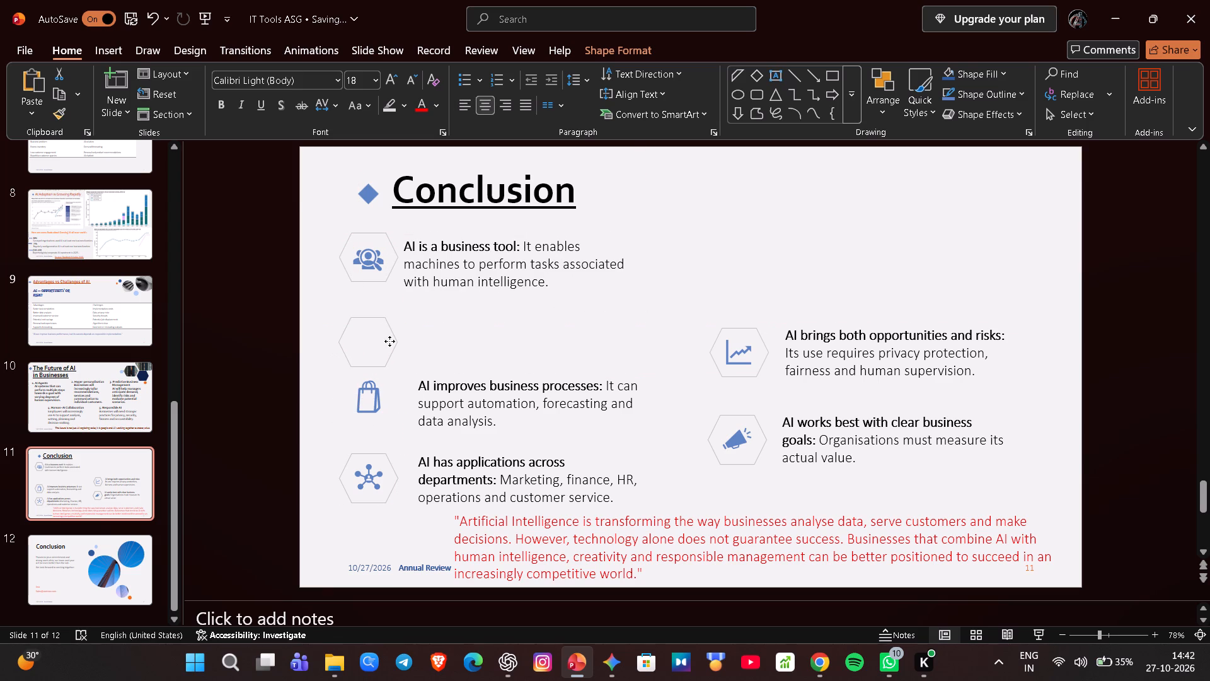
drag(389, 341, 389, 340)
drag(364, 395, 359, 341)
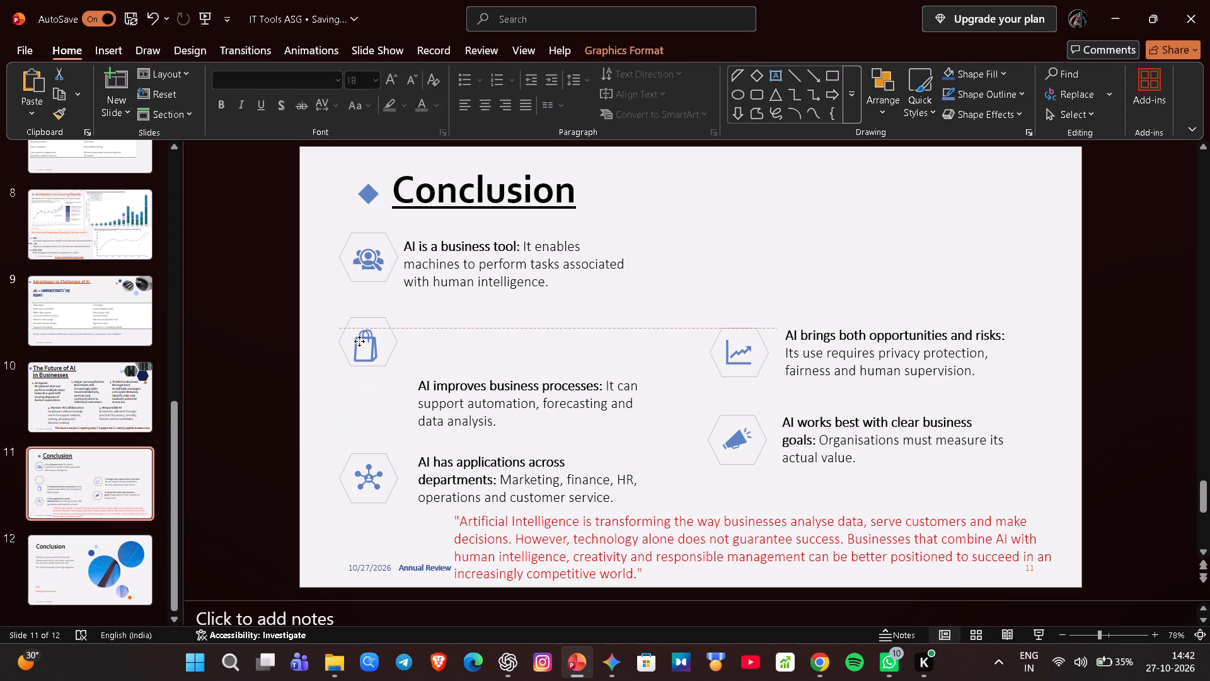
drag(359, 341, 360, 340)
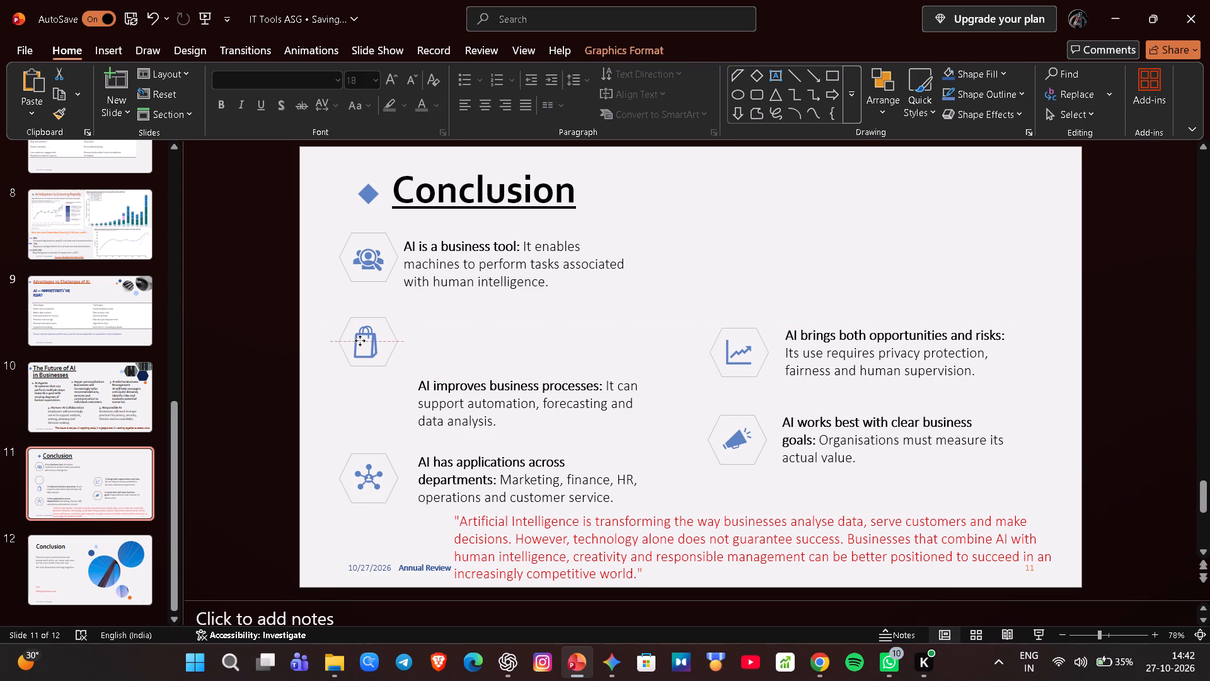
drag(360, 340, 361, 343)
click(361, 343)
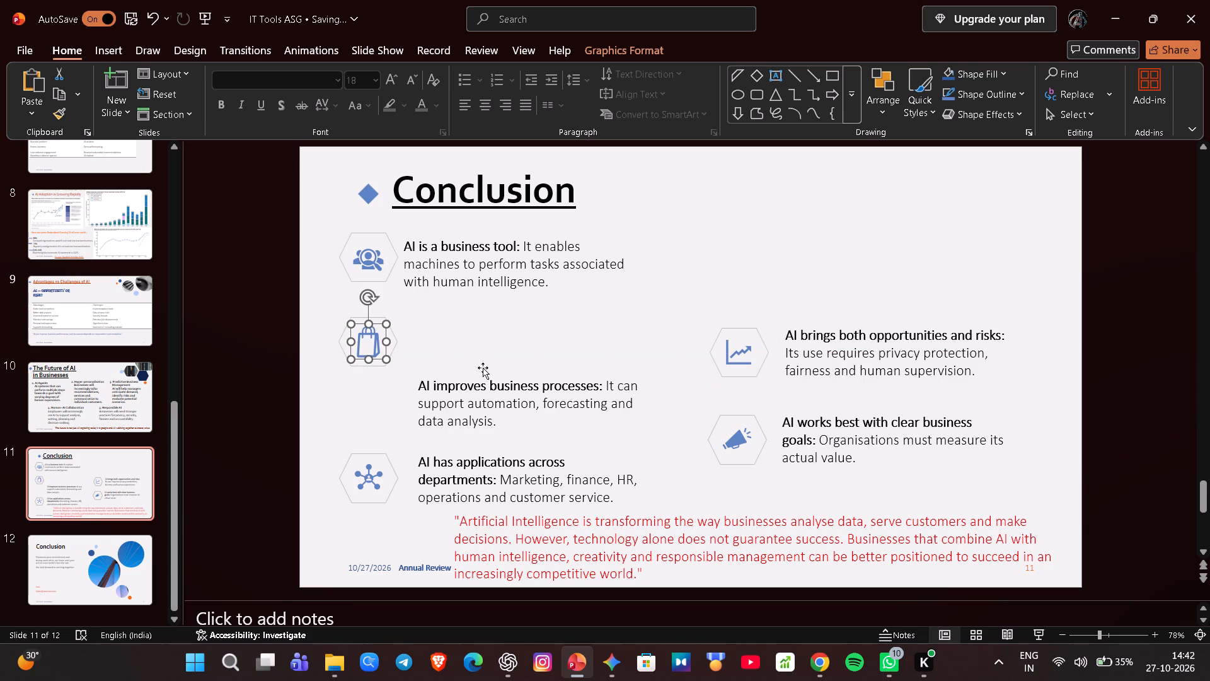
click(584, 416)
drag(506, 373, 497, 351)
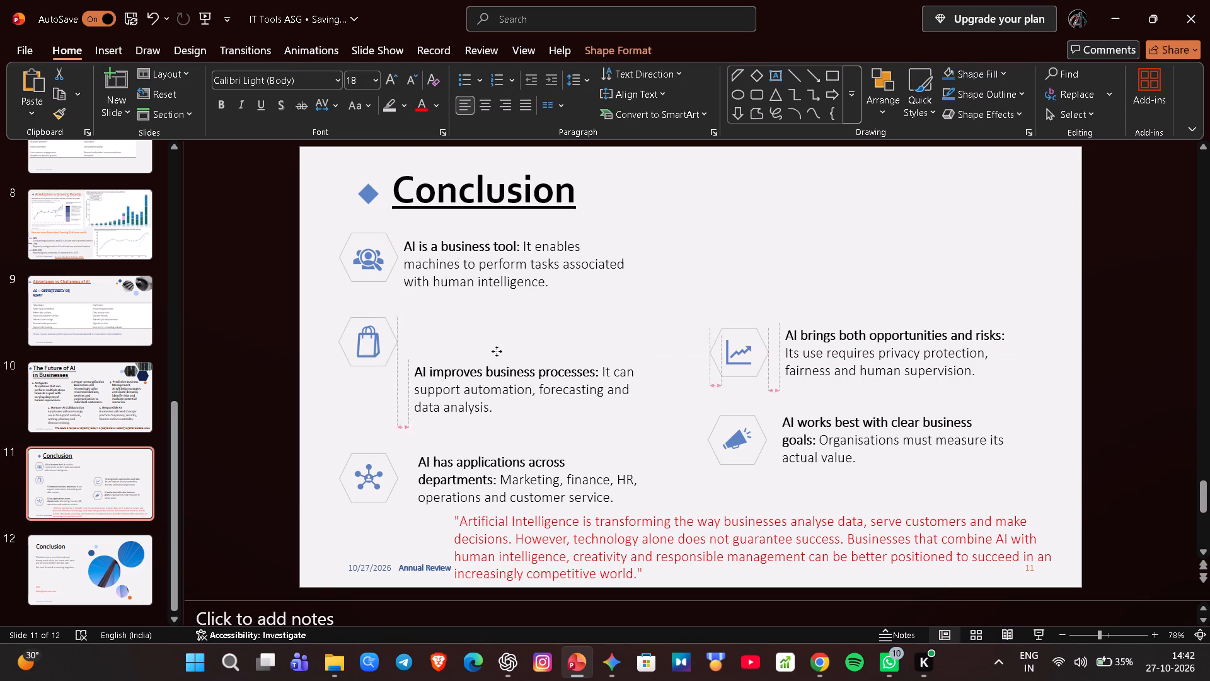
drag(497, 351, 489, 309)
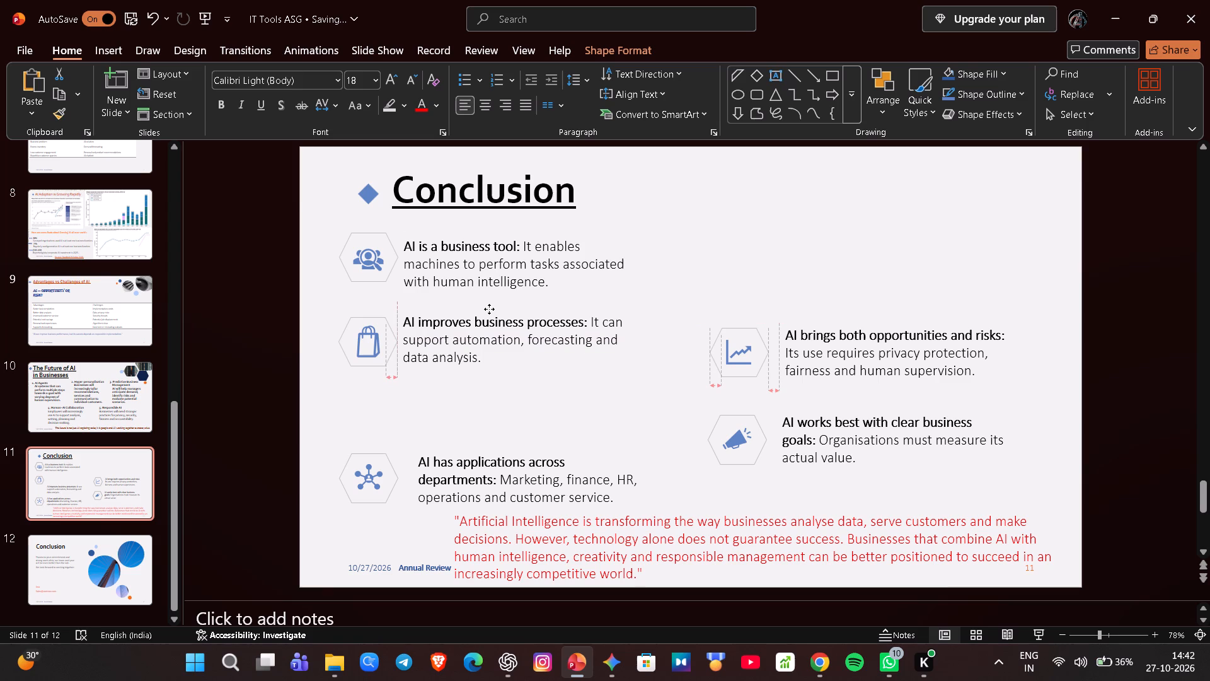
drag(489, 309, 487, 309)
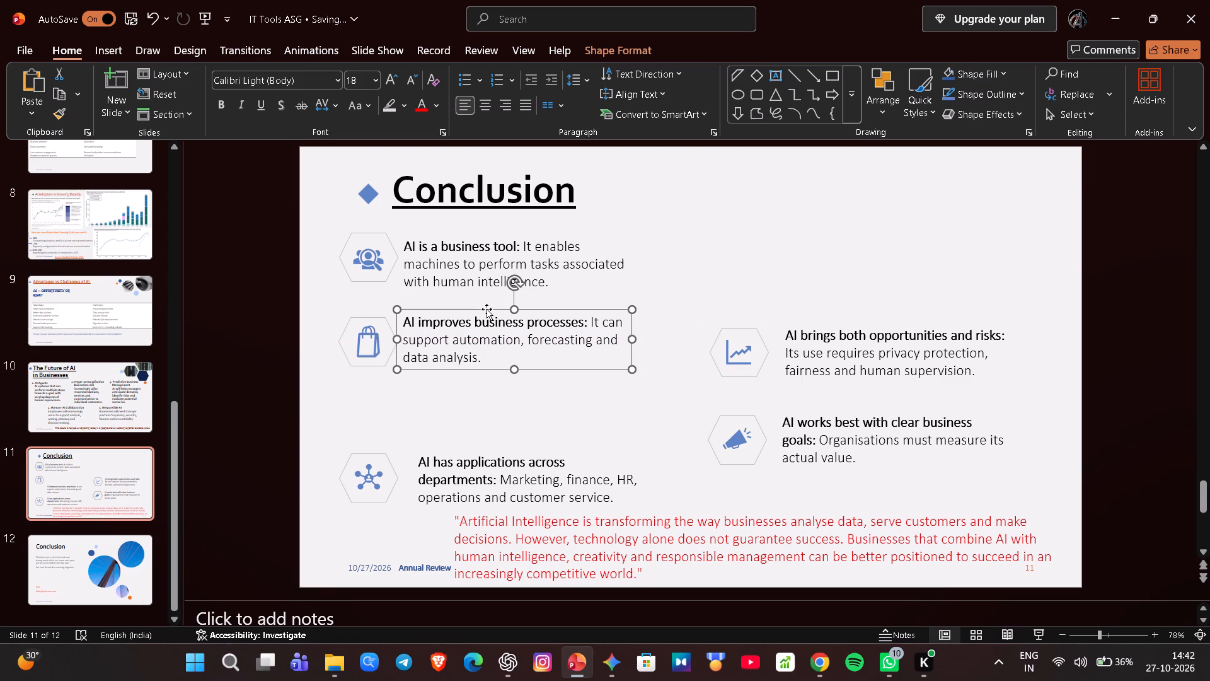
click(386, 419)
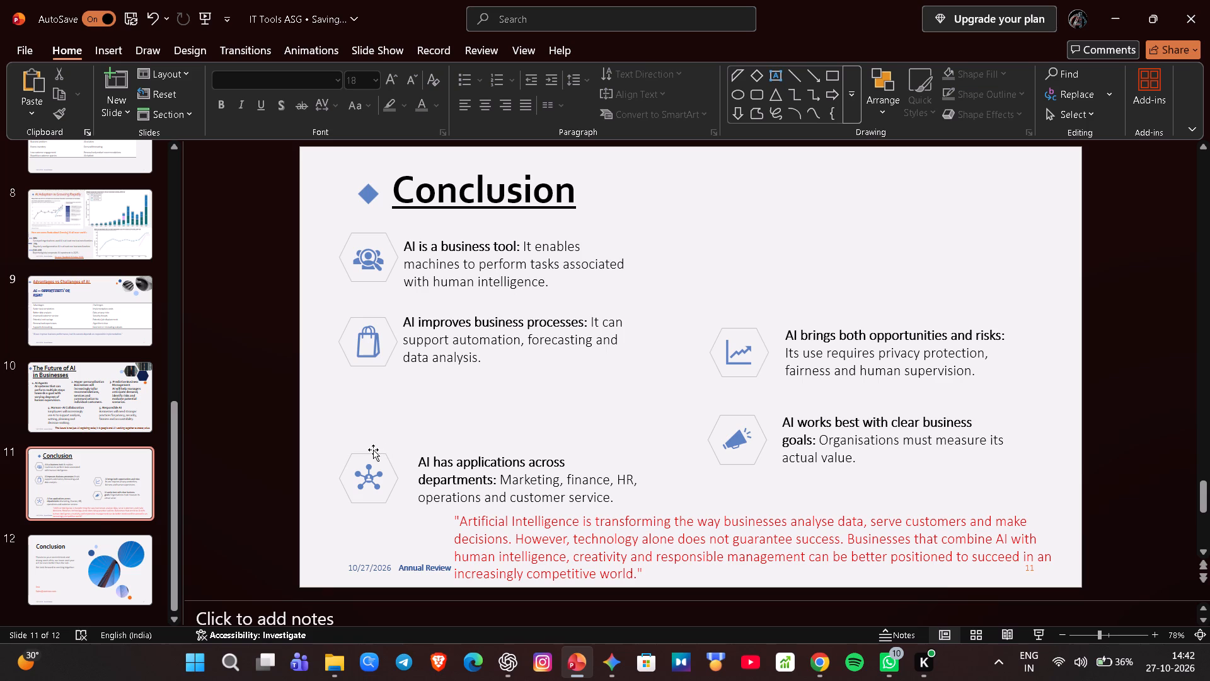
Move the "AI has applications across departments" hexagon, network icon and text box up below the second takeaway, aligned with the column above.
drag(364, 452, 363, 424)
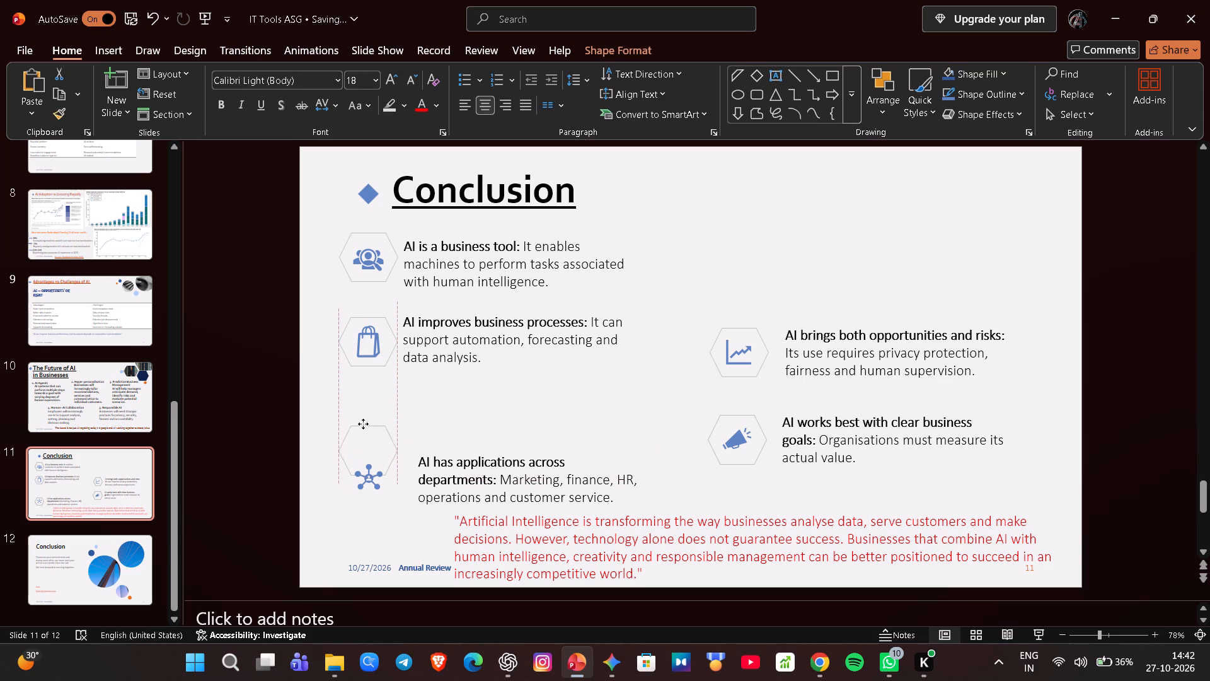
drag(363, 424, 364, 407)
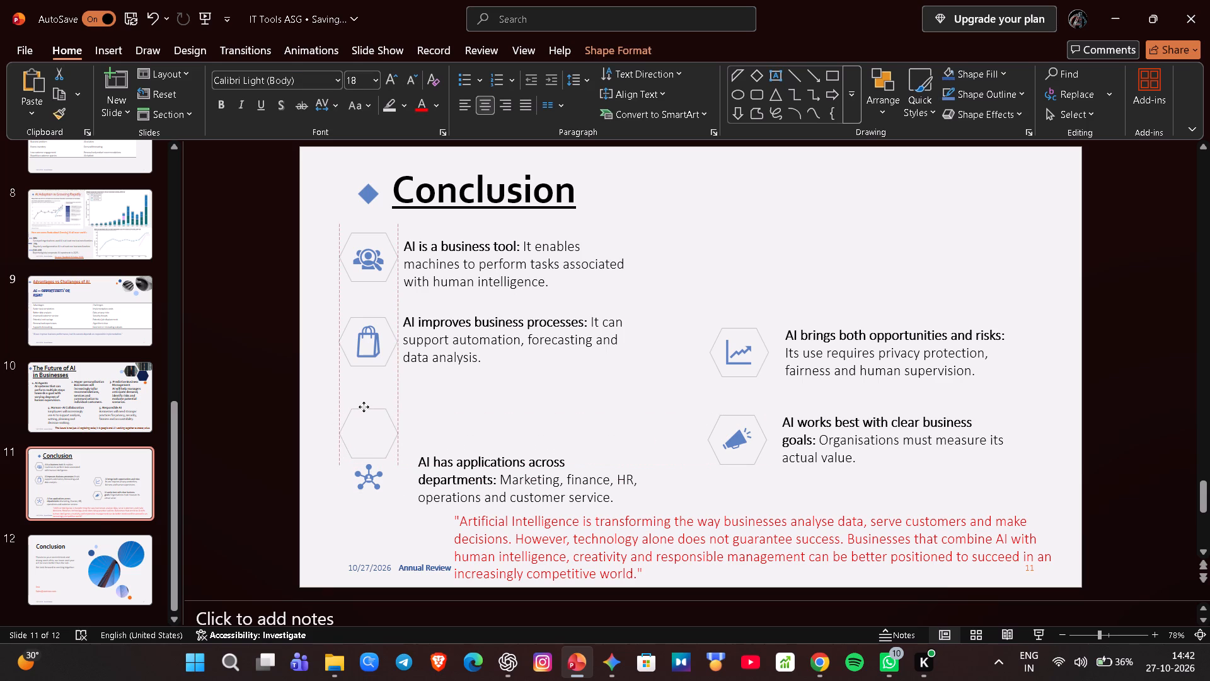
drag(364, 407, 364, 401)
drag(366, 475, 365, 469)
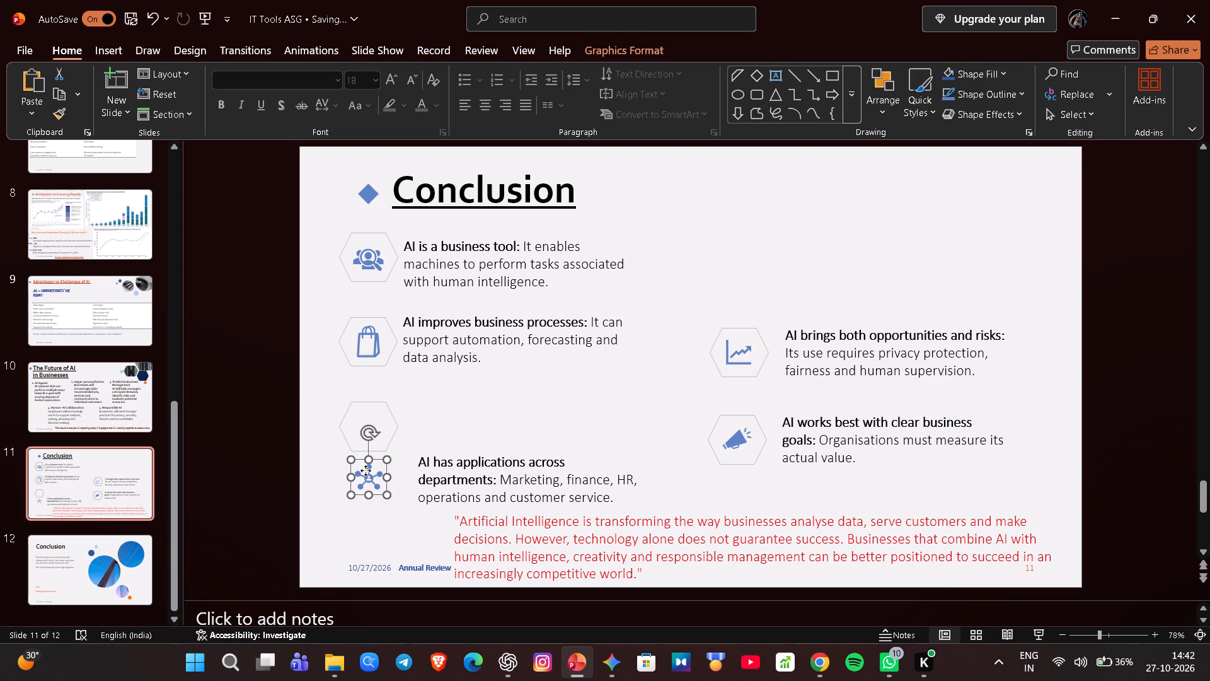
drag(365, 469, 363, 422)
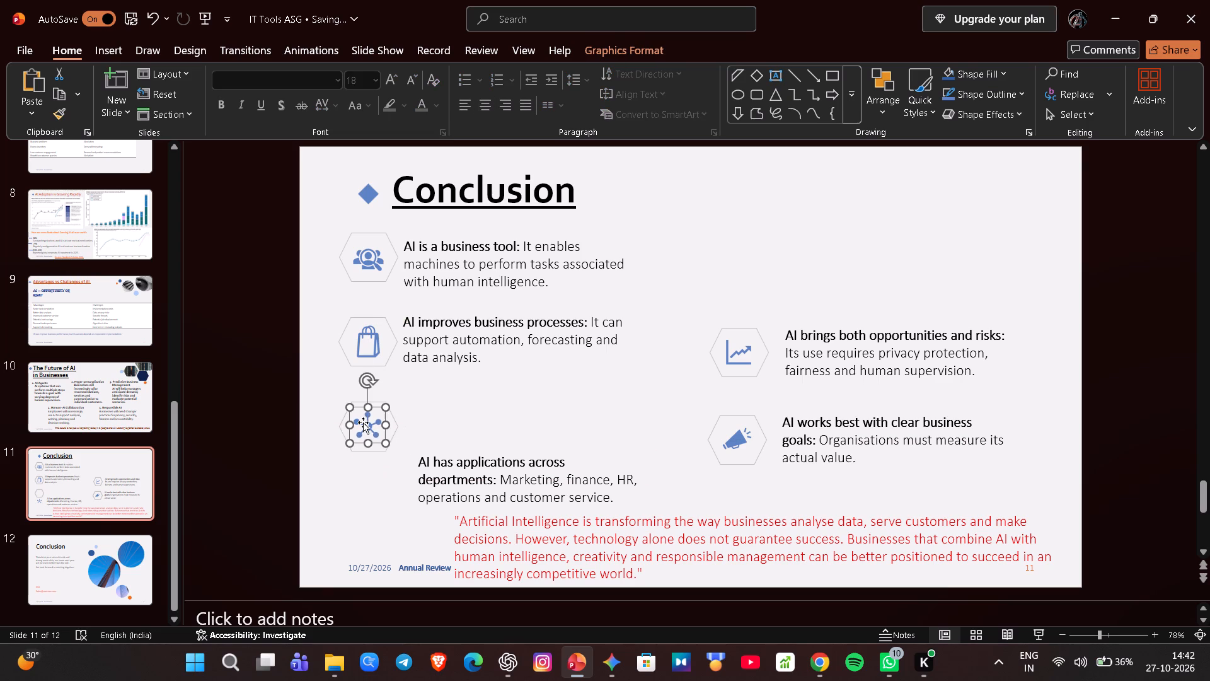
click(618, 494)
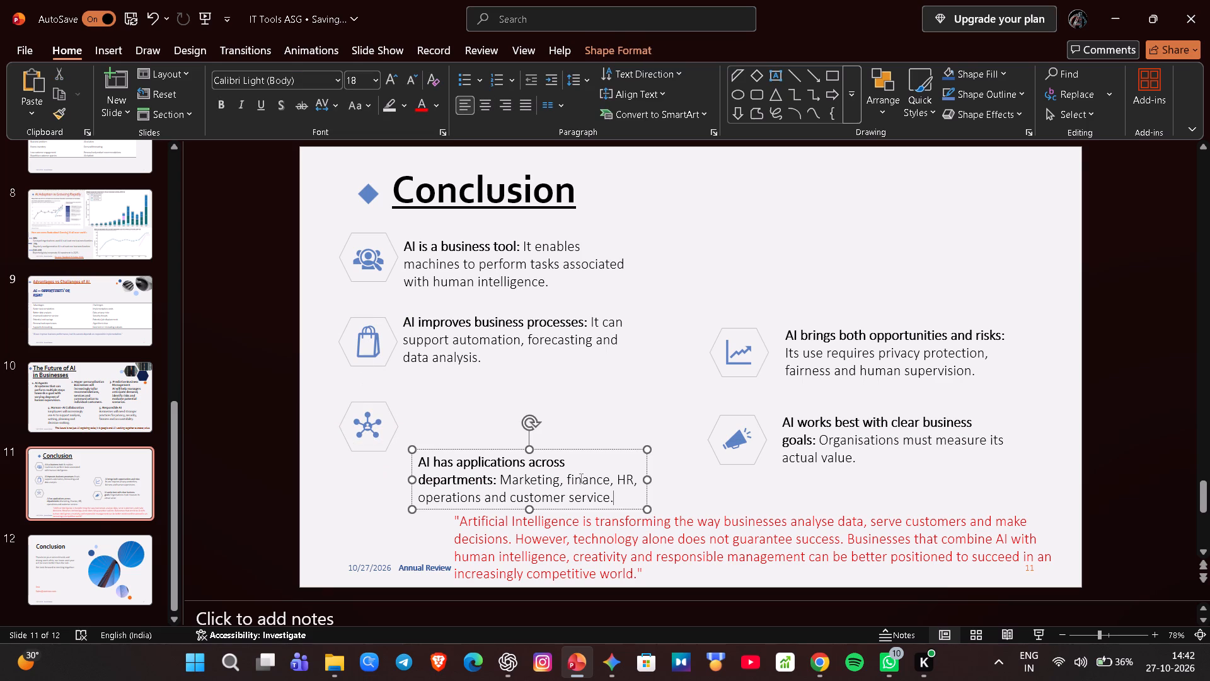
drag(496, 452, 481, 400)
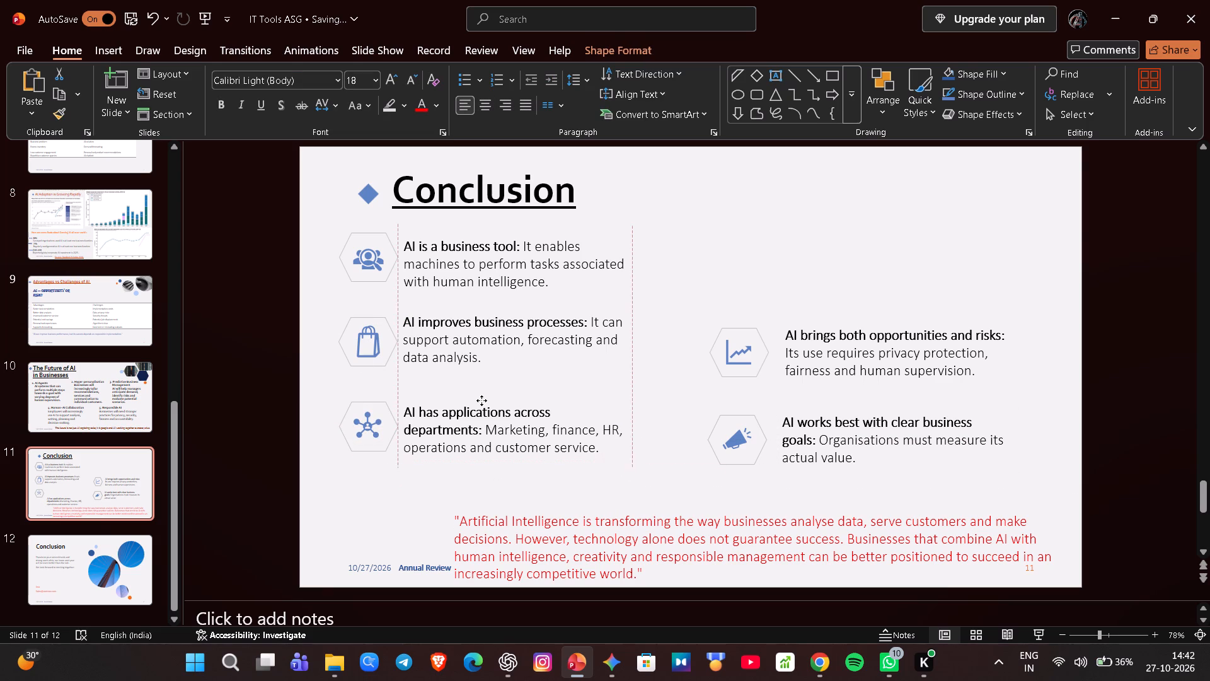
drag(481, 400, 482, 397)
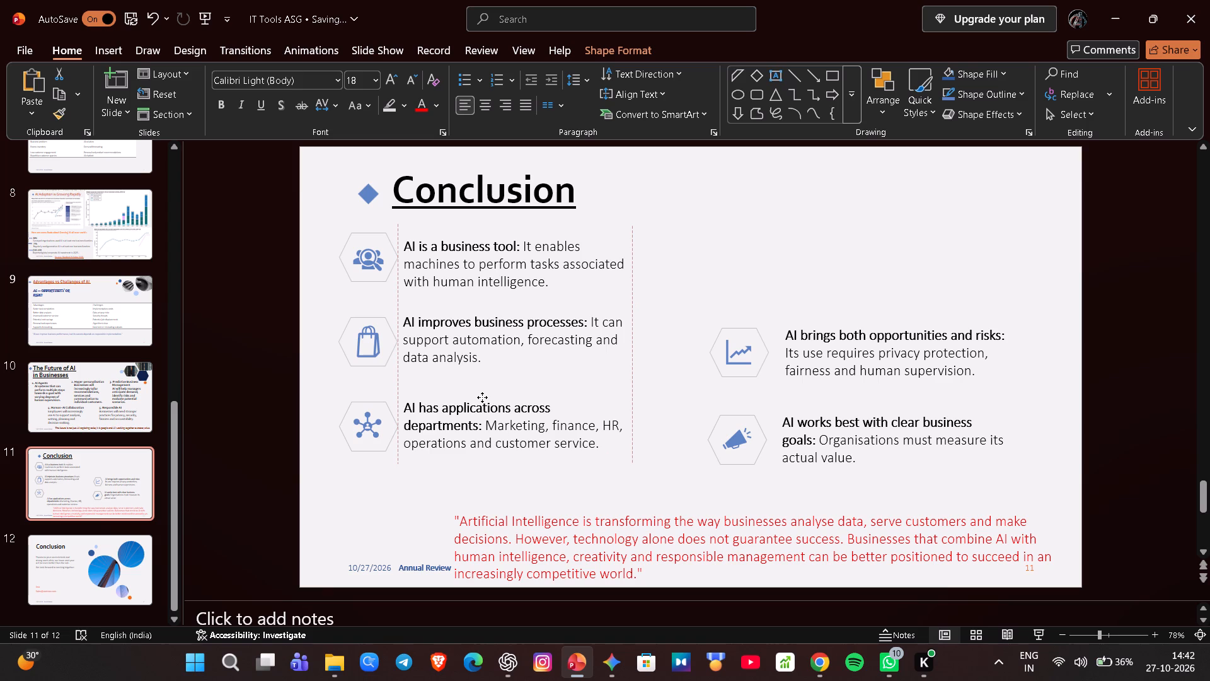
Settle the "AI has applications across departments" text box beside its network hexagon, lined up with the takeaway text above.
drag(482, 397, 482, 397)
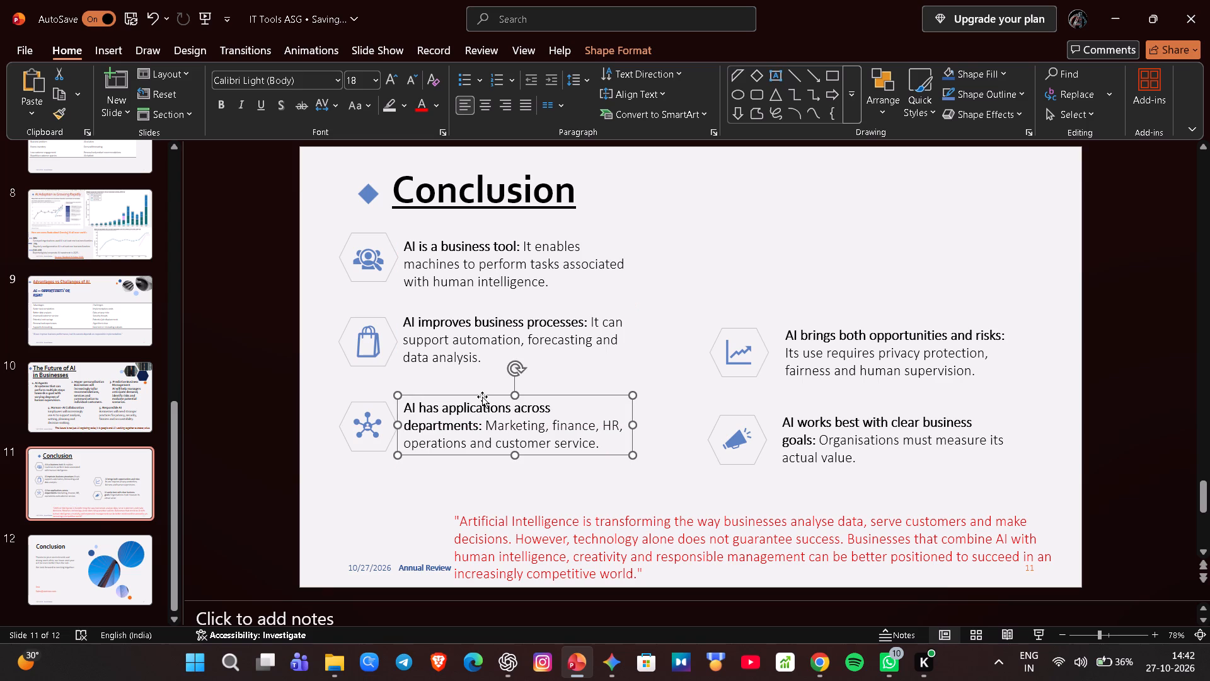
click(721, 233)
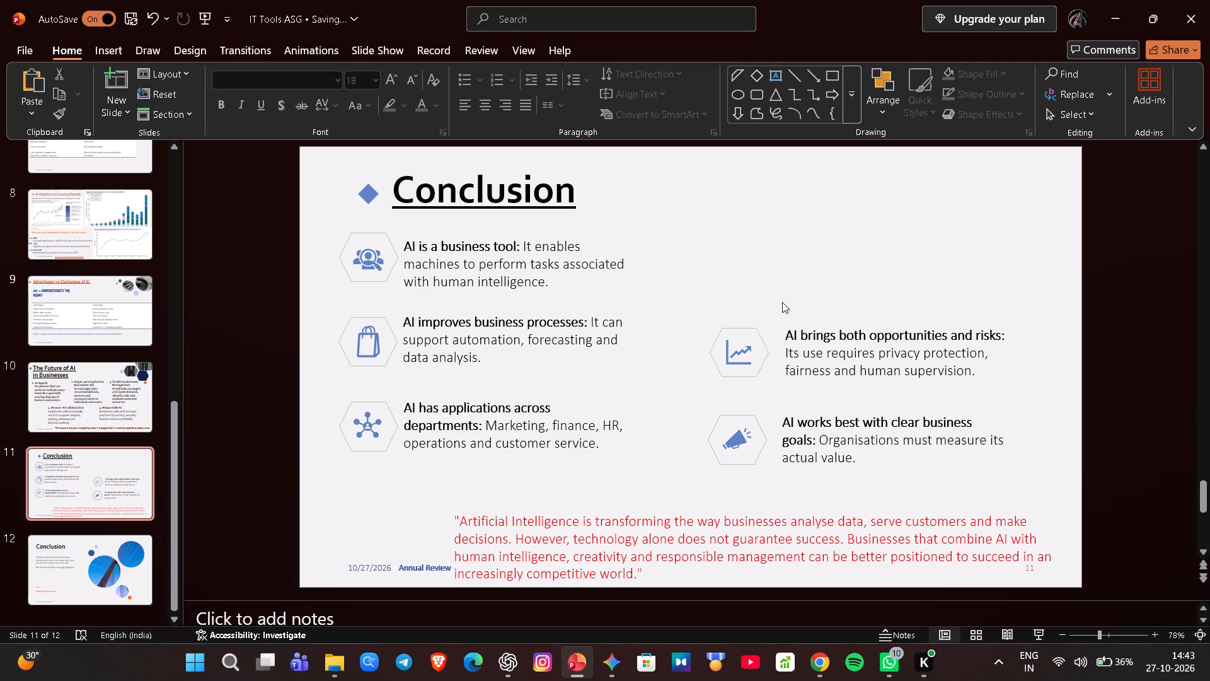
Move the "AI brings both opportunities and risks" hexagon, chart icon and text box up level with the first takeaway, centring the icon in the hexagon.
drag(735, 347, 730, 243)
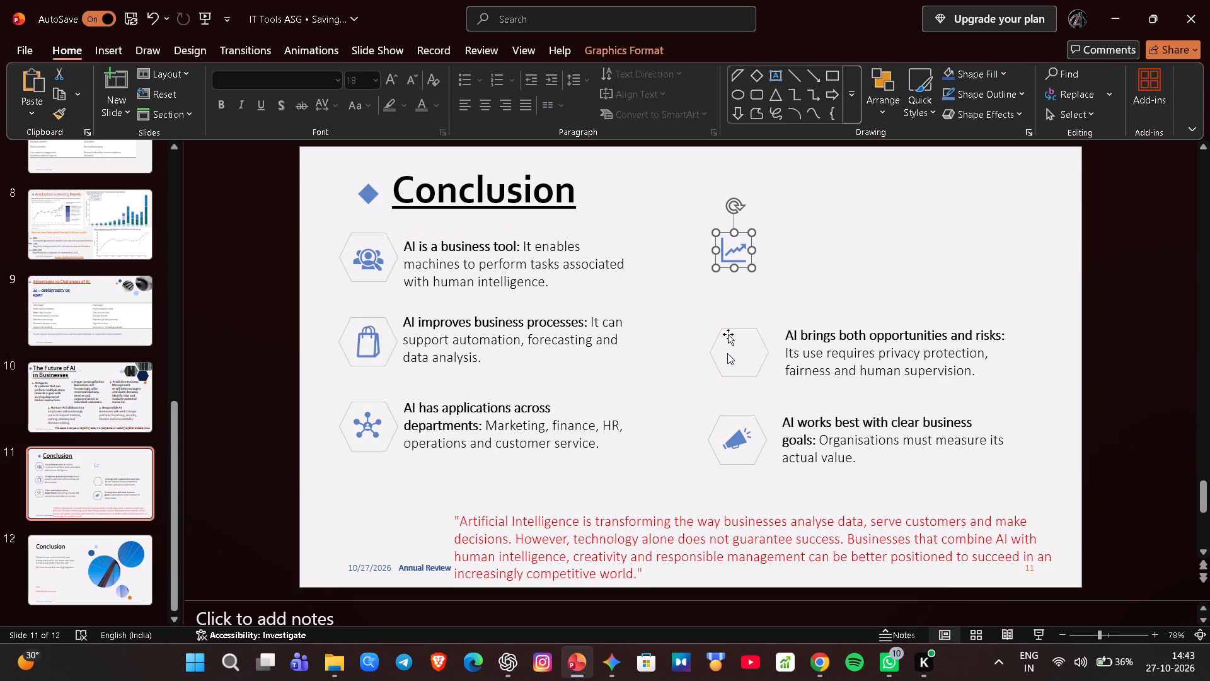
drag(735, 330, 735, 315)
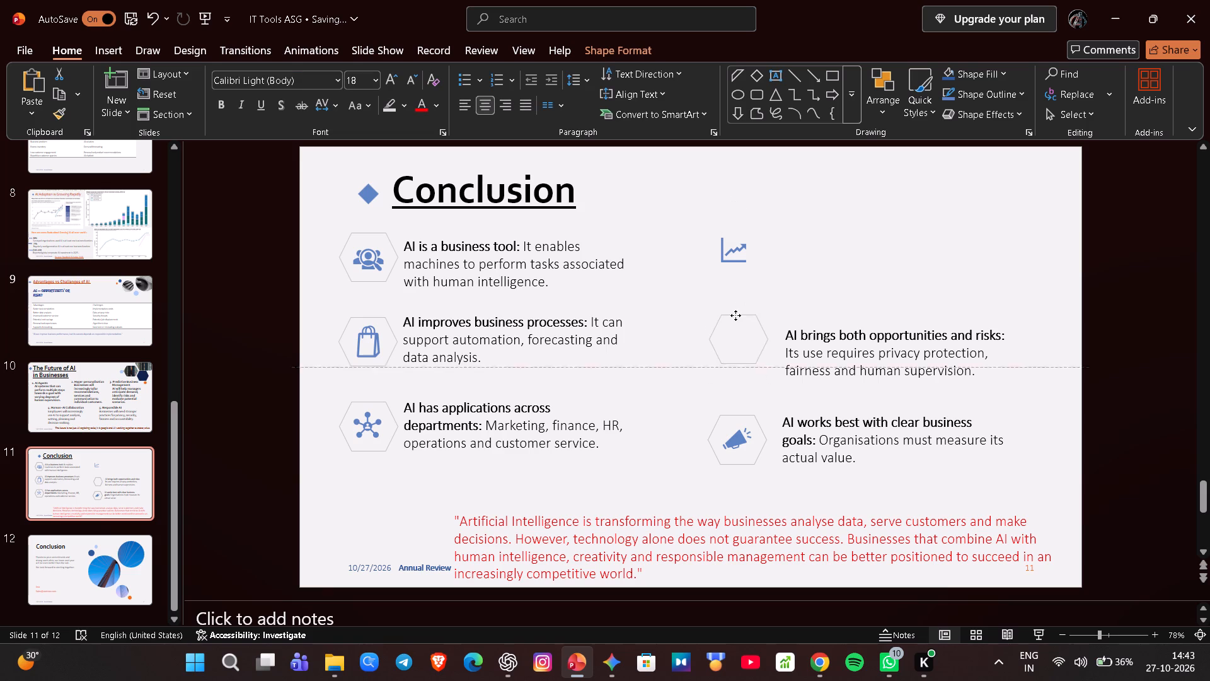
drag(735, 315, 730, 231)
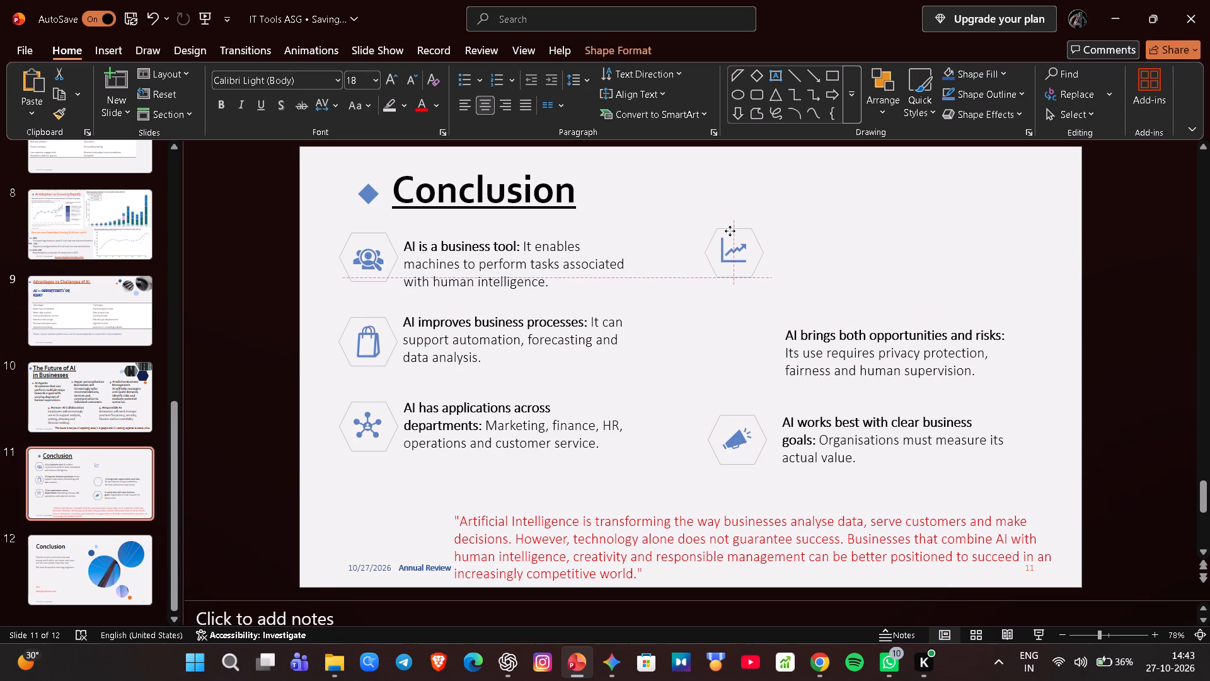
drag(730, 231, 731, 234)
drag(731, 234, 730, 231)
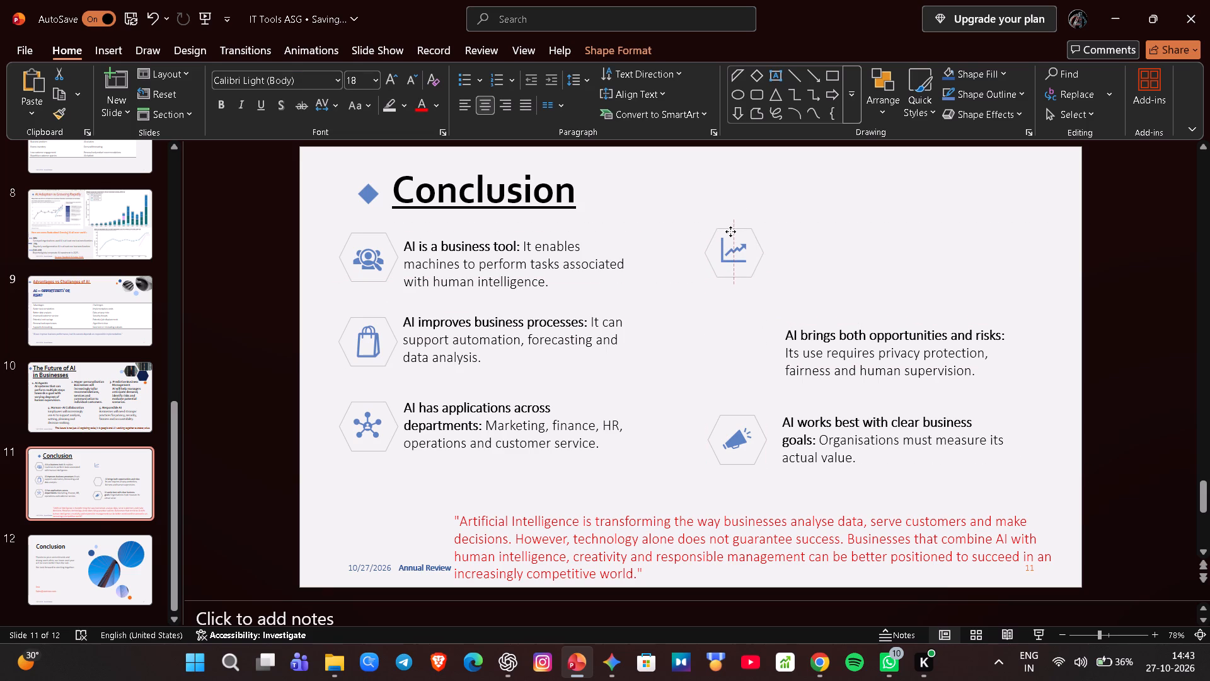
drag(730, 231, 730, 230)
drag(730, 230, 728, 211)
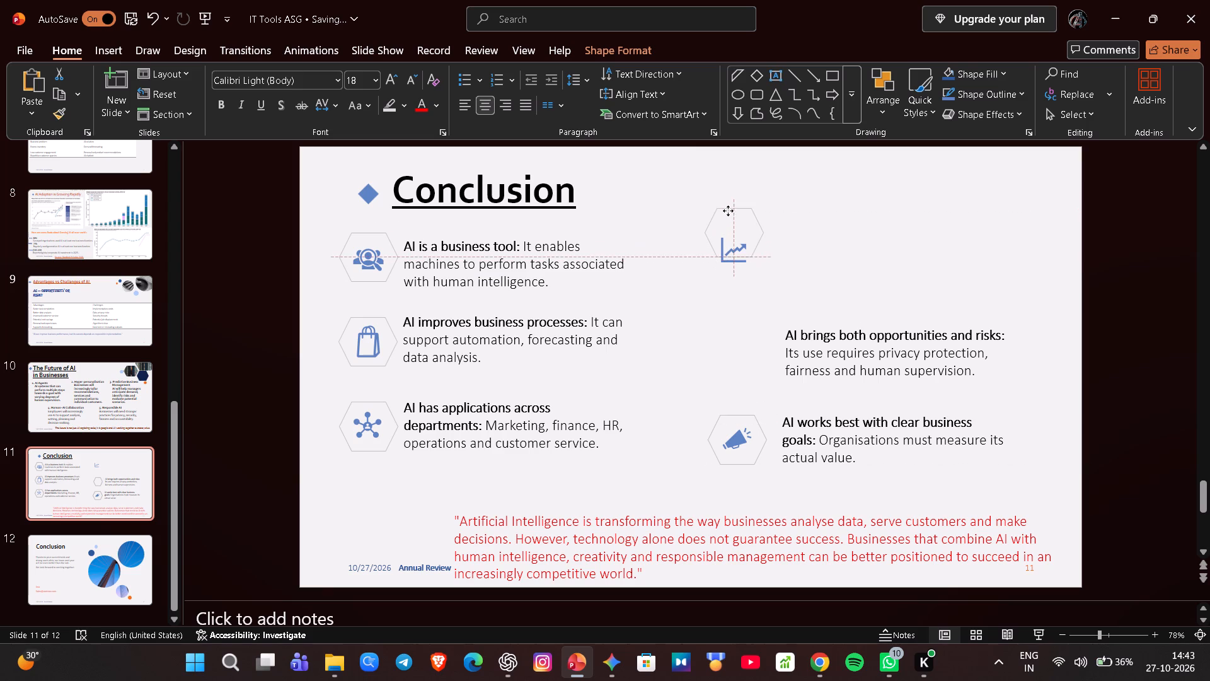
drag(728, 211, 726, 230)
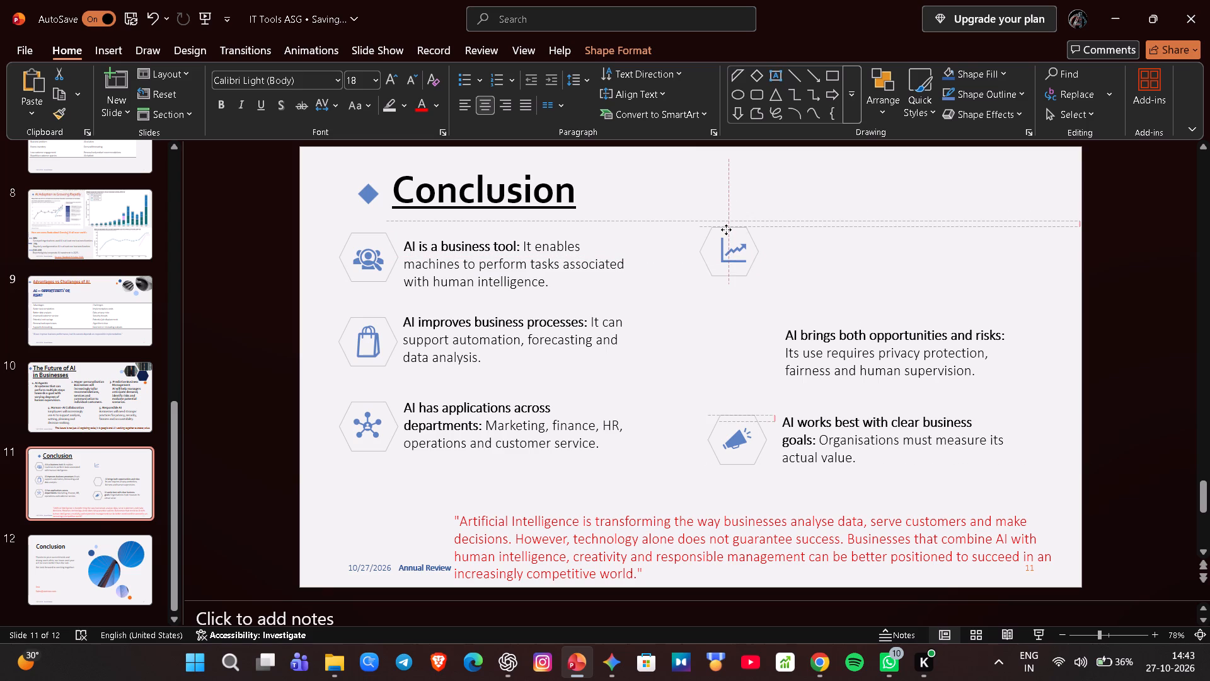
drag(726, 230, 726, 230)
drag(726, 230, 726, 228)
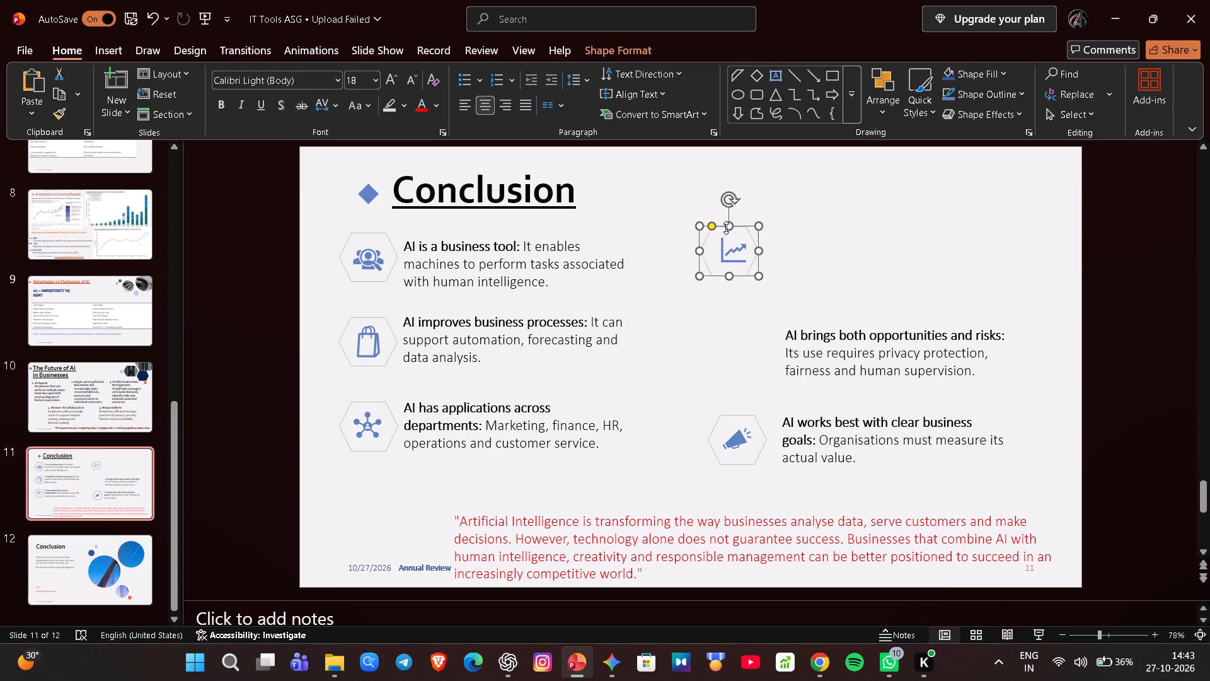
click(982, 373)
drag(855, 325, 840, 281)
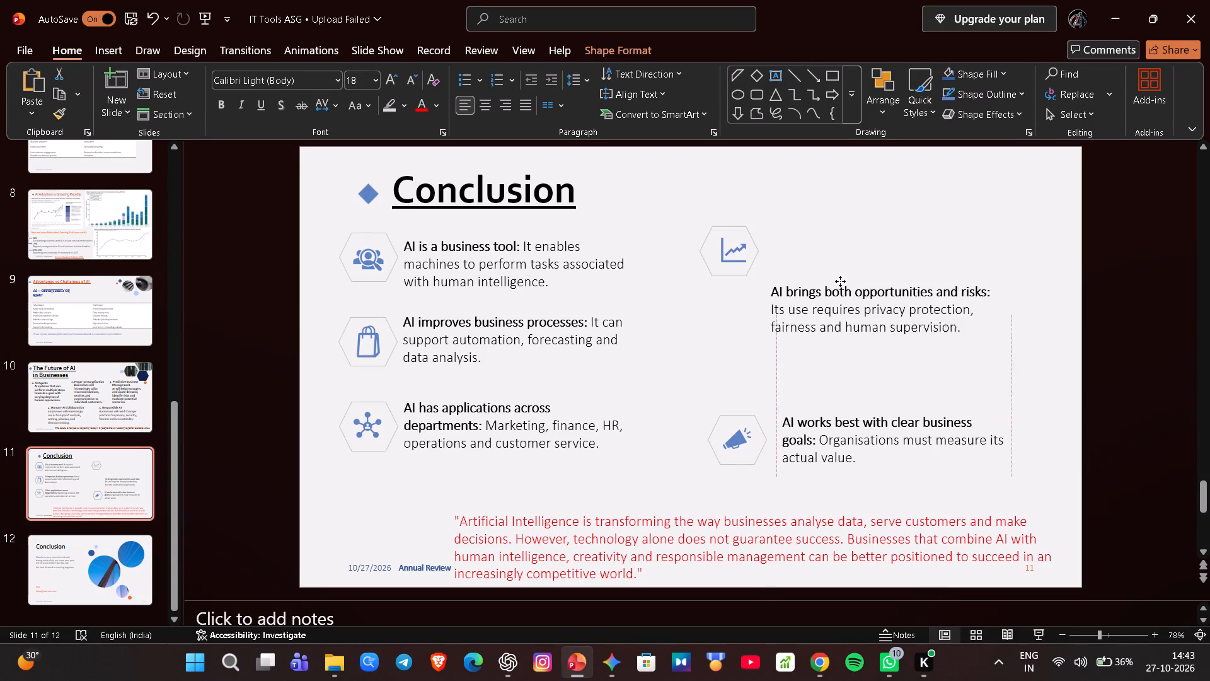
drag(840, 281, 837, 228)
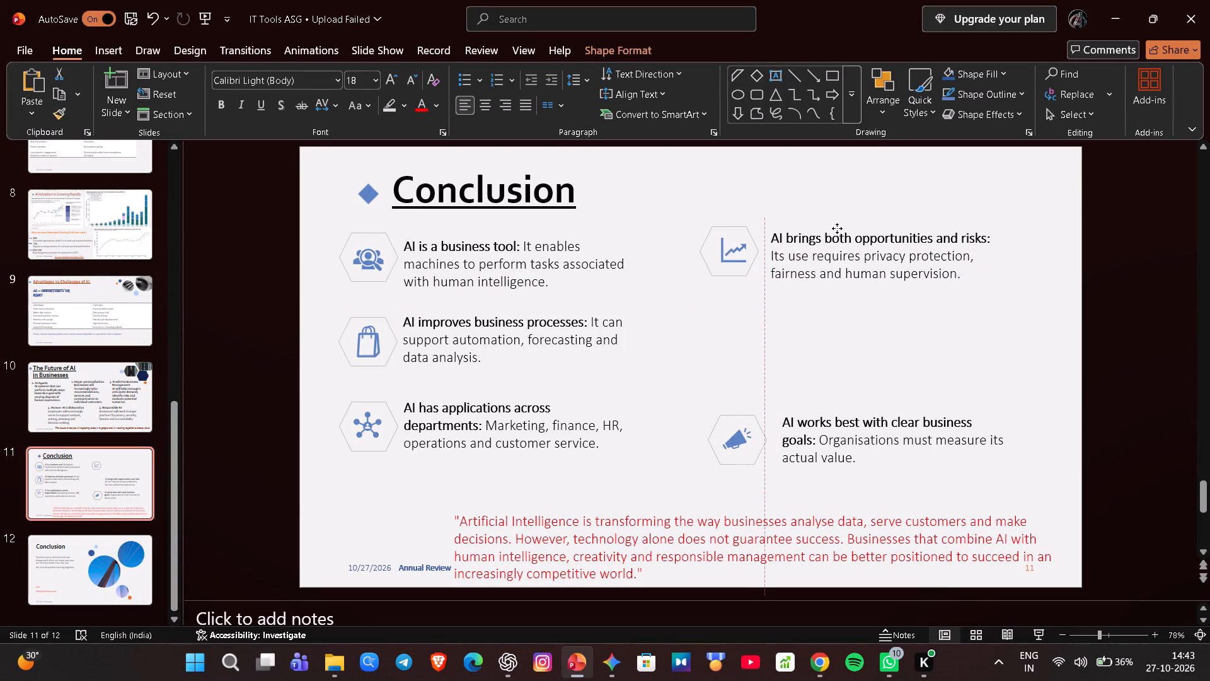
drag(837, 228, 836, 229)
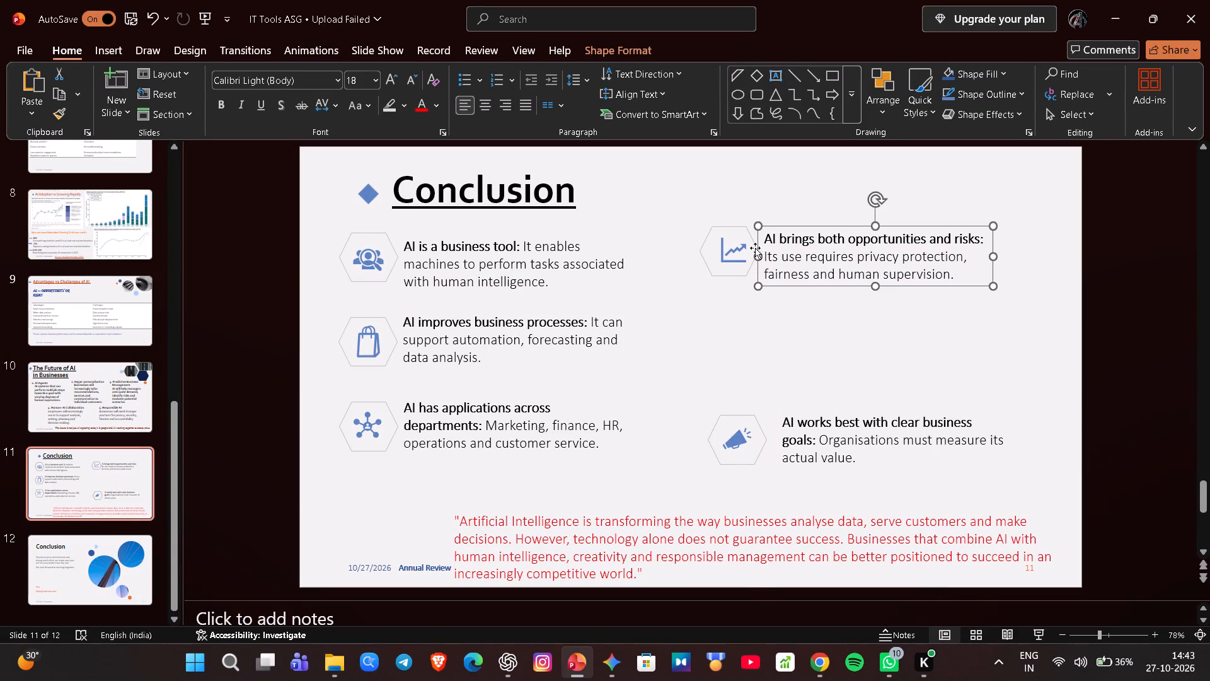
click(729, 252)
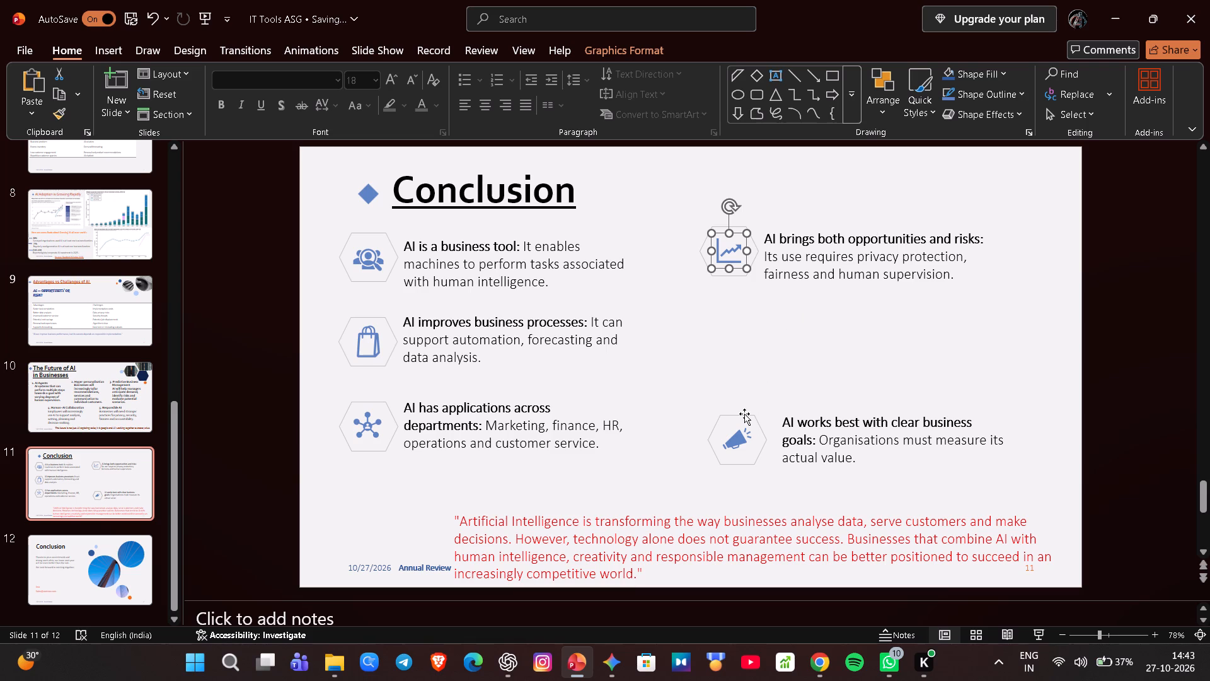
Move the "AI works best with clear business goals" hexagon, megaphone icon and text box up beneath the opportunities and risks takeaway, beside the second takeaway.
drag(740, 412, 727, 309)
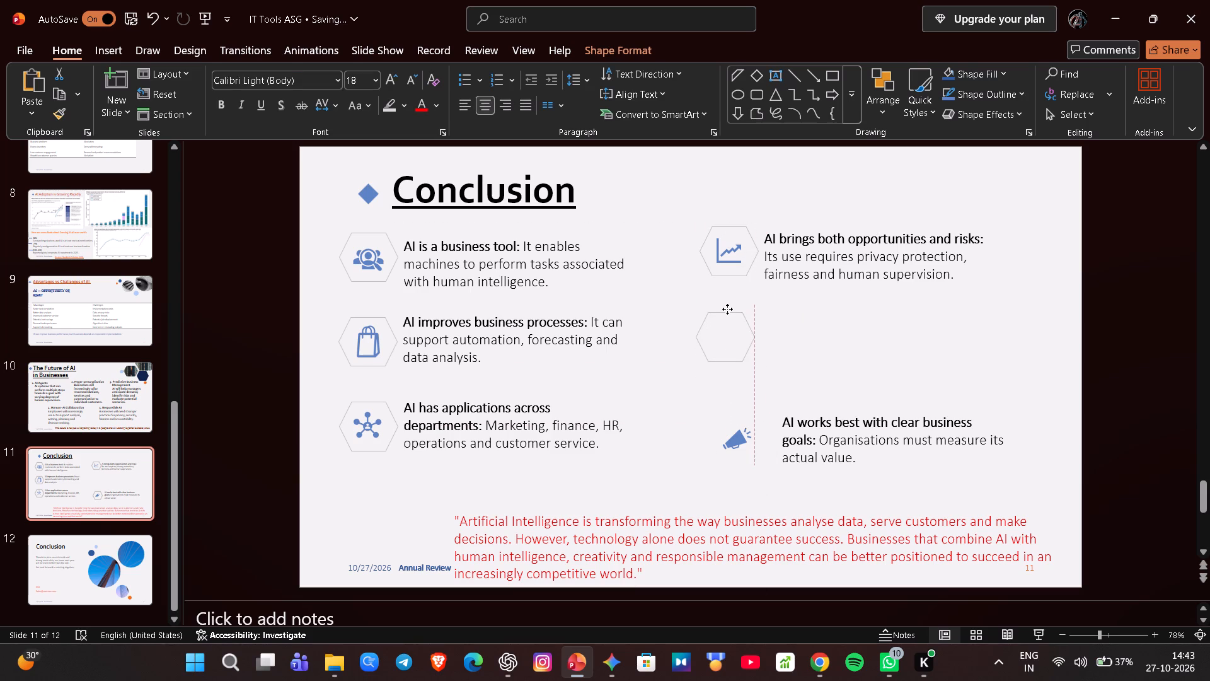
drag(727, 309, 727, 305)
drag(727, 305, 719, 312)
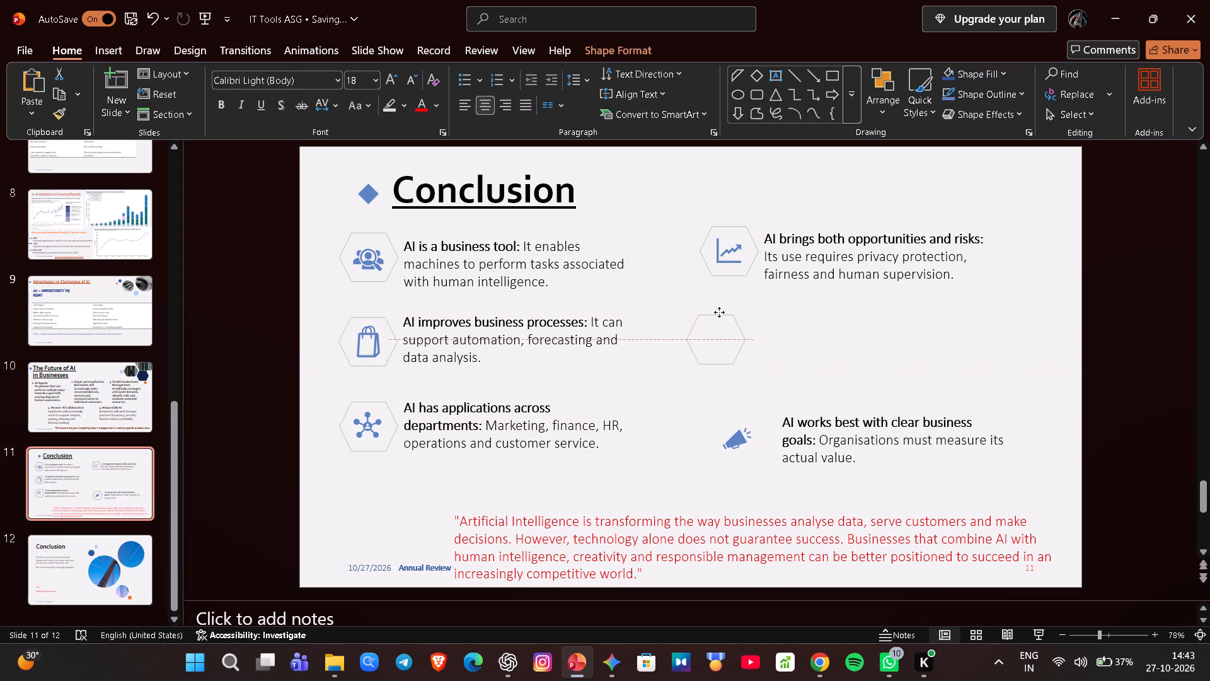
drag(719, 312, 728, 313)
drag(728, 313, 727, 307)
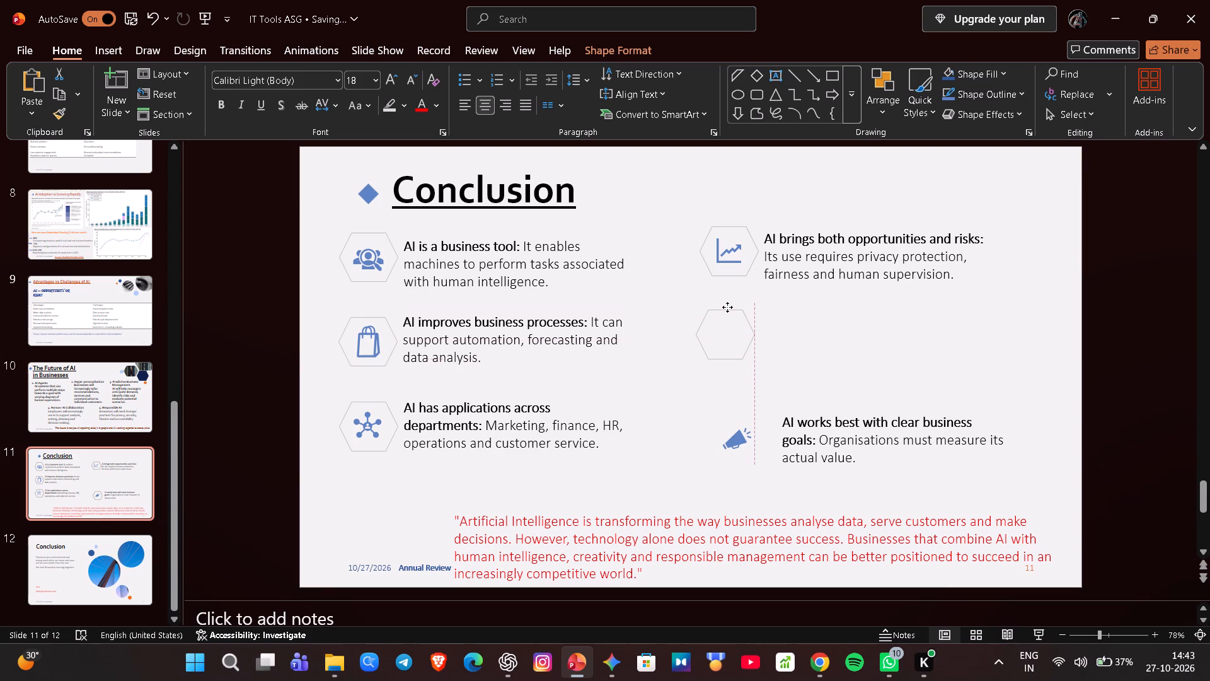
drag(727, 307, 727, 315)
drag(727, 315, 725, 313)
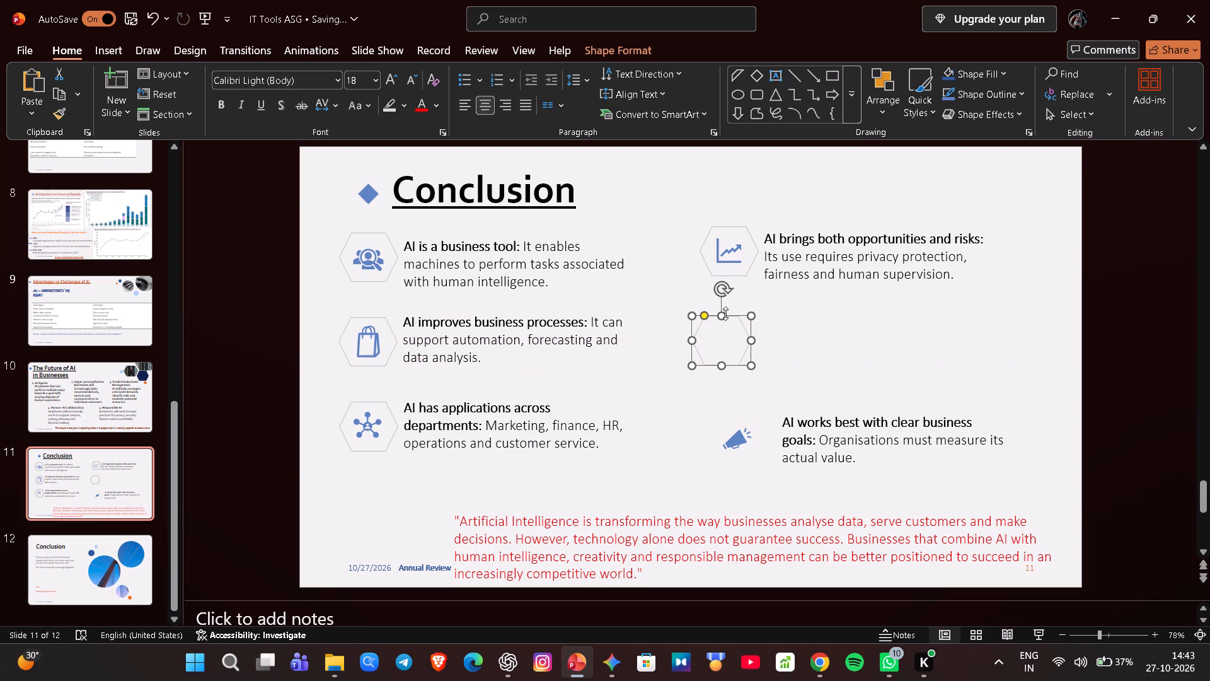
drag(738, 435, 725, 337)
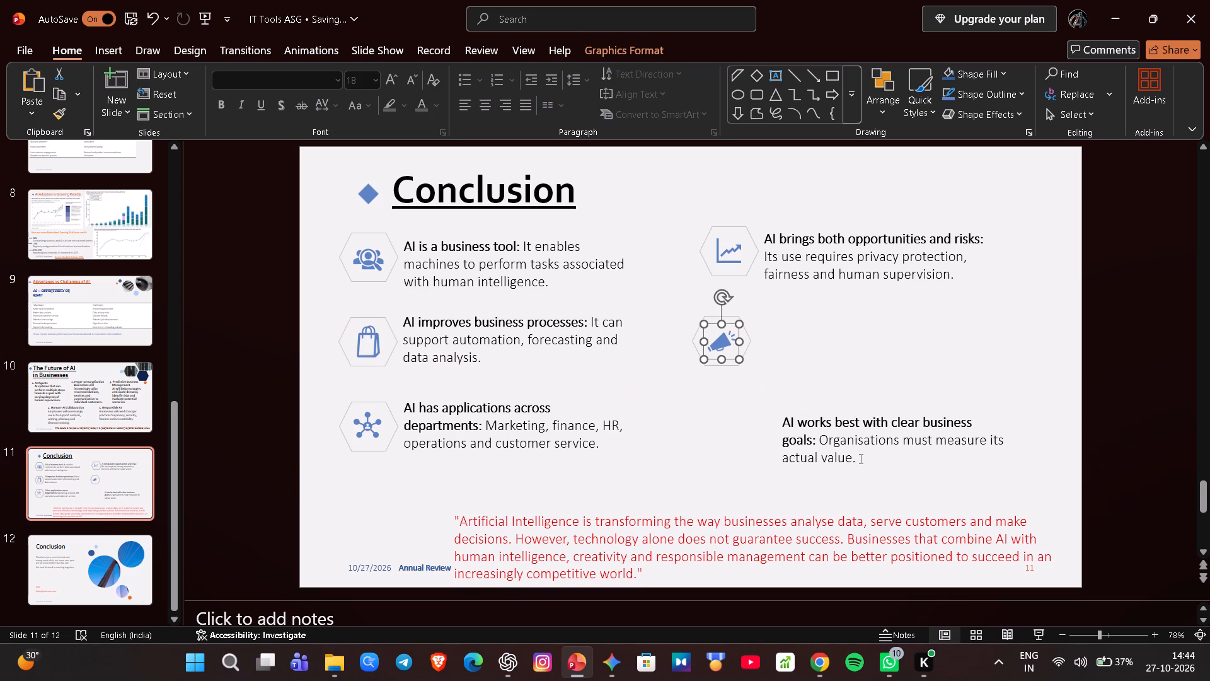
click(860, 458)
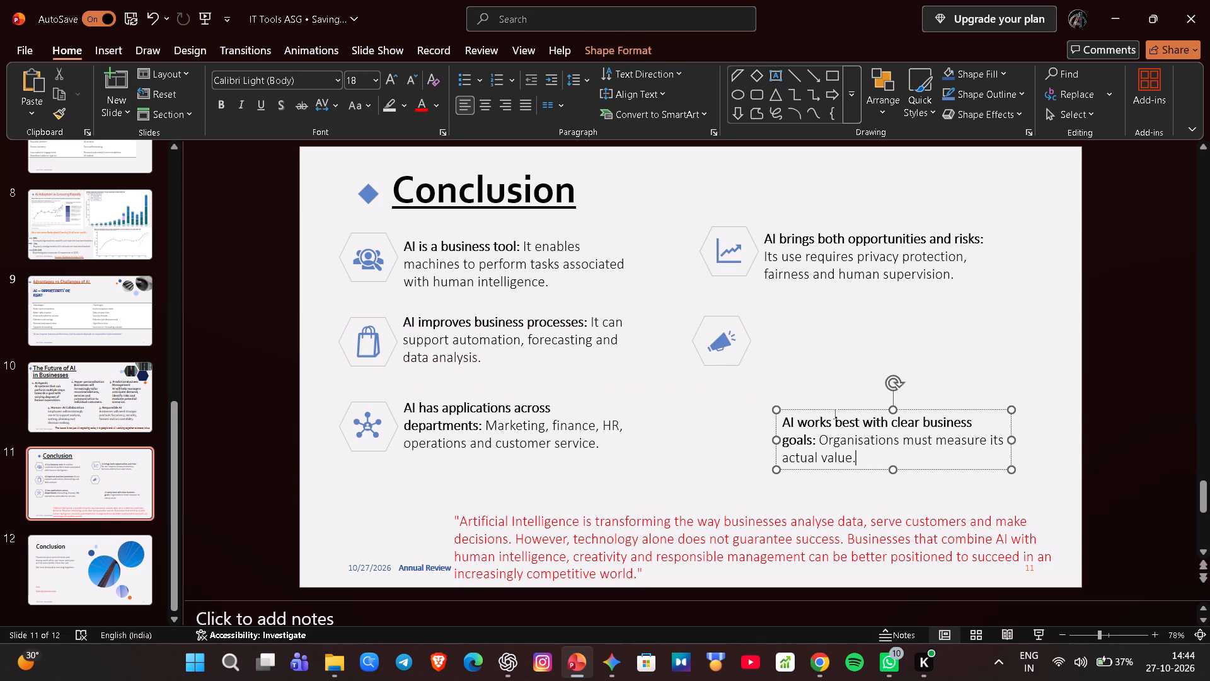
drag(831, 410, 829, 392)
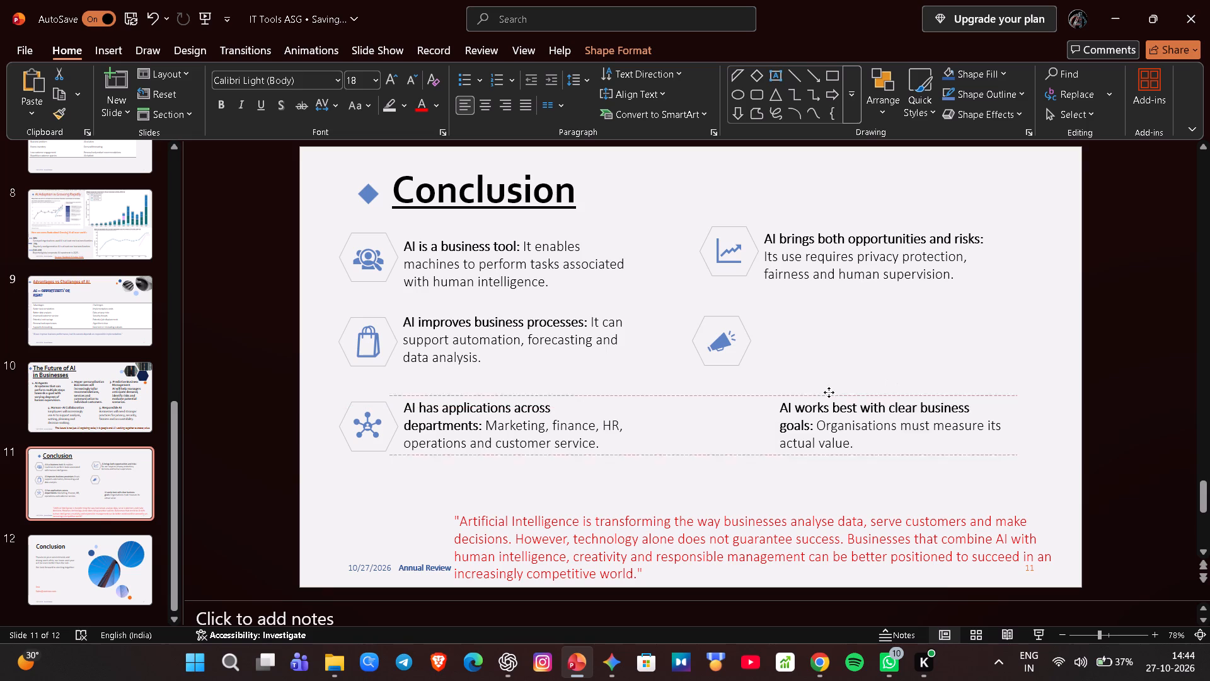
drag(829, 392, 805, 321)
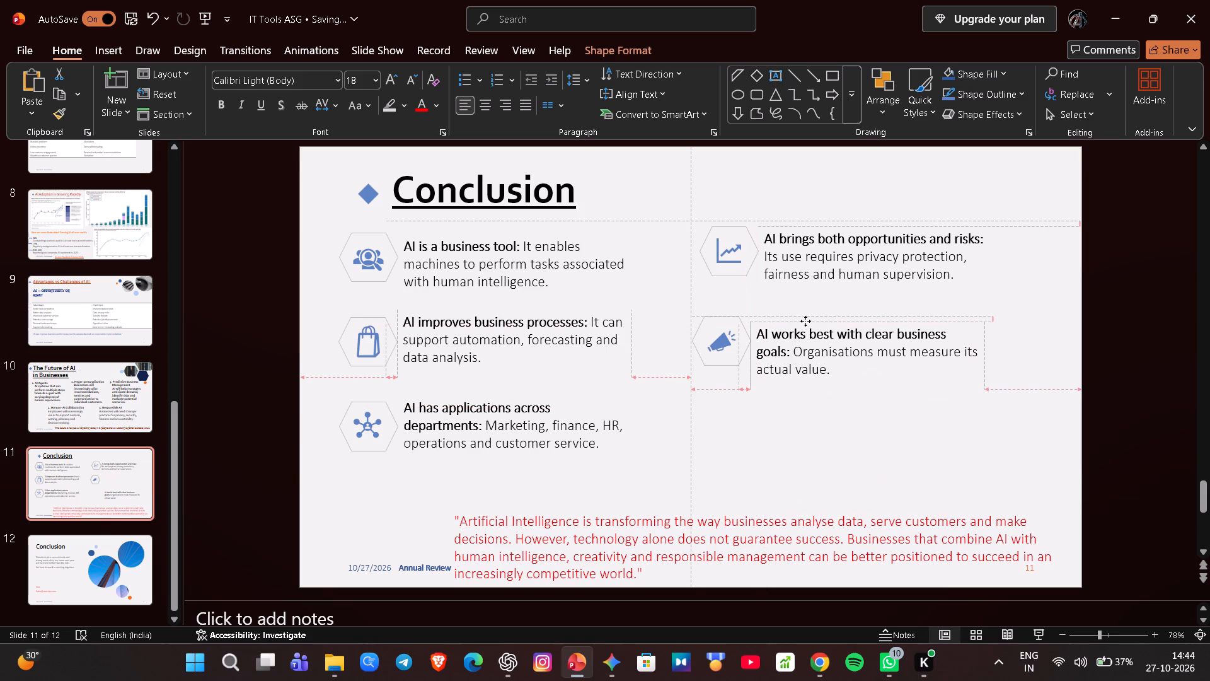
drag(805, 321, 806, 317)
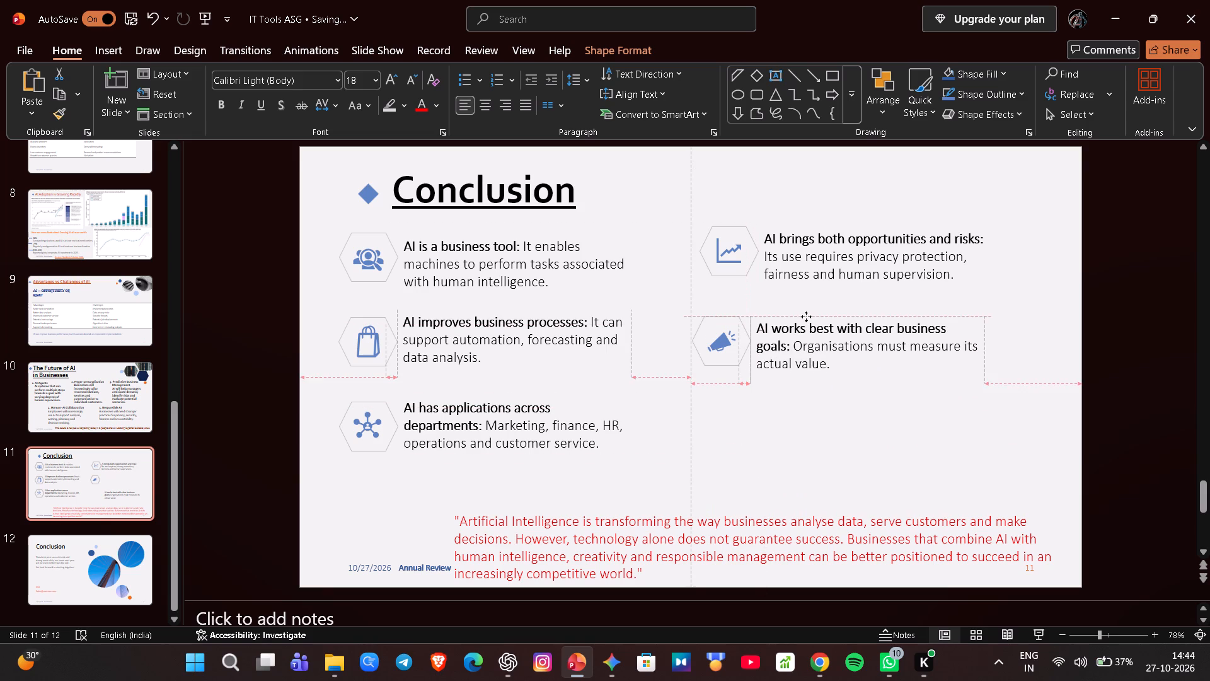
drag(806, 317, 806, 315)
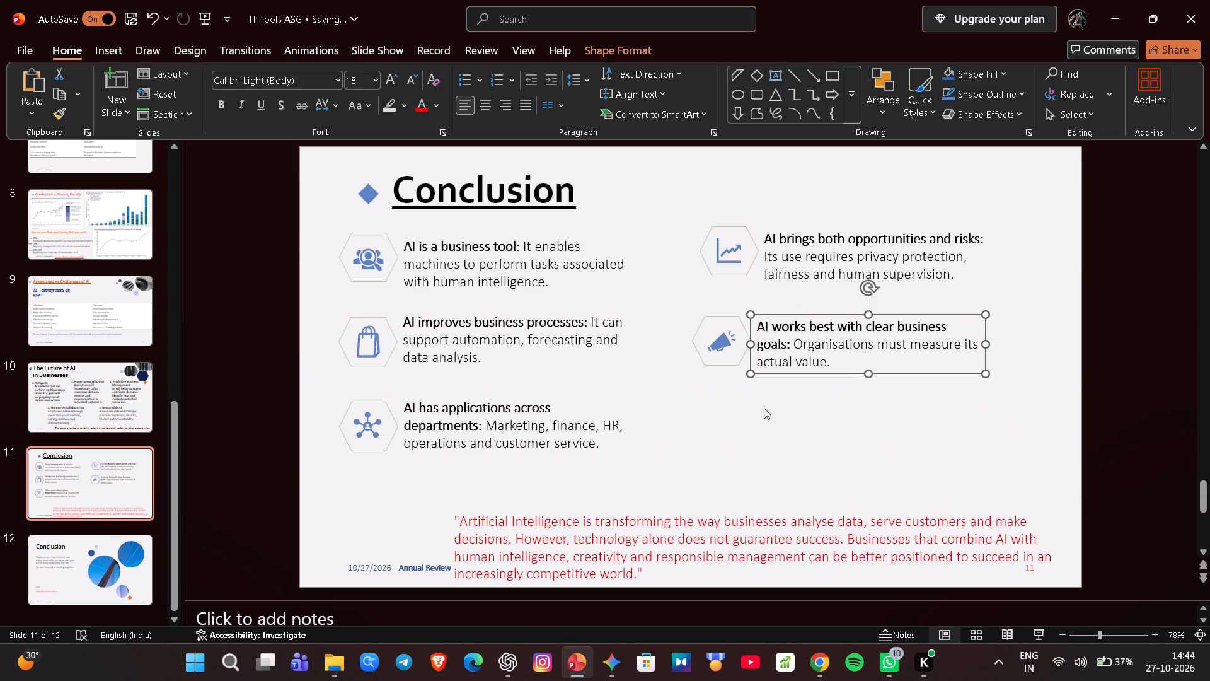
click(749, 458)
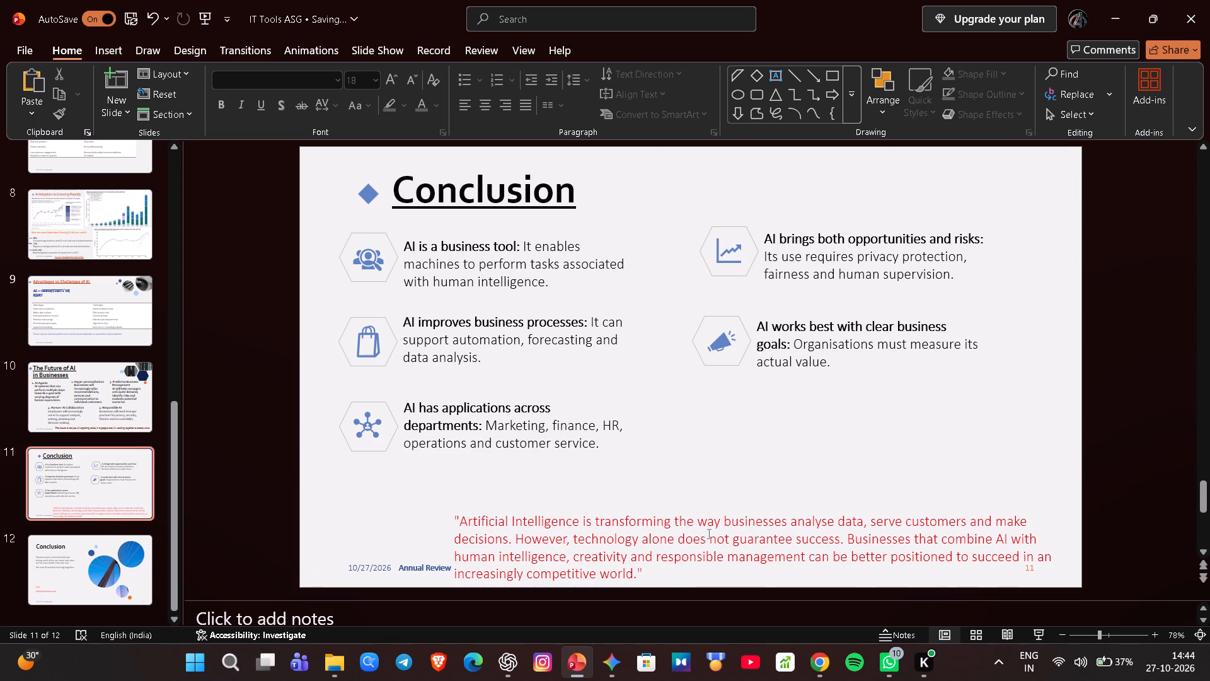
Move the red final conclusion paragraph up beneath the takeaways, clear of the footer and roughly centred across the slide.
drag(646, 573, 609, 461)
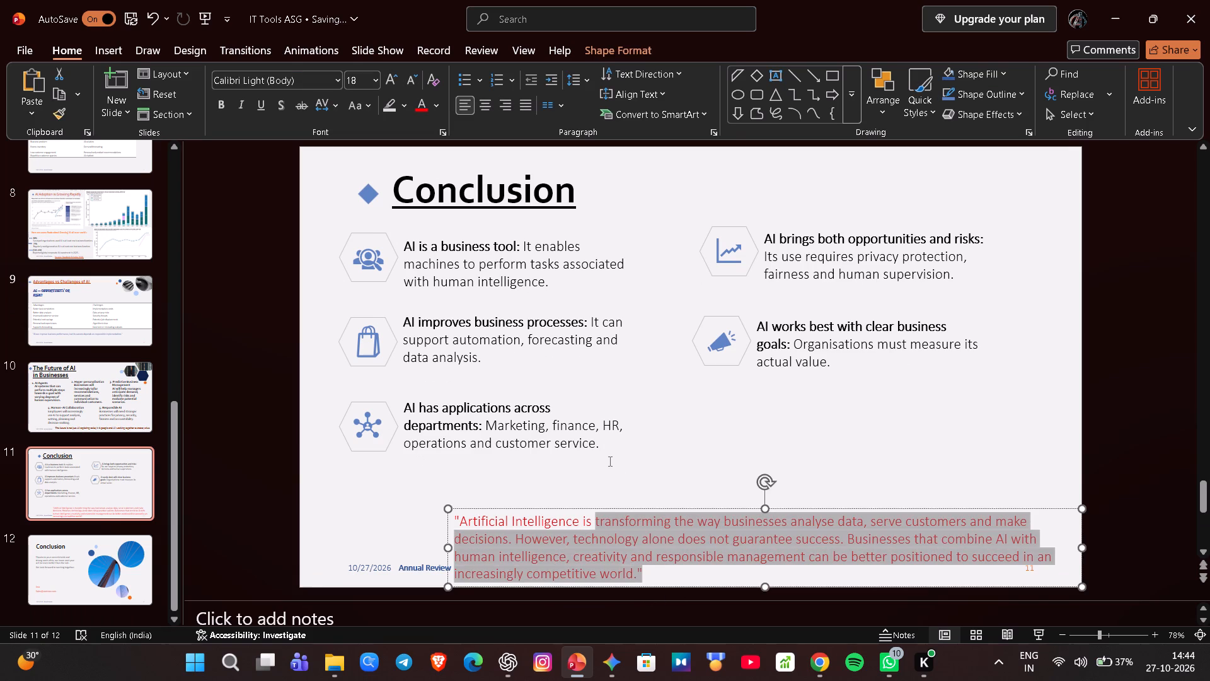
drag(609, 461, 431, 516)
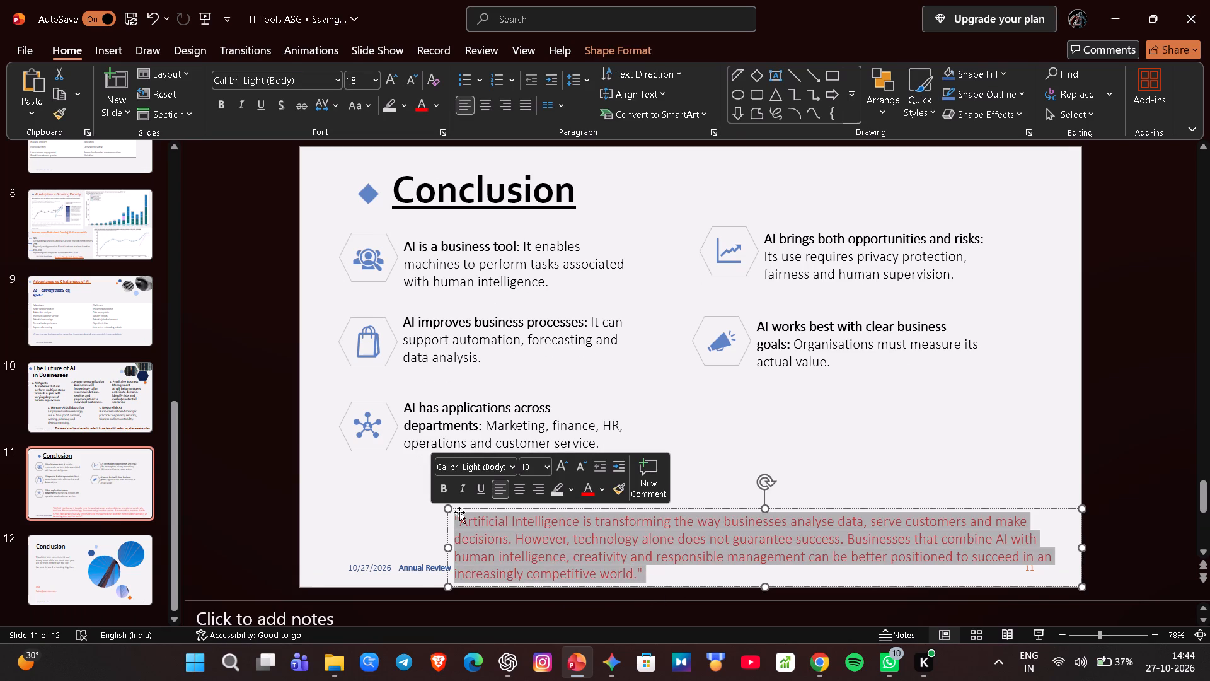
drag(483, 509, 448, 477)
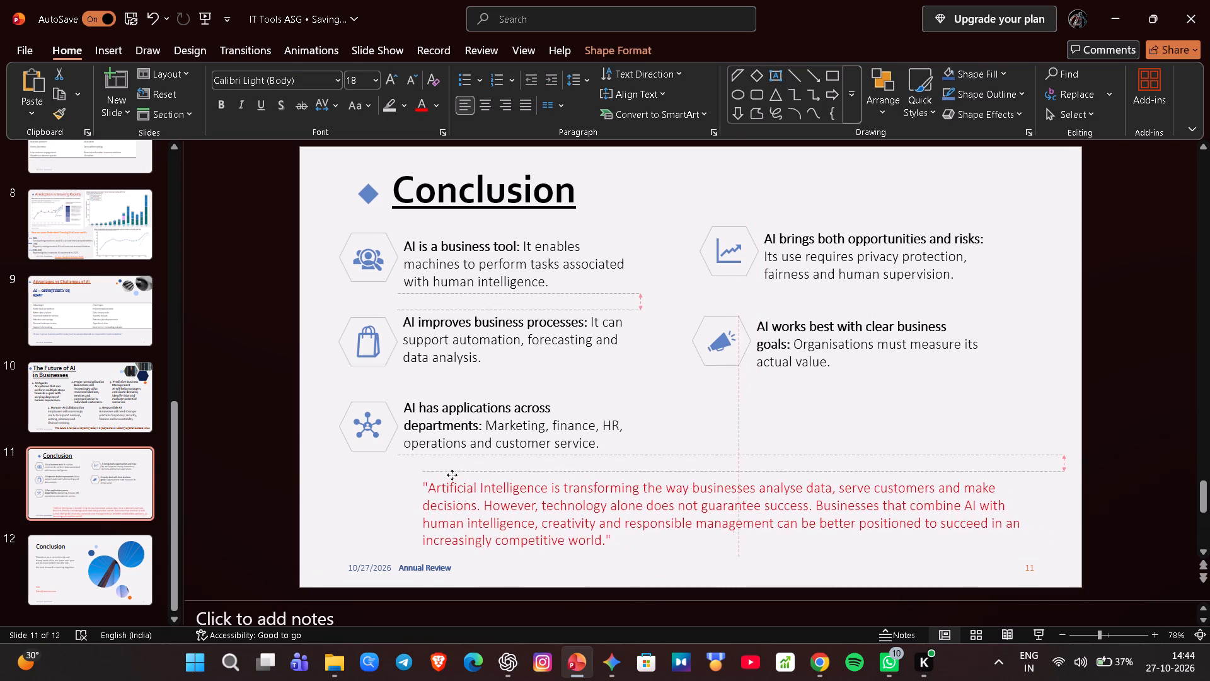
drag(448, 477, 427, 473)
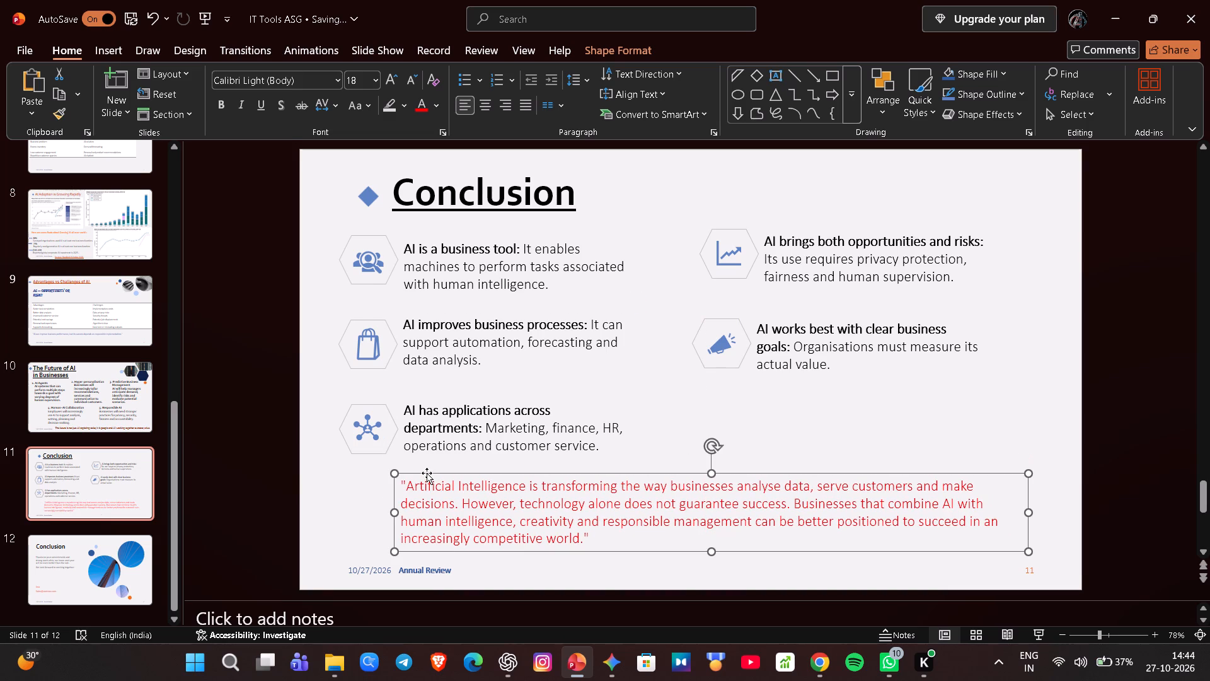
click(955, 434)
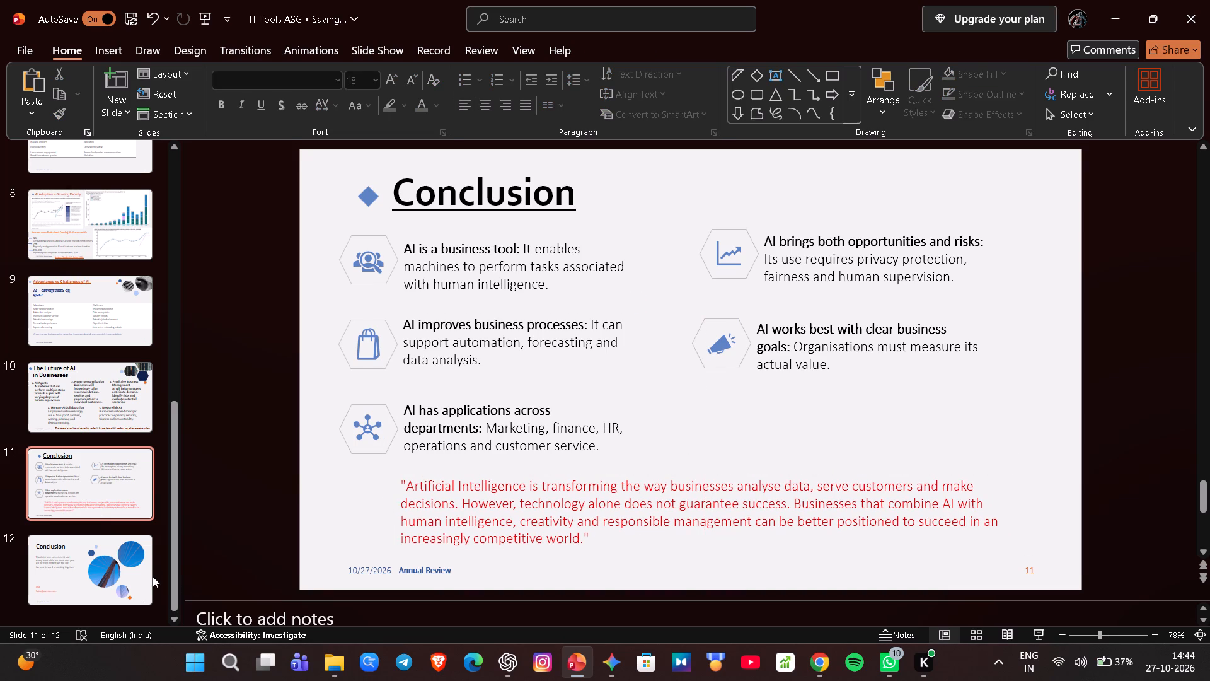
Return from the closing slide to slide 2 and set its whole definition and key characteristics text to 16 pt.
click(114, 561)
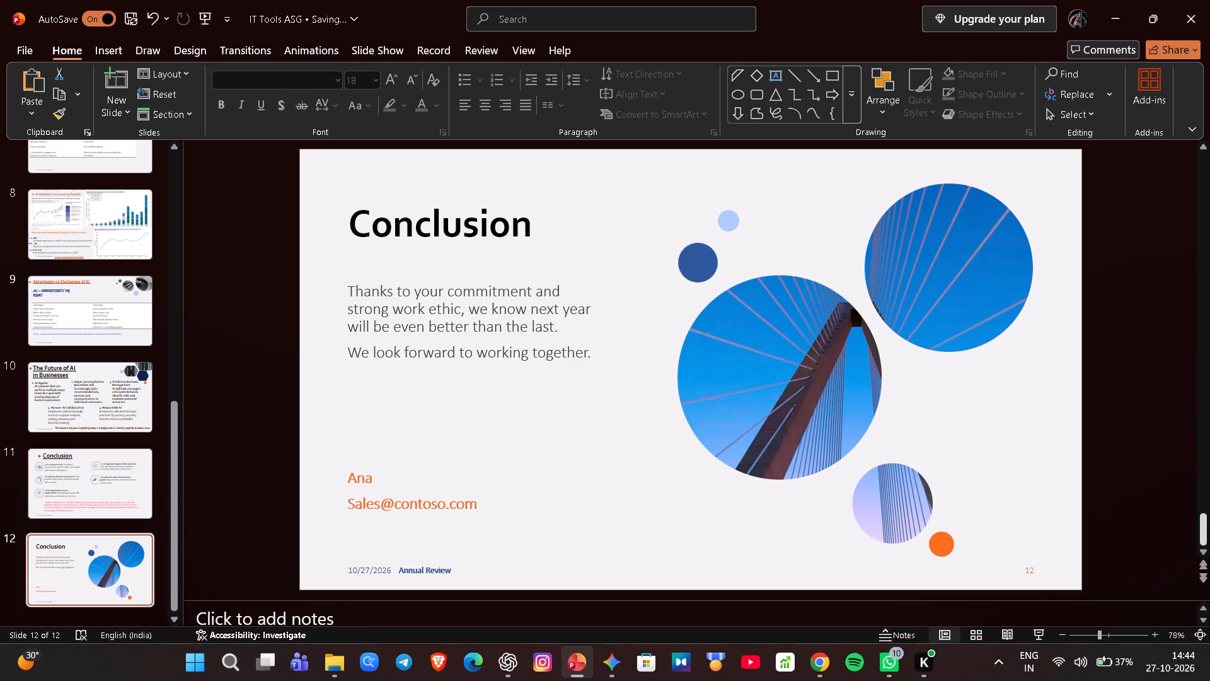
drag(1203, 523, 1166, 142)
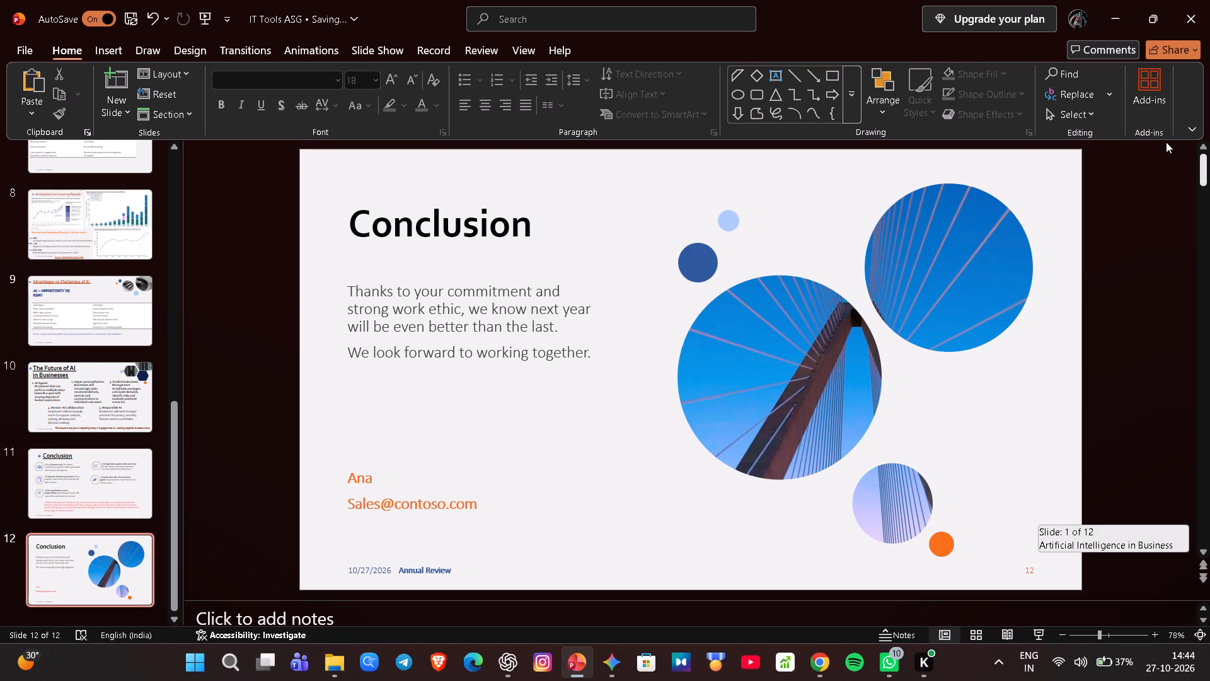
drag(1166, 142, 1178, 54)
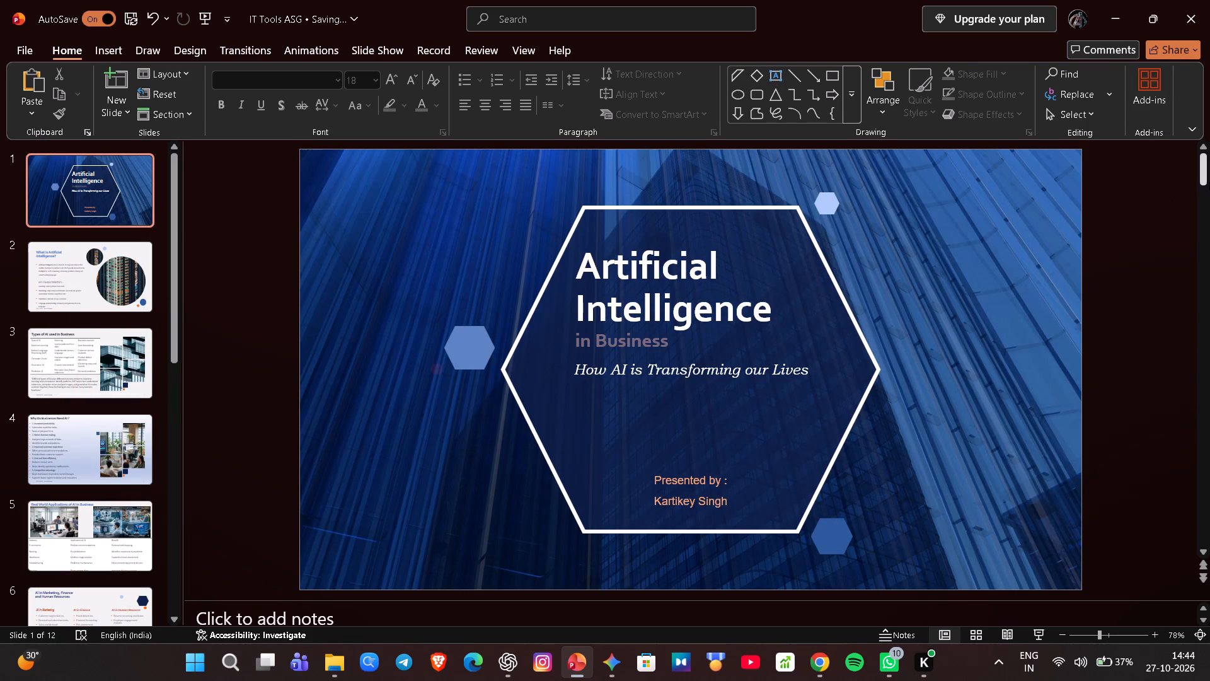
click(1206, 175)
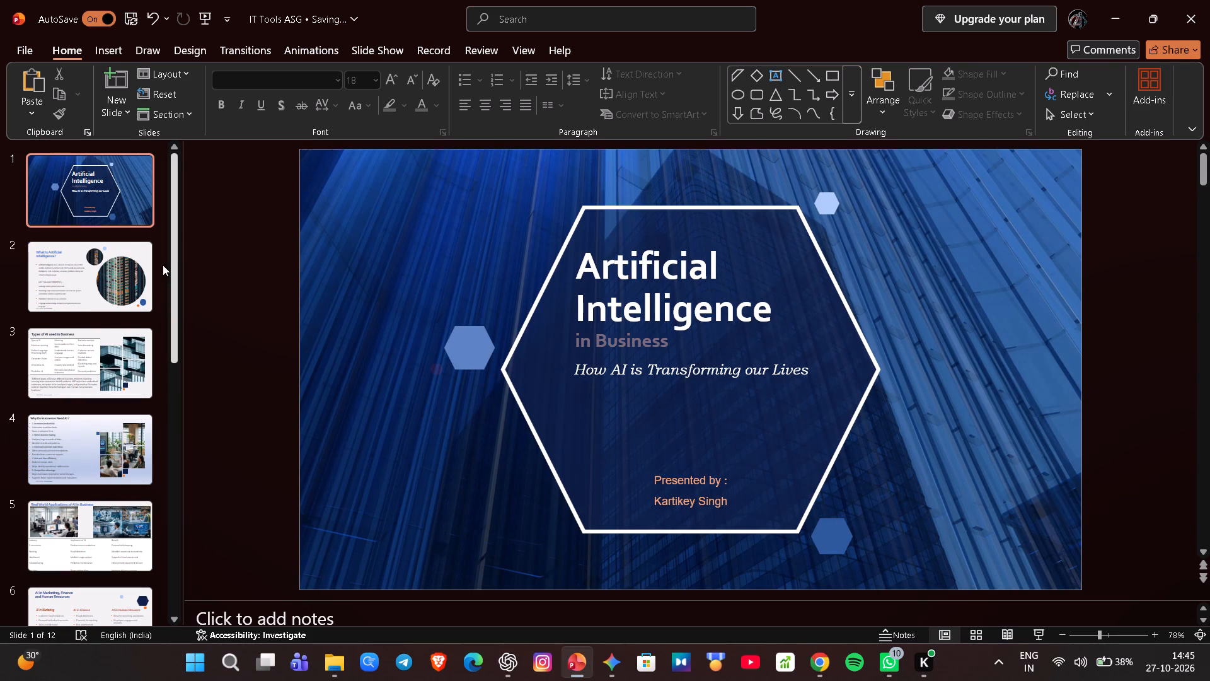
click(98, 279)
click(103, 343)
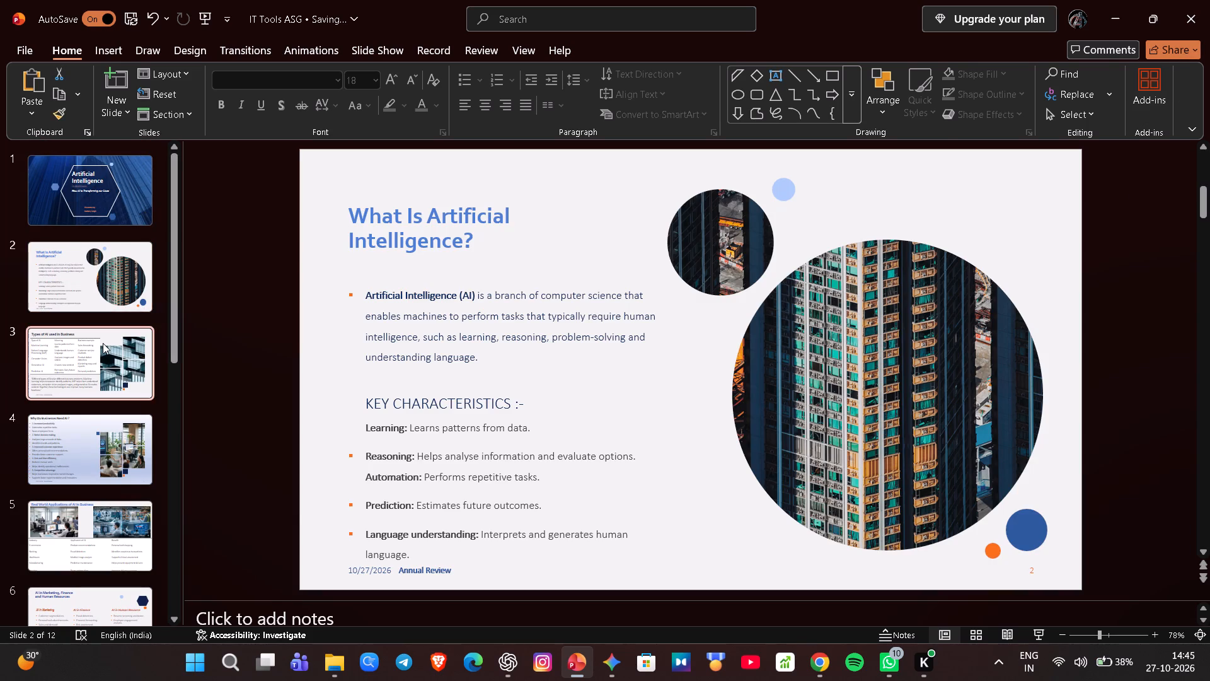
click(78, 250)
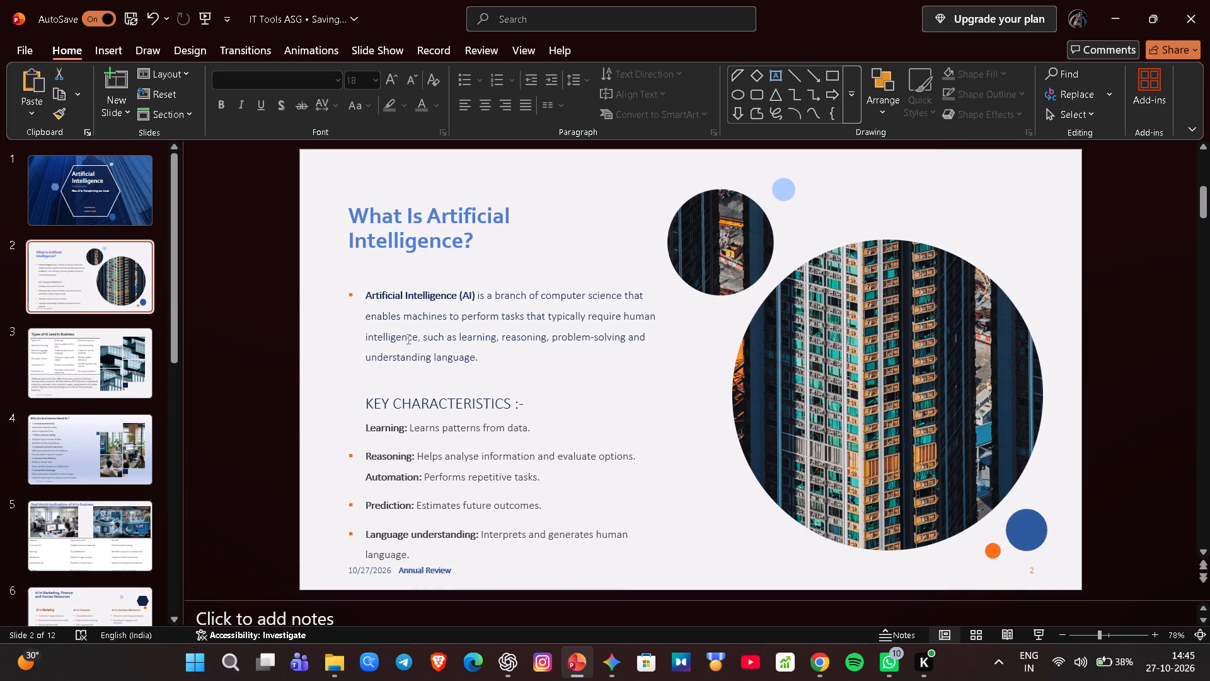
click(482, 359)
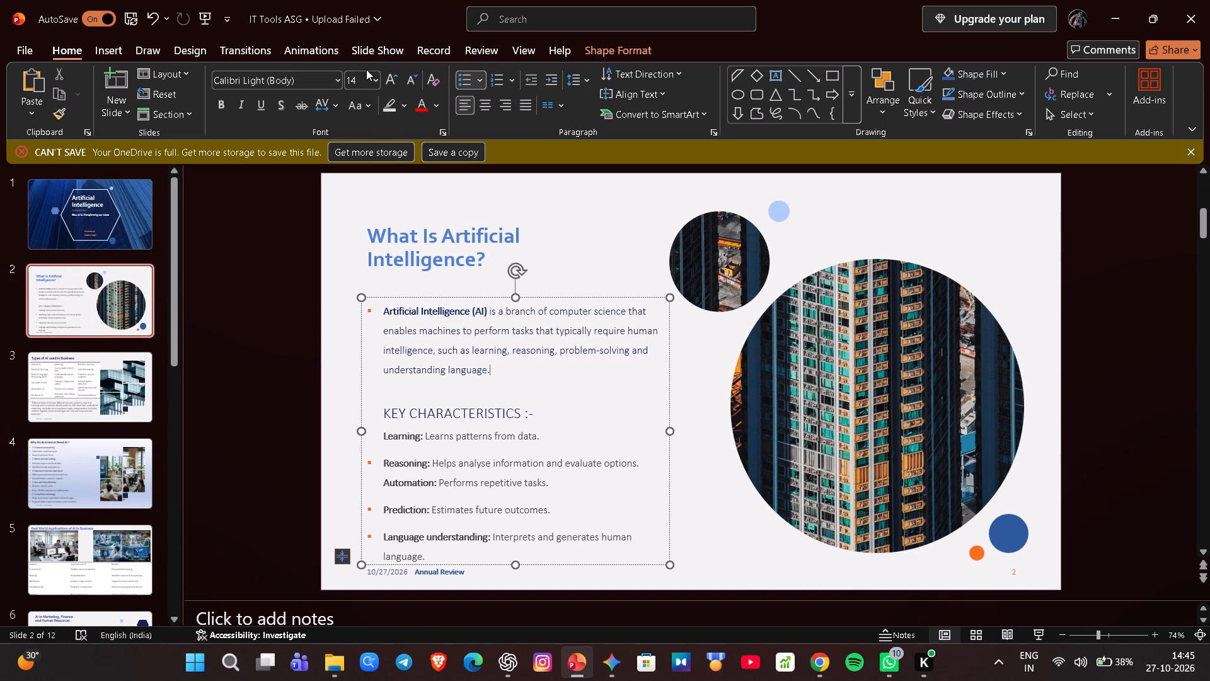
click(373, 76)
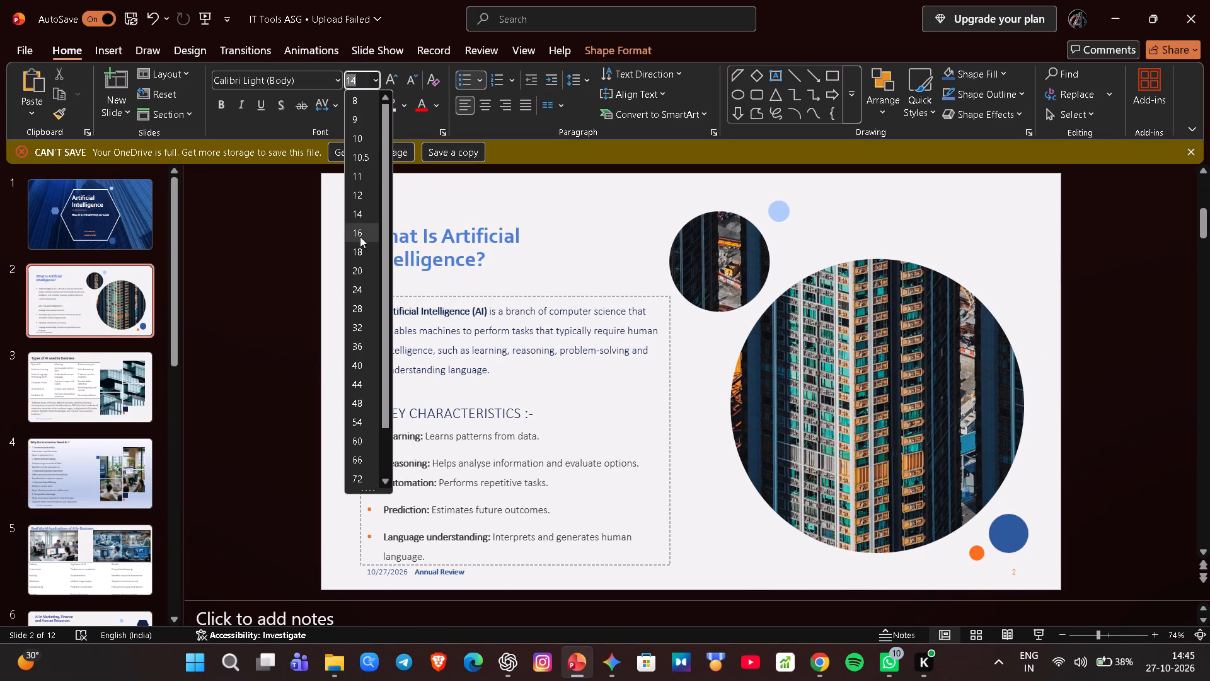
click(520, 172)
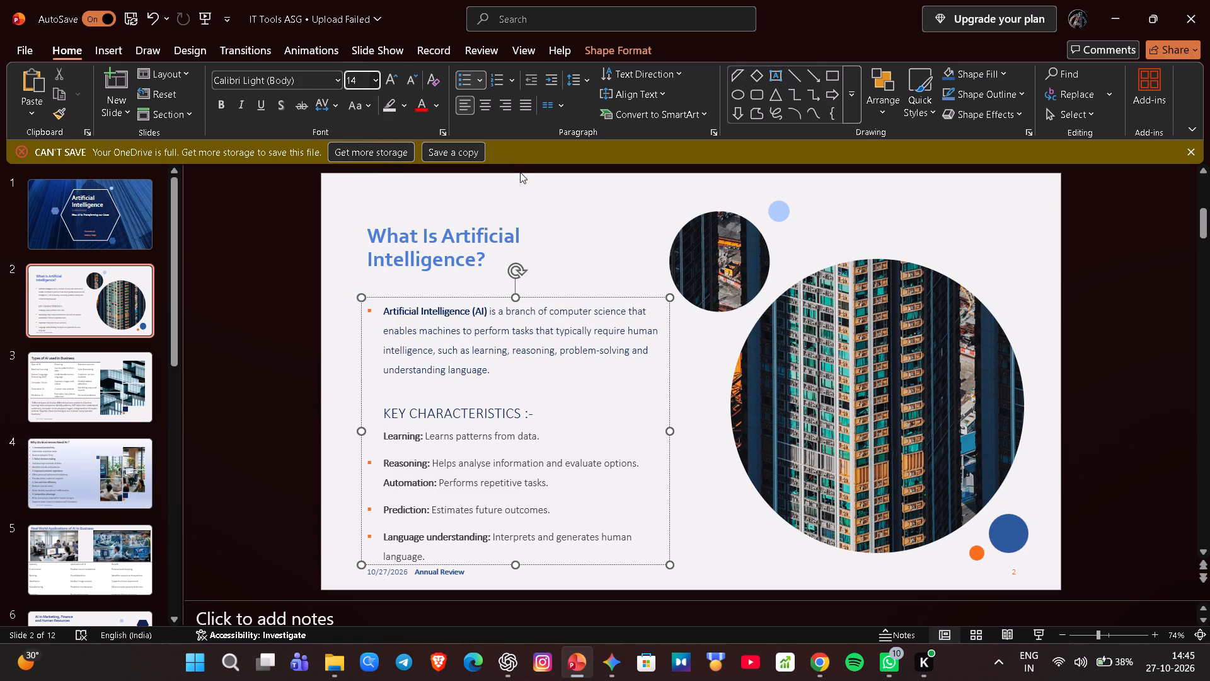
drag(377, 311, 390, 341)
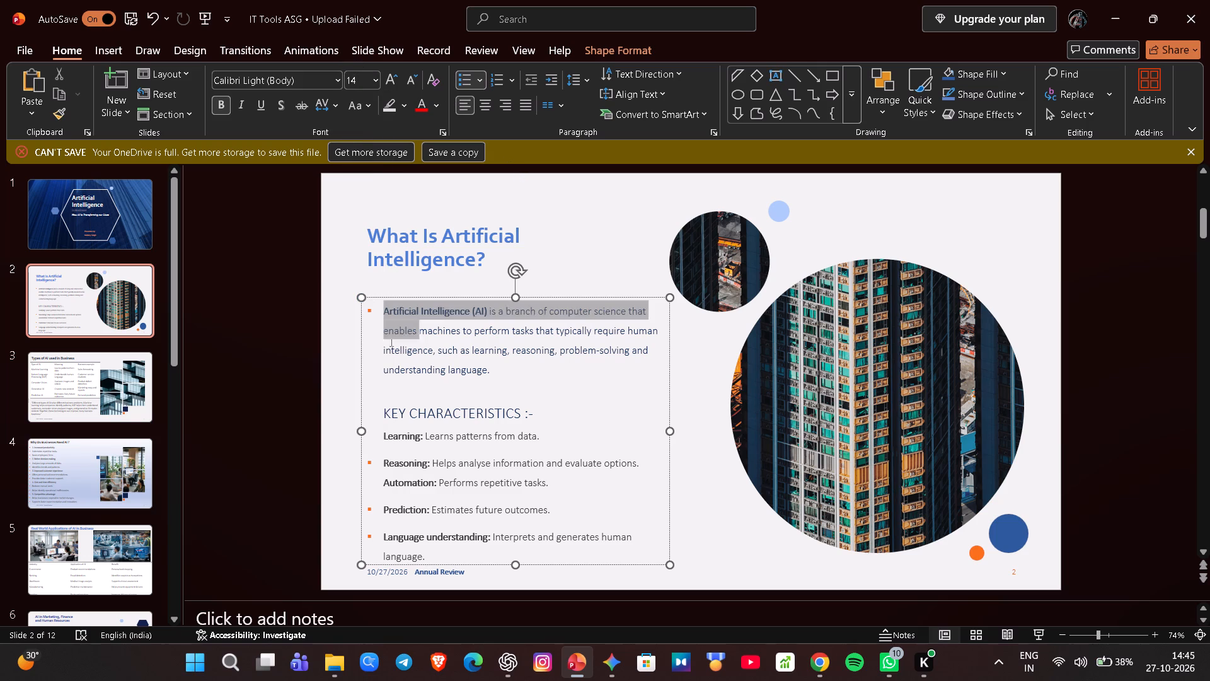
drag(390, 341, 476, 567)
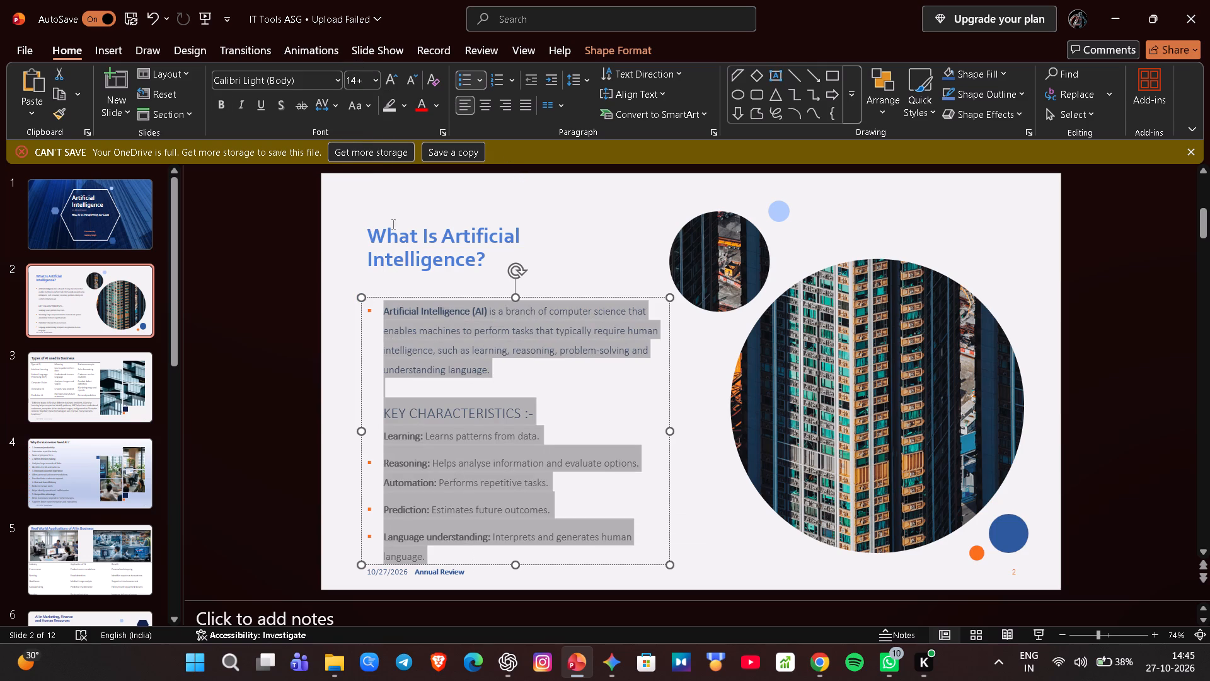
drag(374, 79, 360, 203)
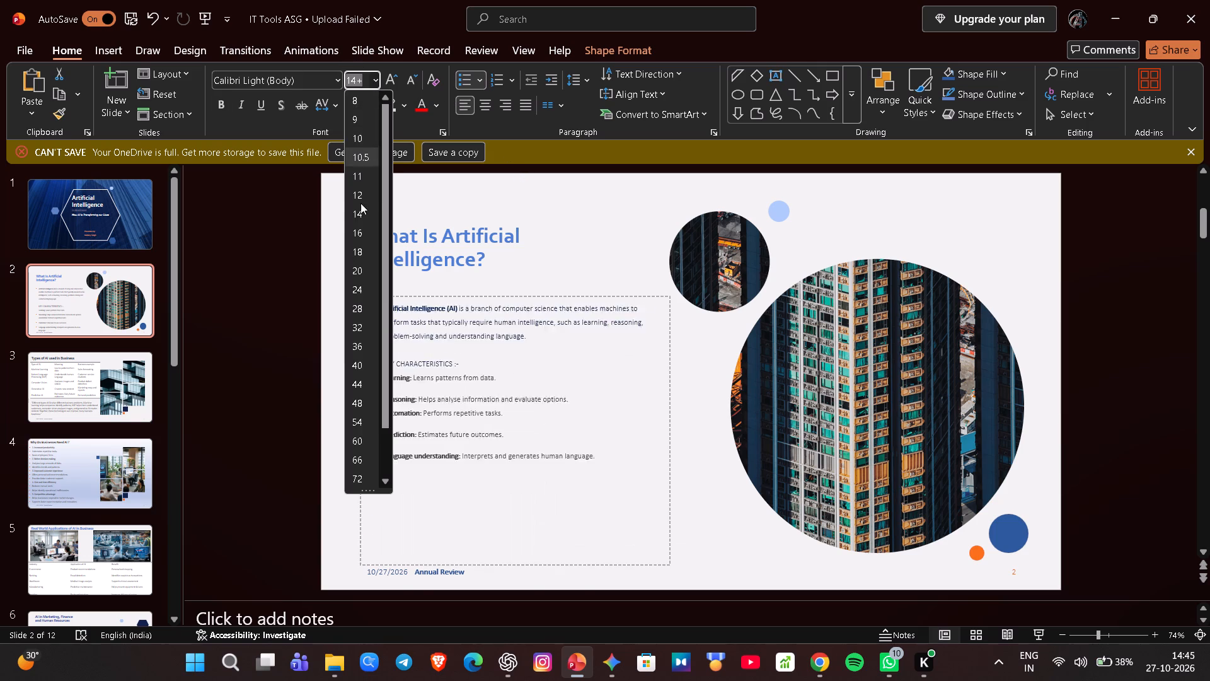
drag(360, 203, 367, 253)
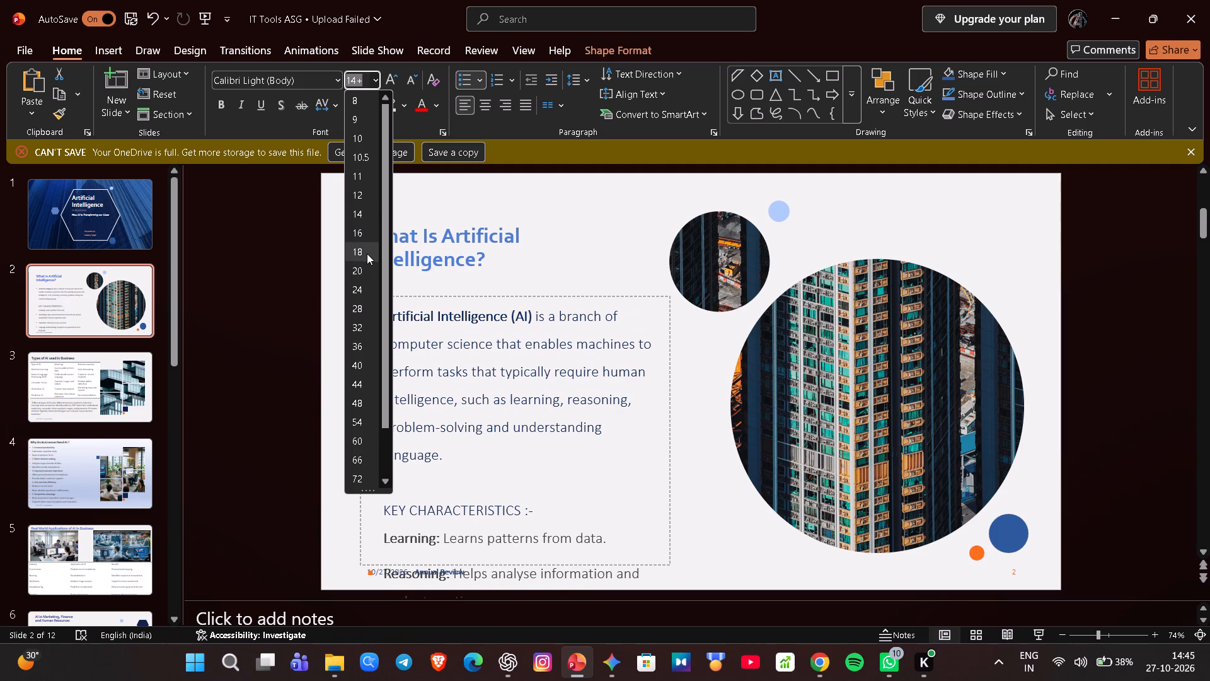
drag(367, 253, 364, 230)
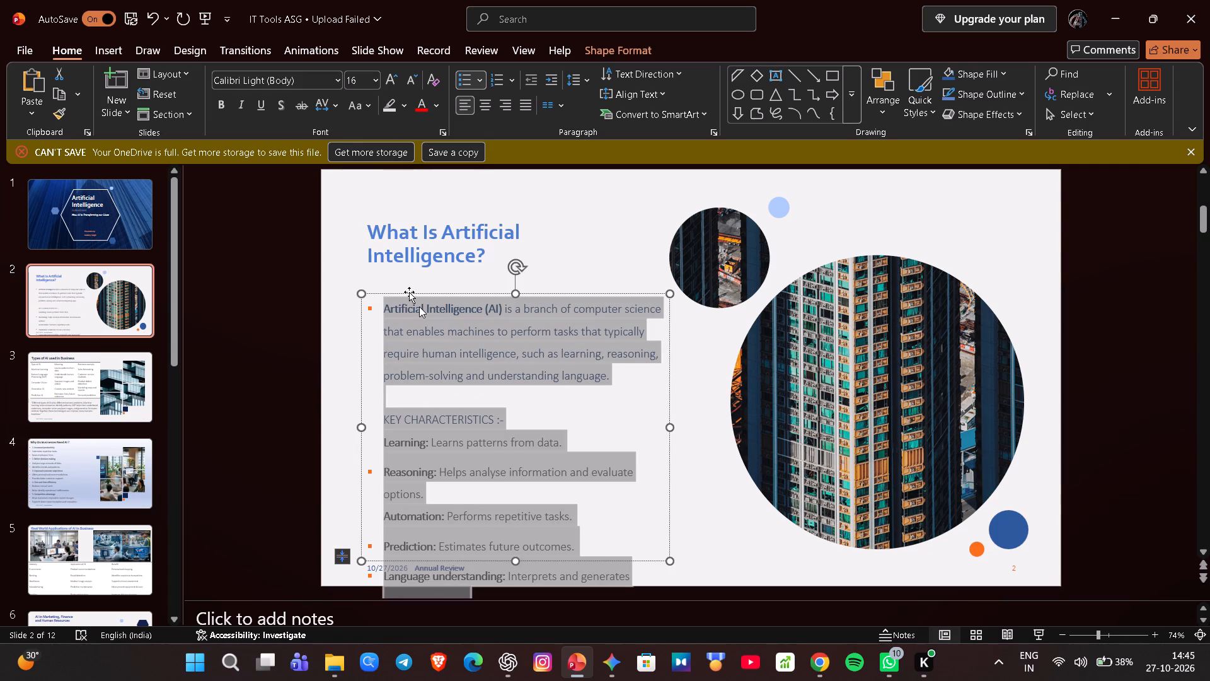
Move slide 2's body text box up and slightly left, directly beneath the "What Is Artificial Intelligence?" title.
drag(488, 291, 483, 289)
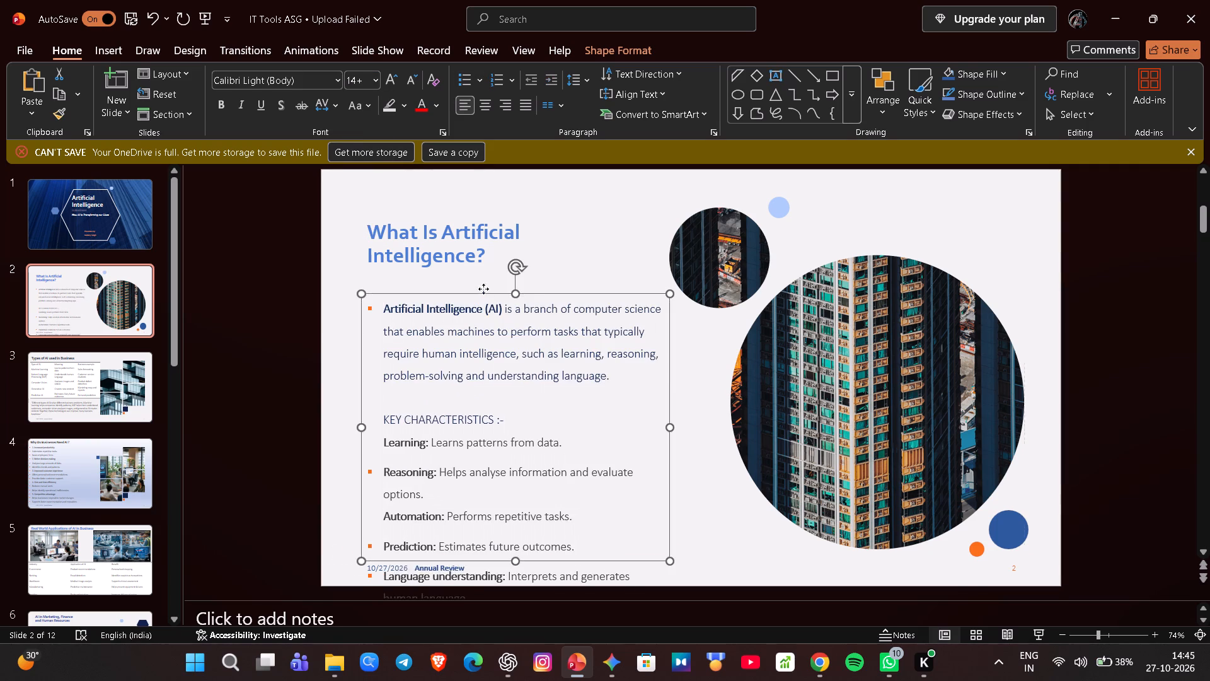
drag(483, 289, 478, 263)
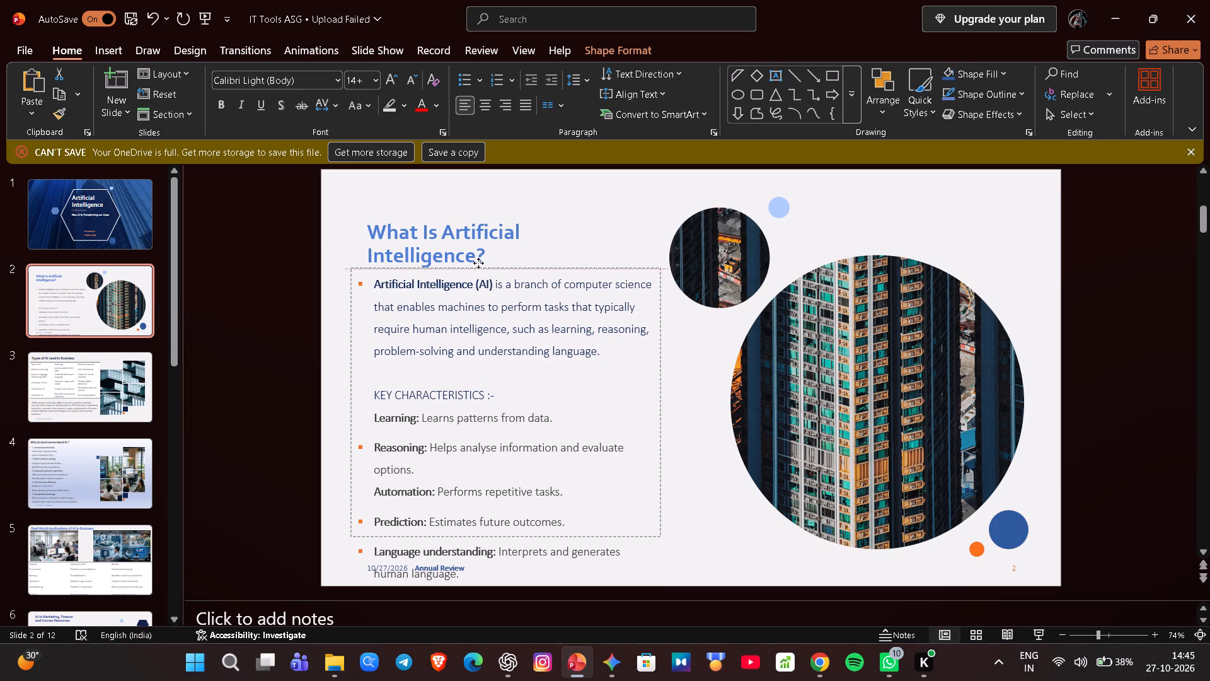
drag(478, 263, 475, 263)
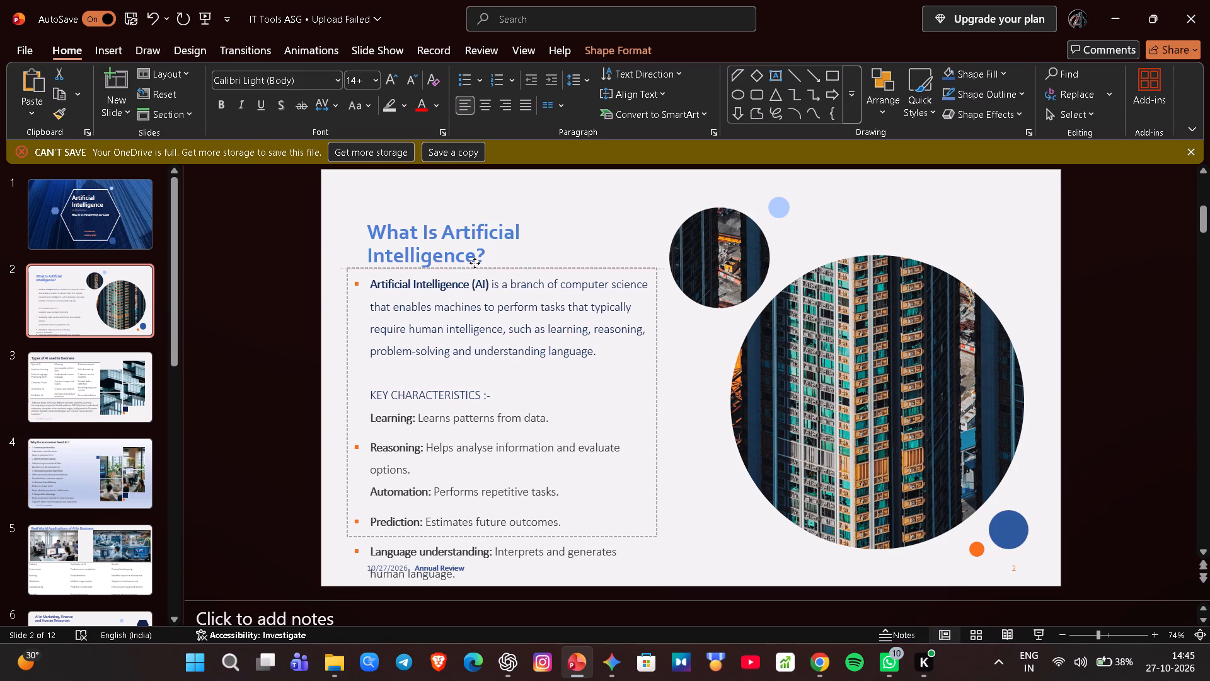
drag(475, 263, 475, 264)
click(594, 231)
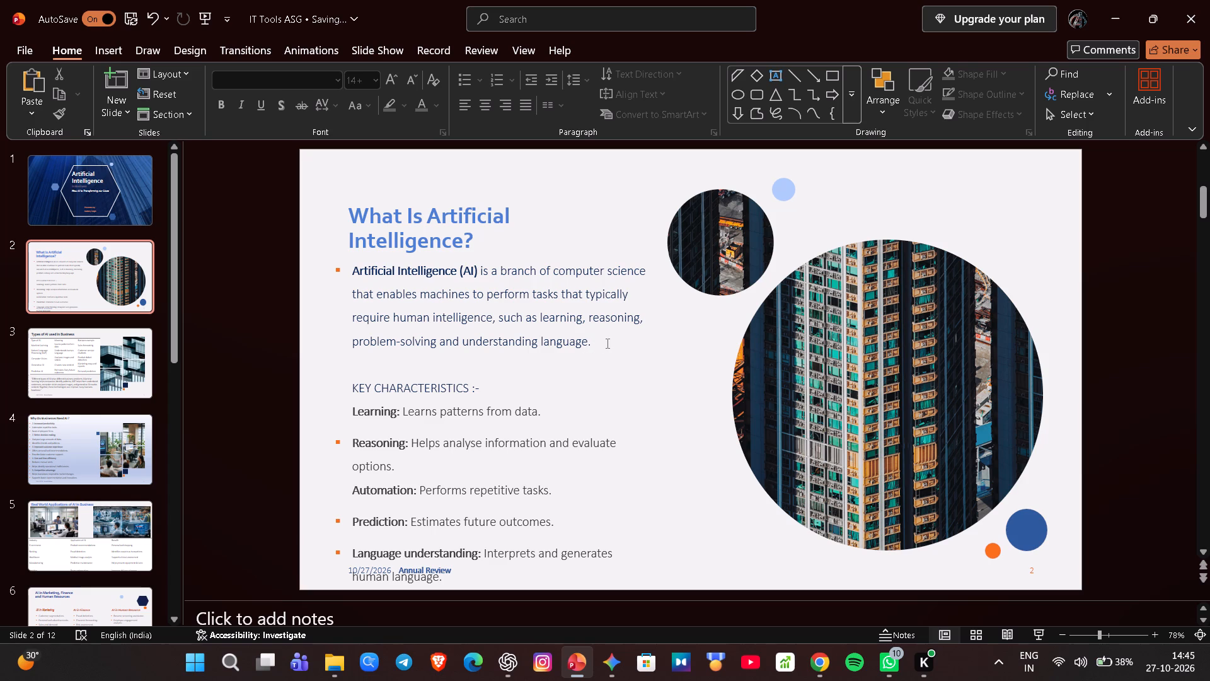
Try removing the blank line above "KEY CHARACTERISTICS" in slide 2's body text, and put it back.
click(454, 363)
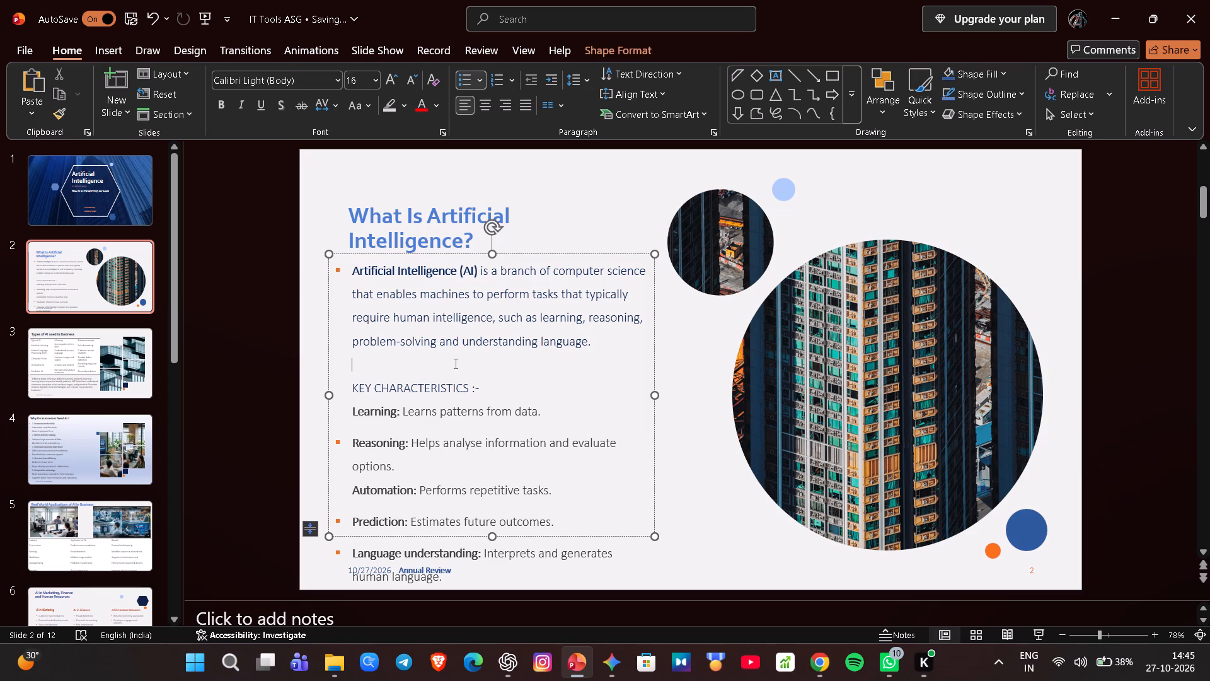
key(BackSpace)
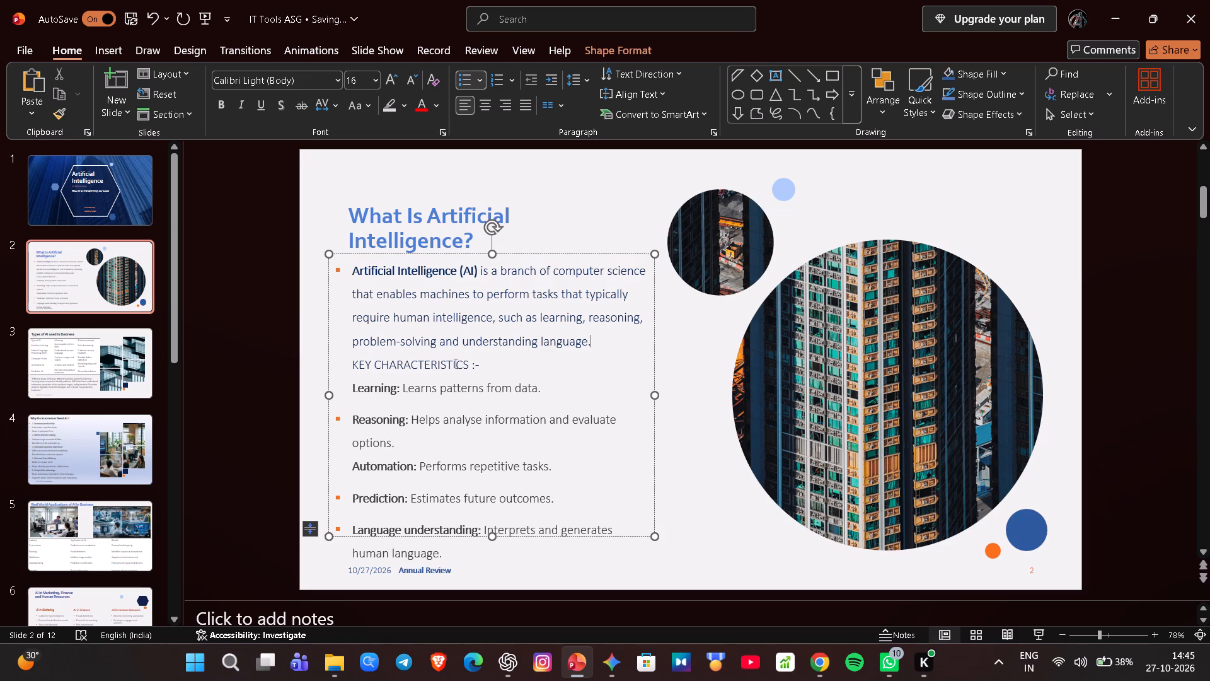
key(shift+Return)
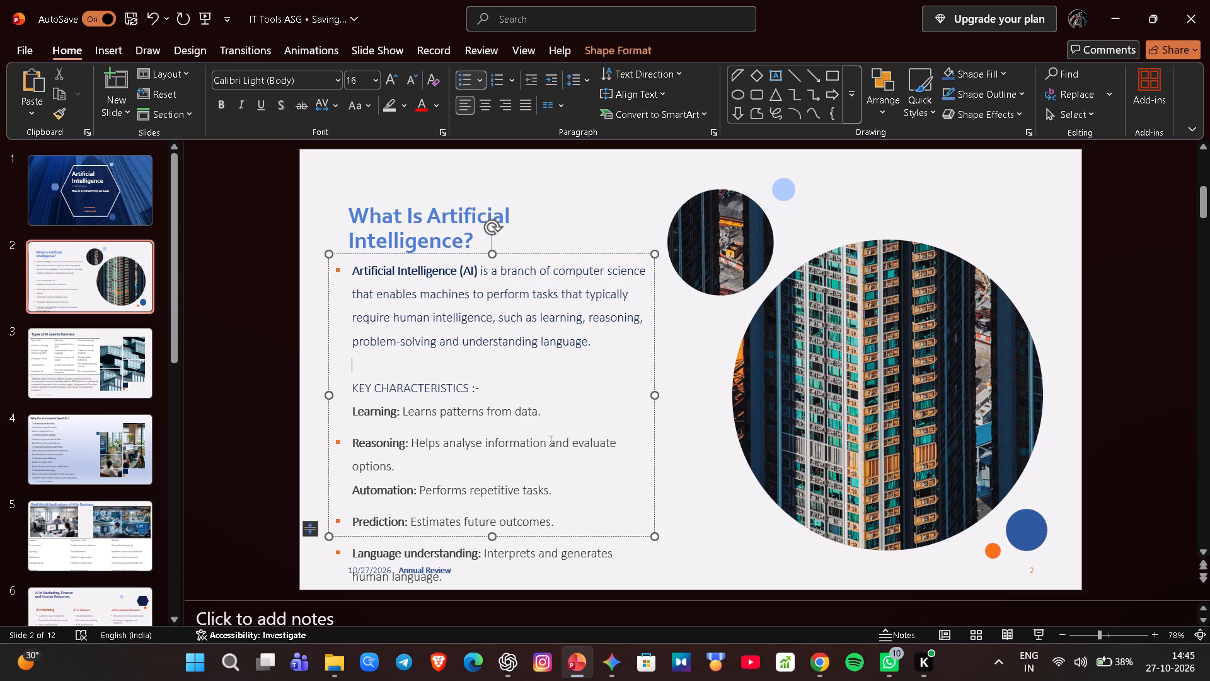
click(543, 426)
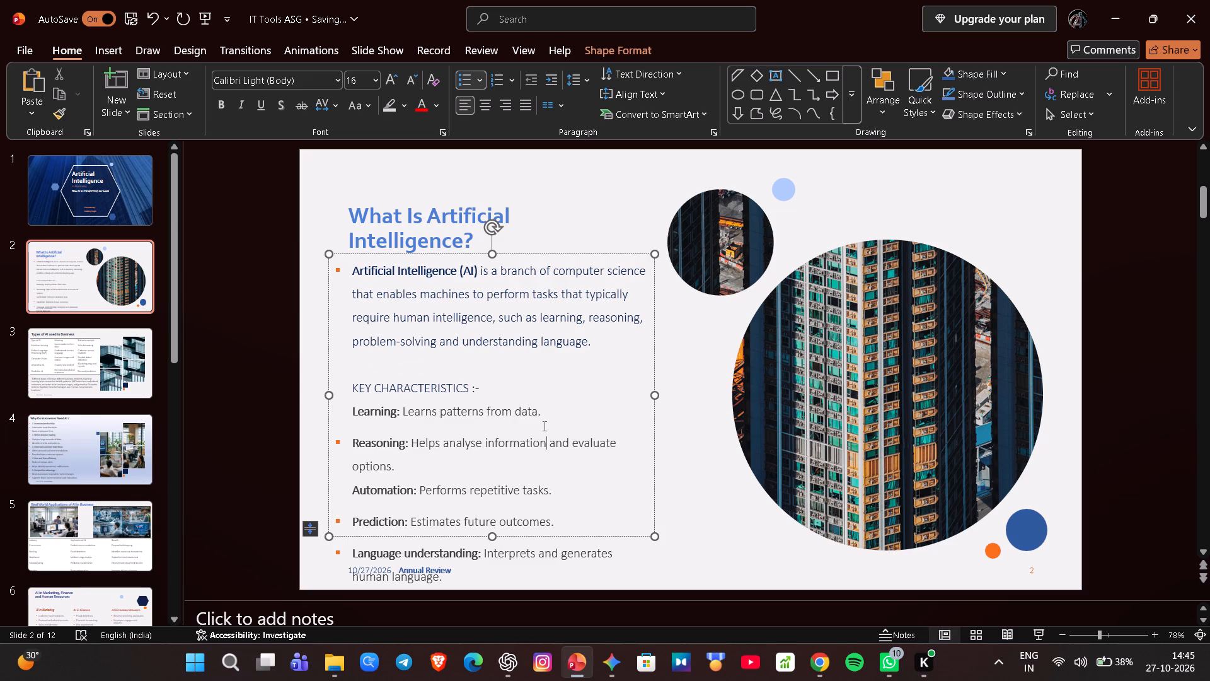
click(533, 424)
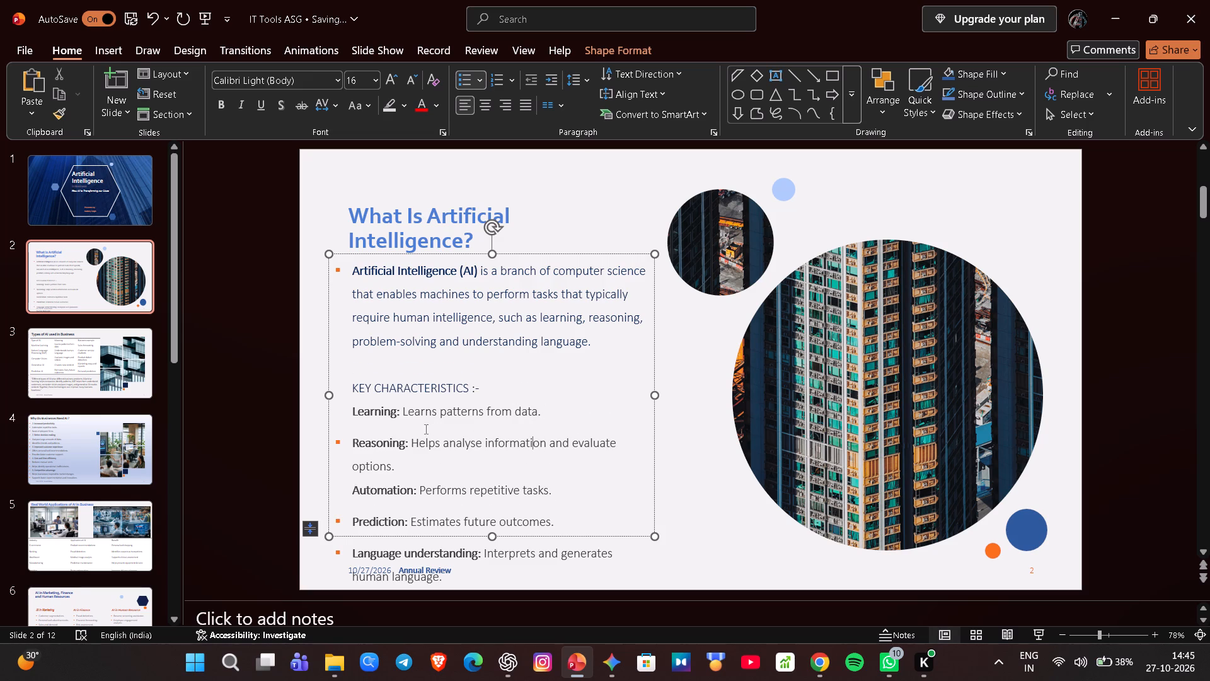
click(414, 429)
Move slide 2's body text box aside over the building pictures, leaving the date and "Annual Review" footer uncovered.
drag(547, 254, 914, 180)
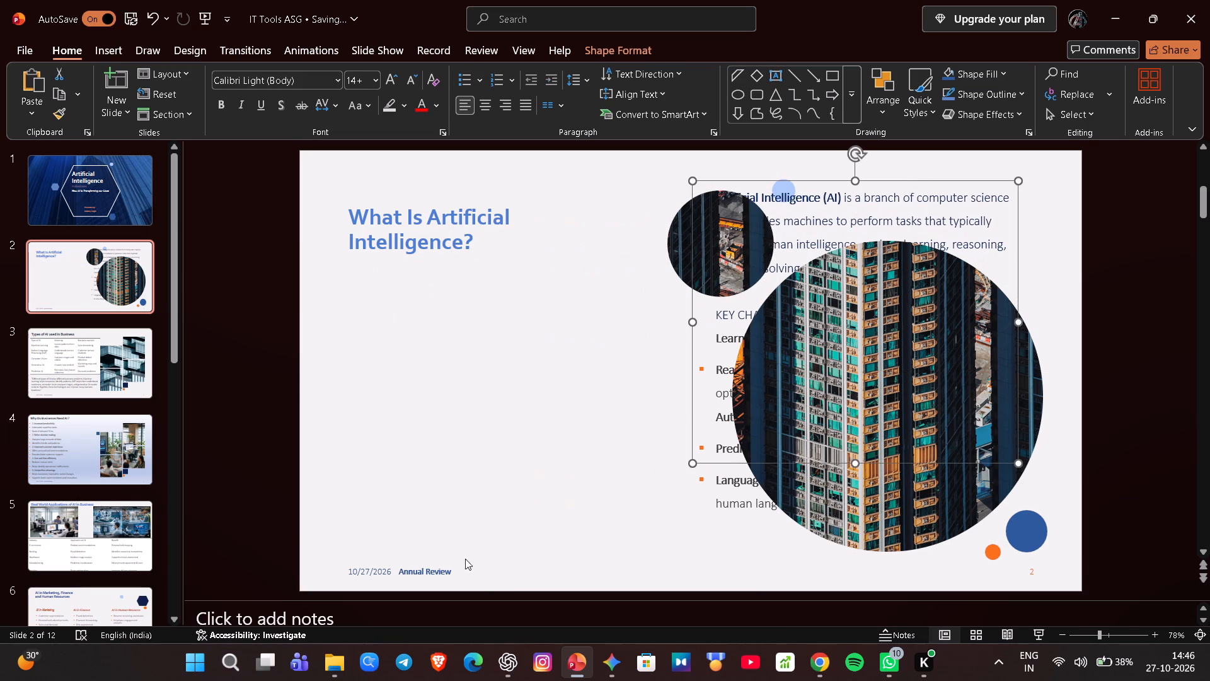
click(437, 567)
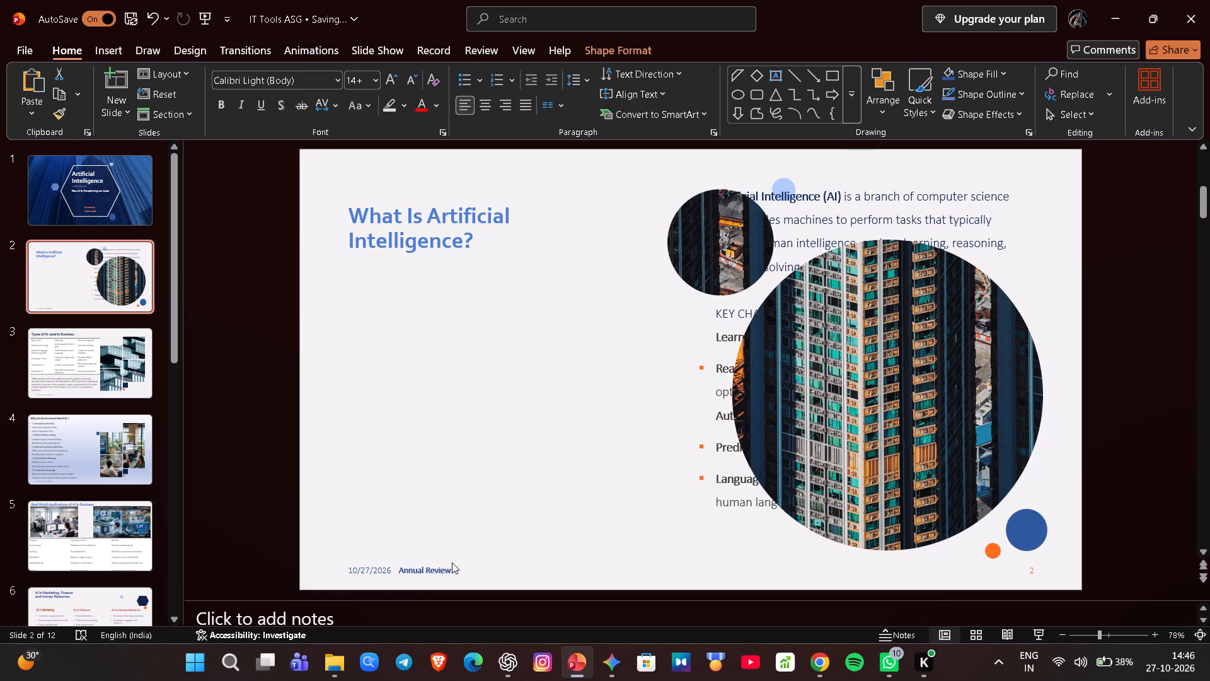
click(446, 568)
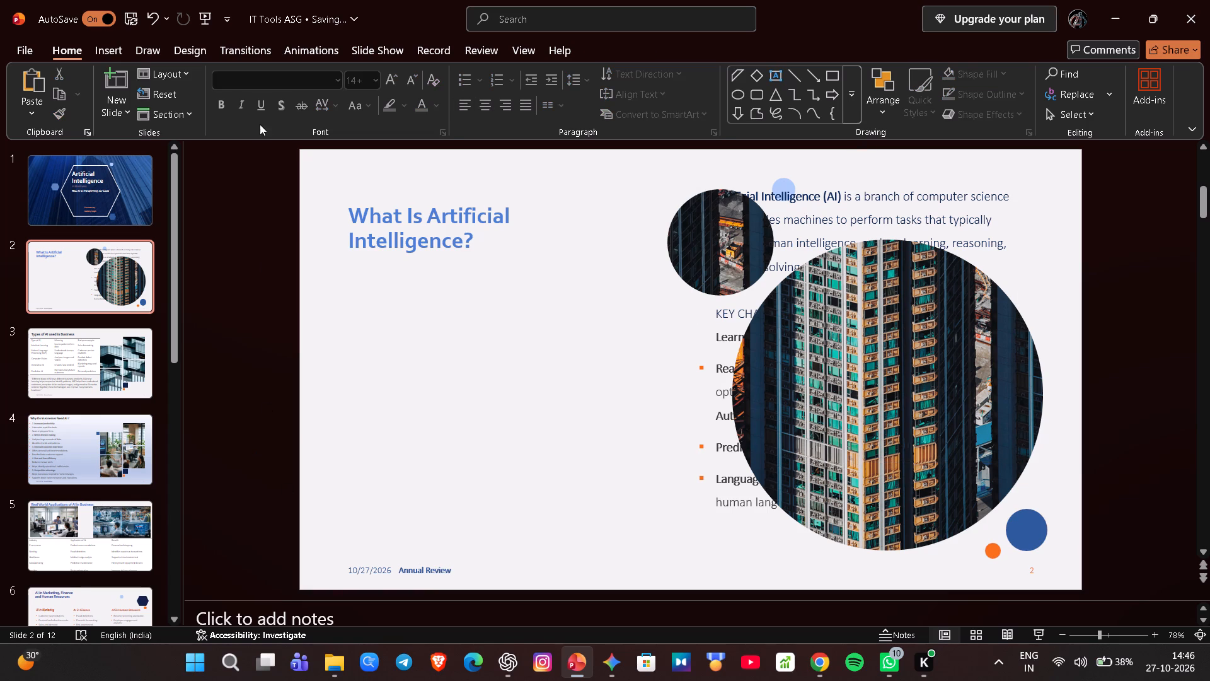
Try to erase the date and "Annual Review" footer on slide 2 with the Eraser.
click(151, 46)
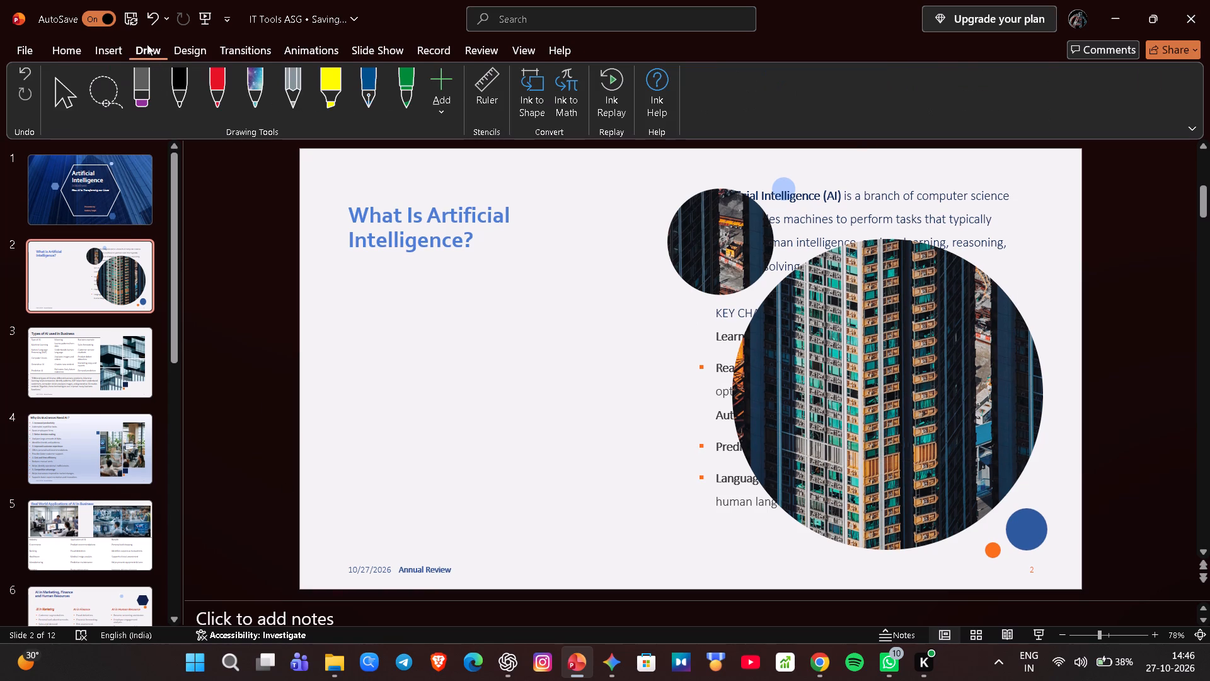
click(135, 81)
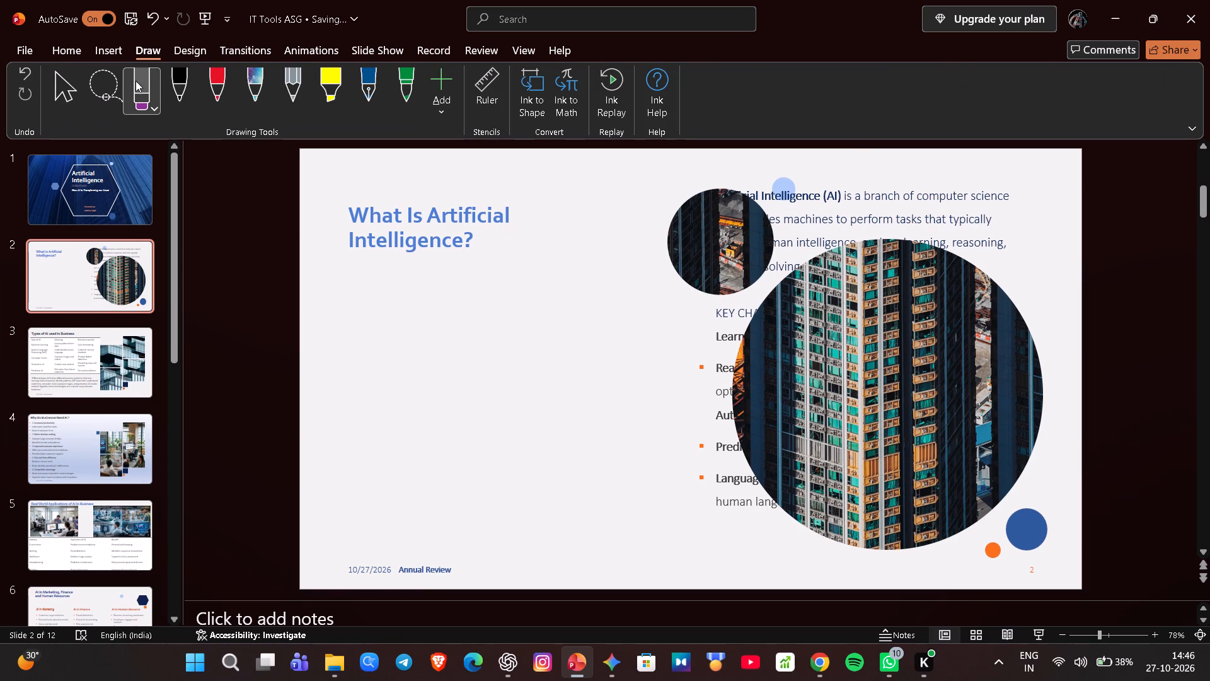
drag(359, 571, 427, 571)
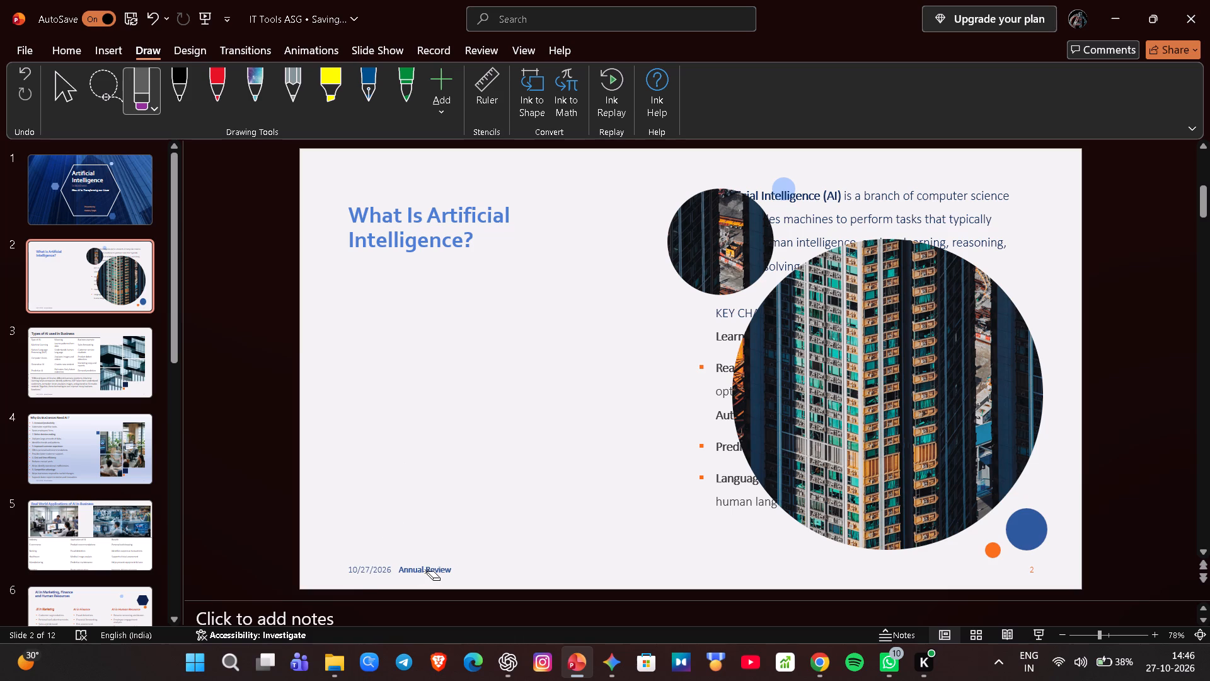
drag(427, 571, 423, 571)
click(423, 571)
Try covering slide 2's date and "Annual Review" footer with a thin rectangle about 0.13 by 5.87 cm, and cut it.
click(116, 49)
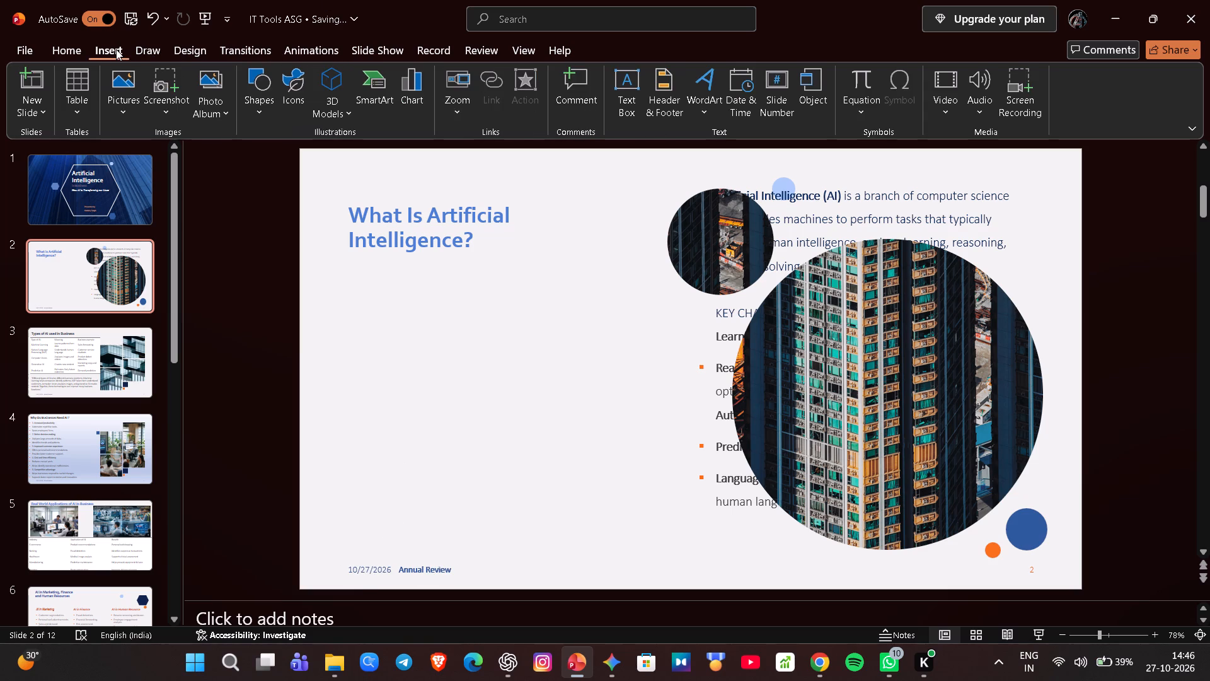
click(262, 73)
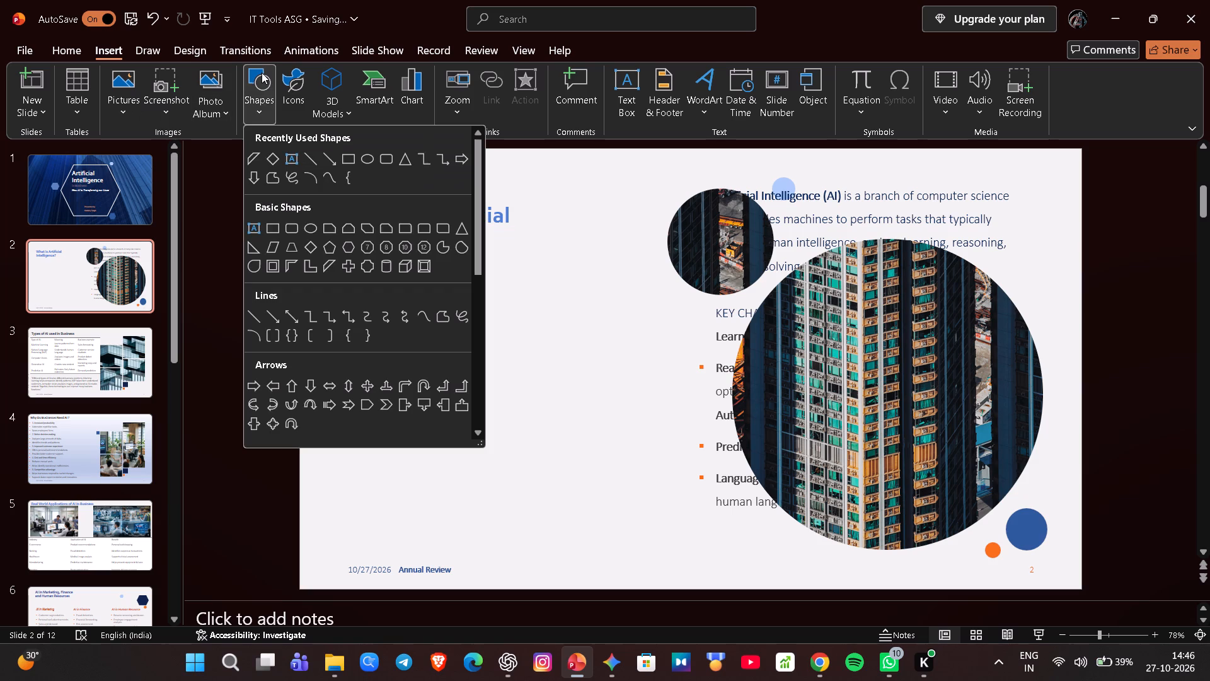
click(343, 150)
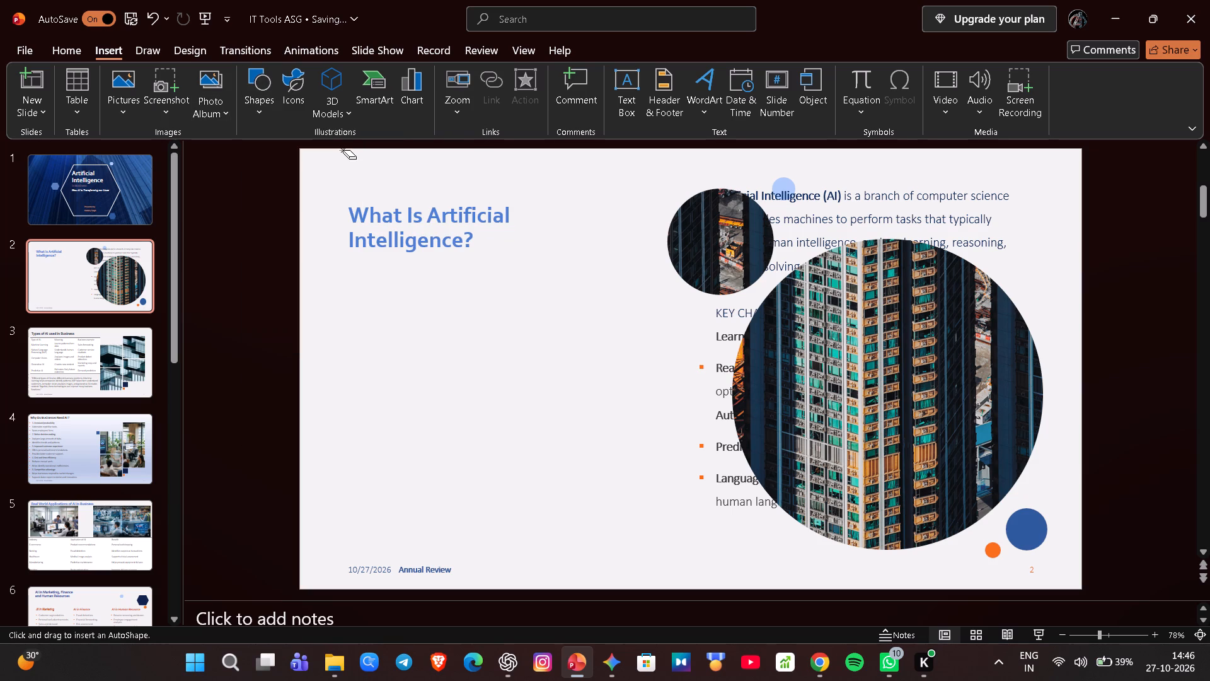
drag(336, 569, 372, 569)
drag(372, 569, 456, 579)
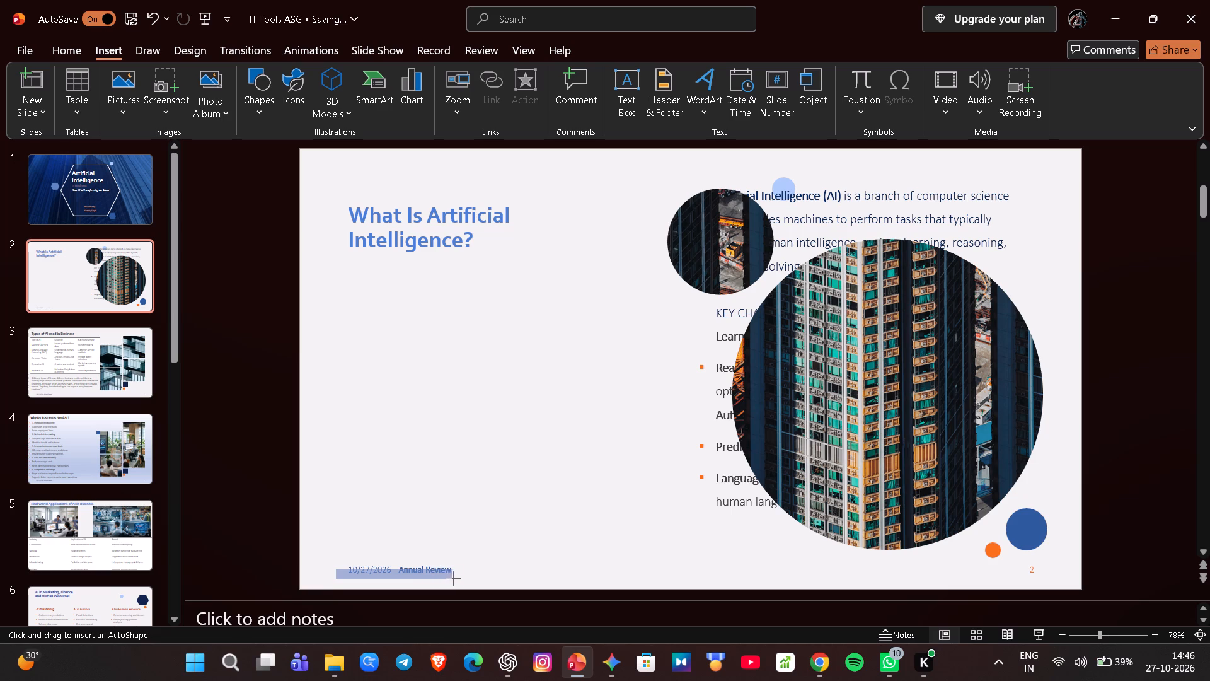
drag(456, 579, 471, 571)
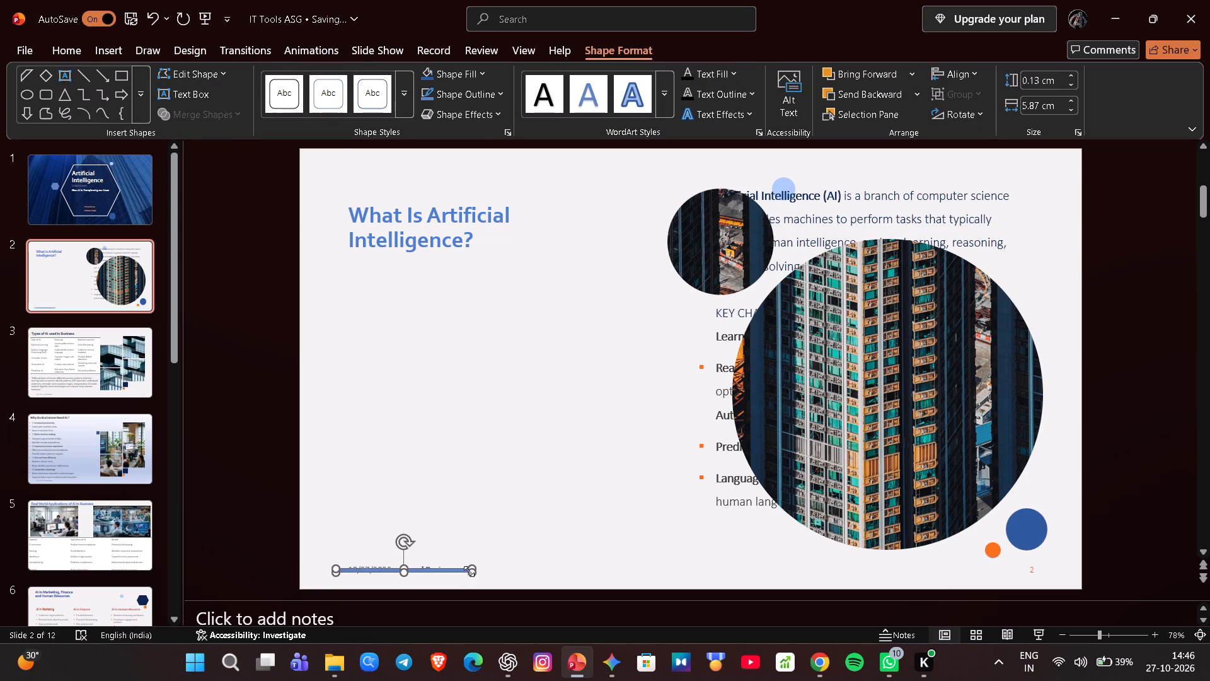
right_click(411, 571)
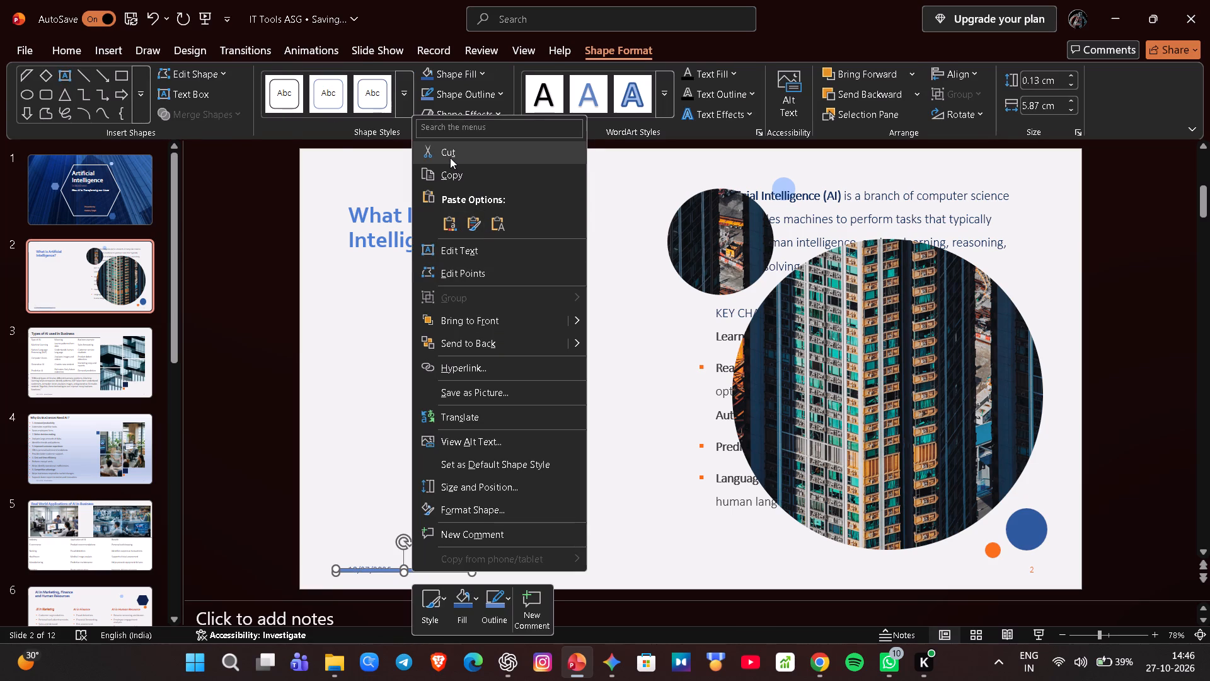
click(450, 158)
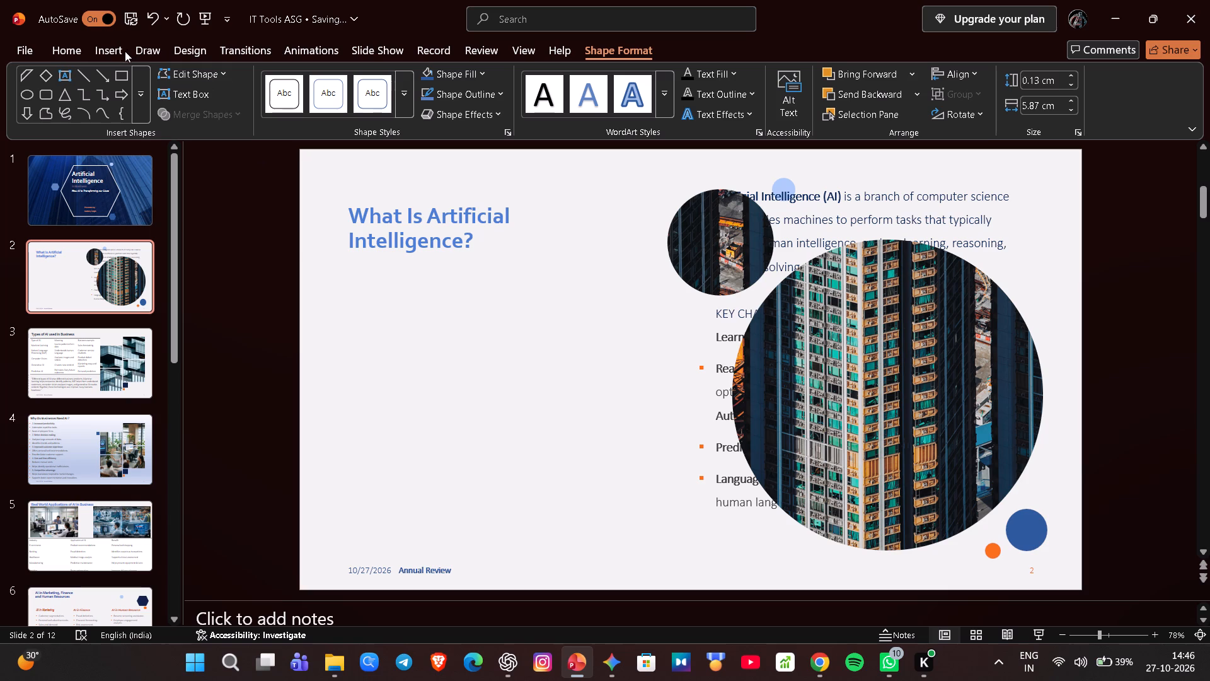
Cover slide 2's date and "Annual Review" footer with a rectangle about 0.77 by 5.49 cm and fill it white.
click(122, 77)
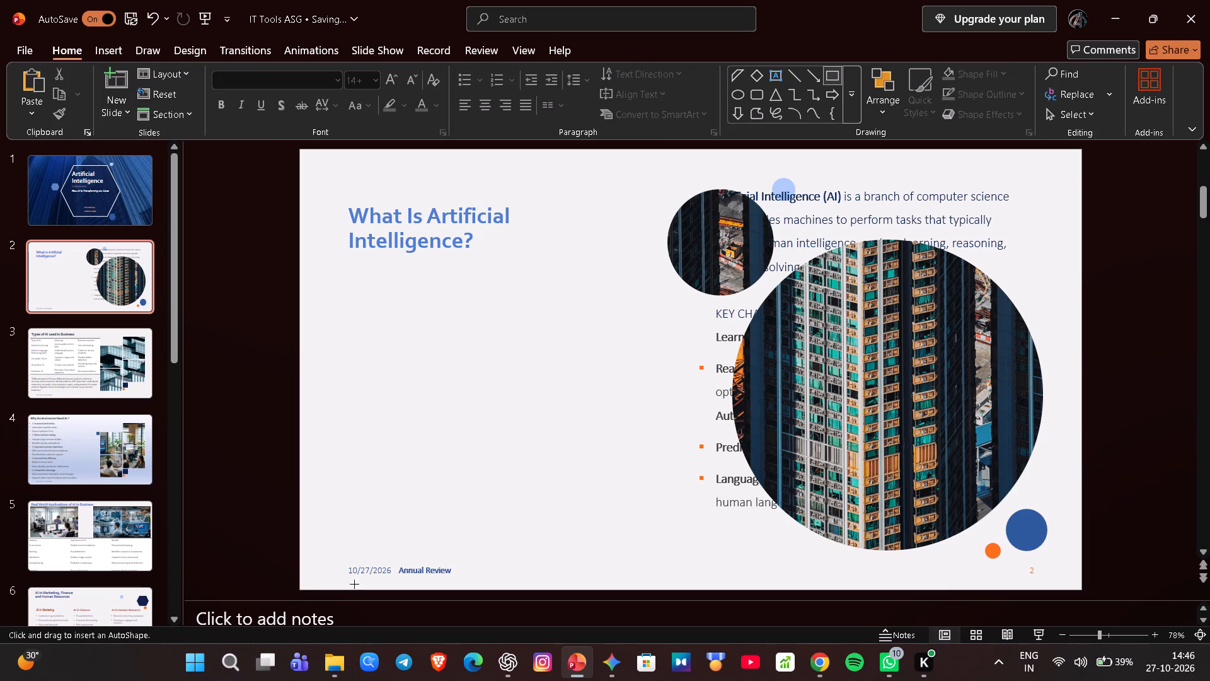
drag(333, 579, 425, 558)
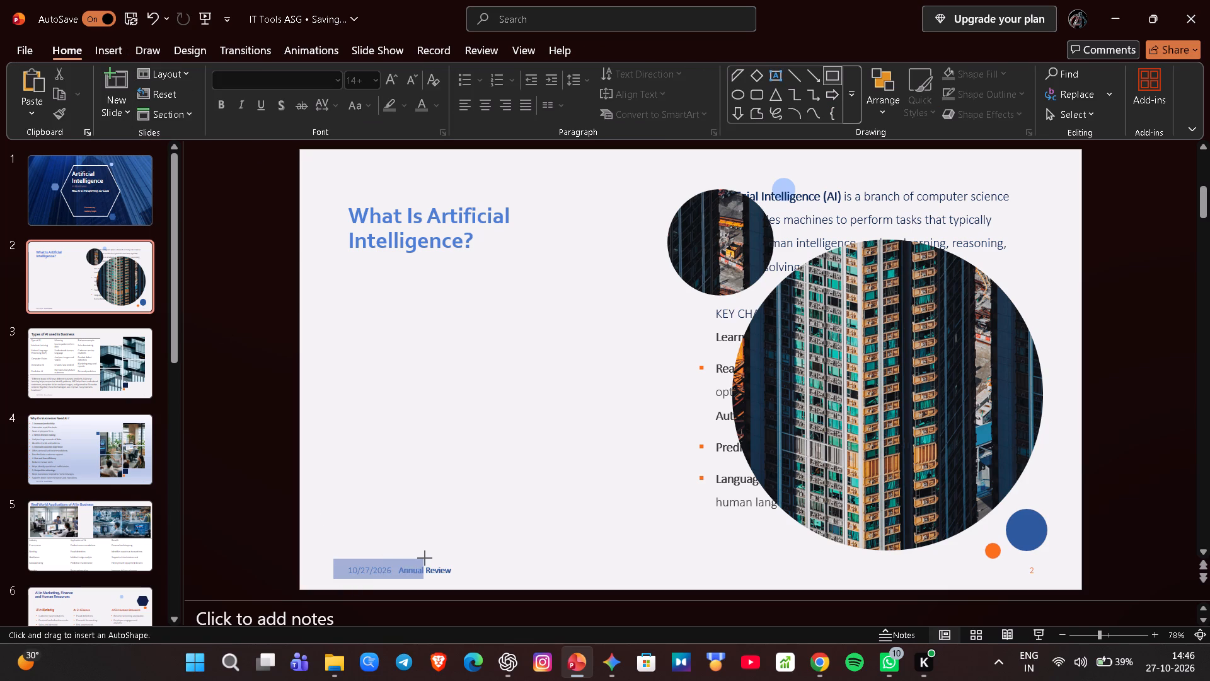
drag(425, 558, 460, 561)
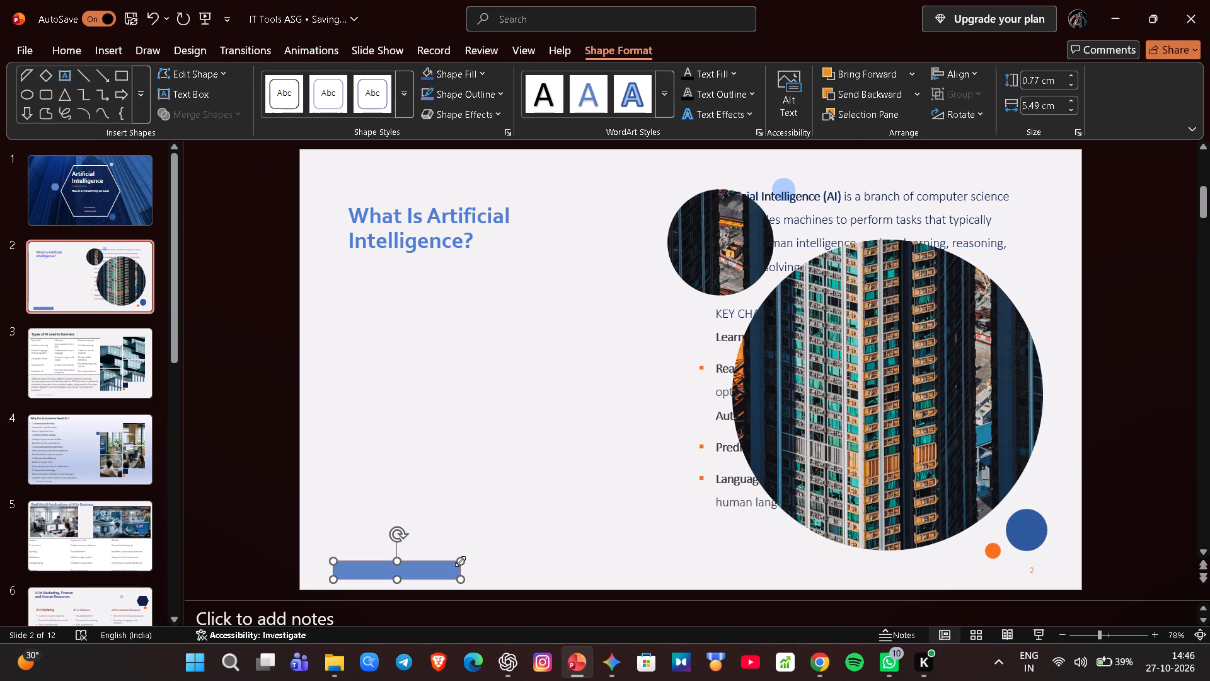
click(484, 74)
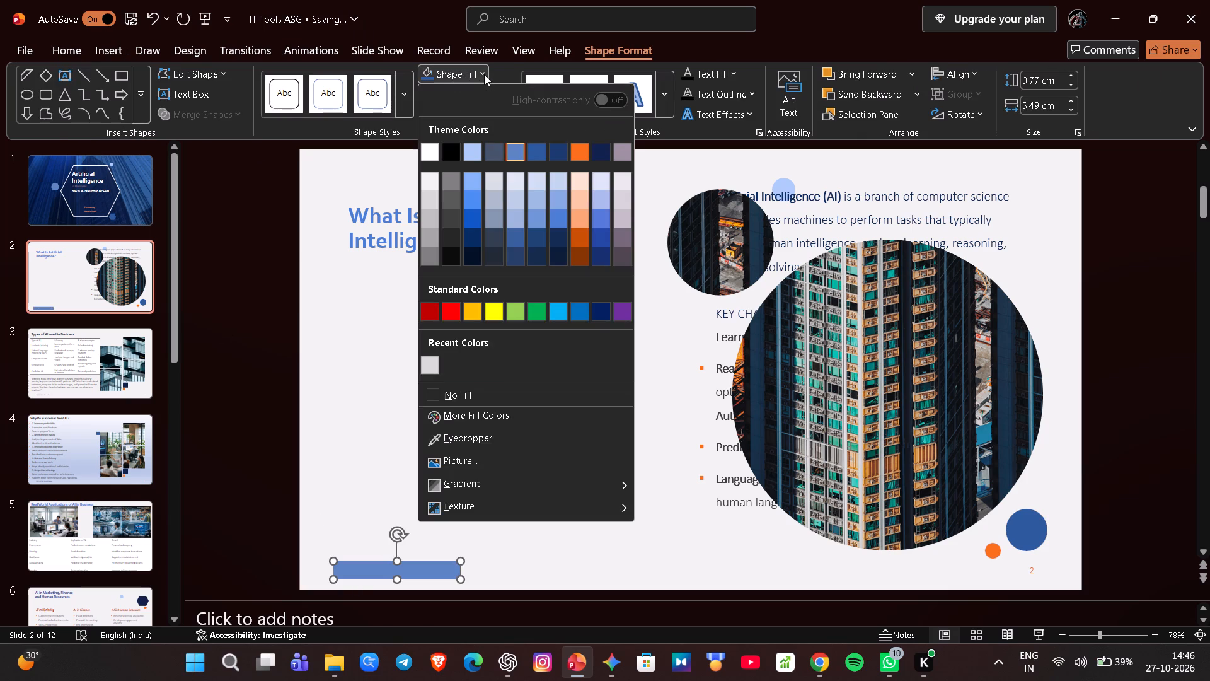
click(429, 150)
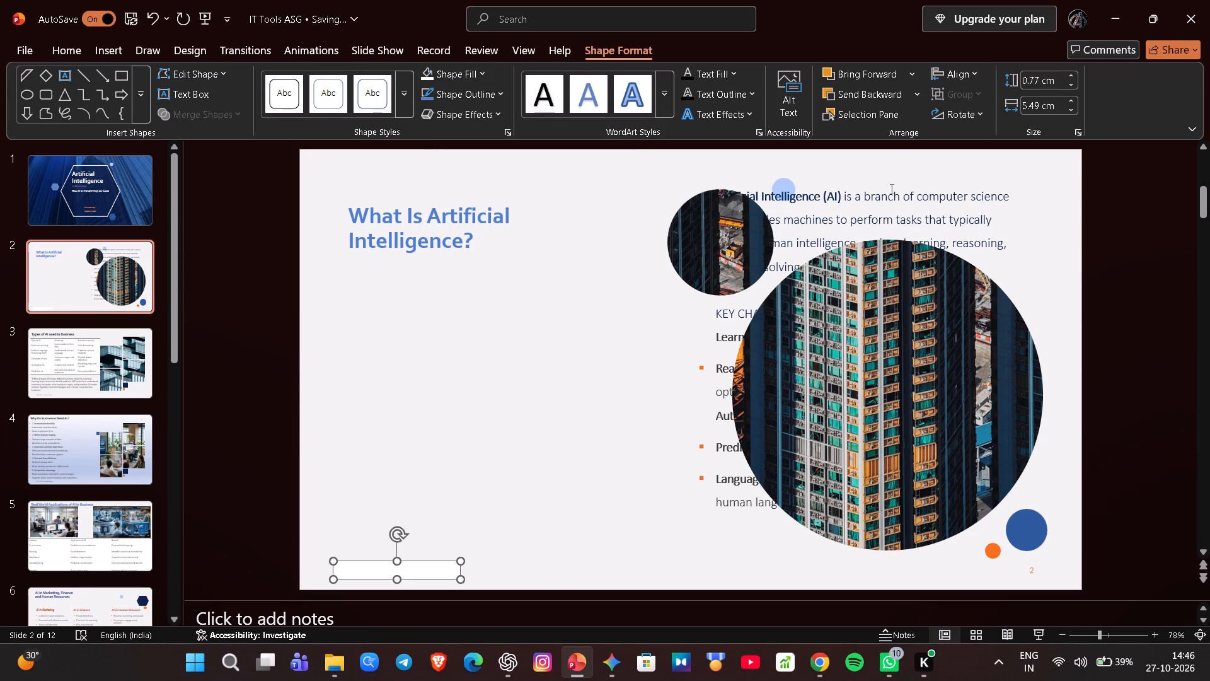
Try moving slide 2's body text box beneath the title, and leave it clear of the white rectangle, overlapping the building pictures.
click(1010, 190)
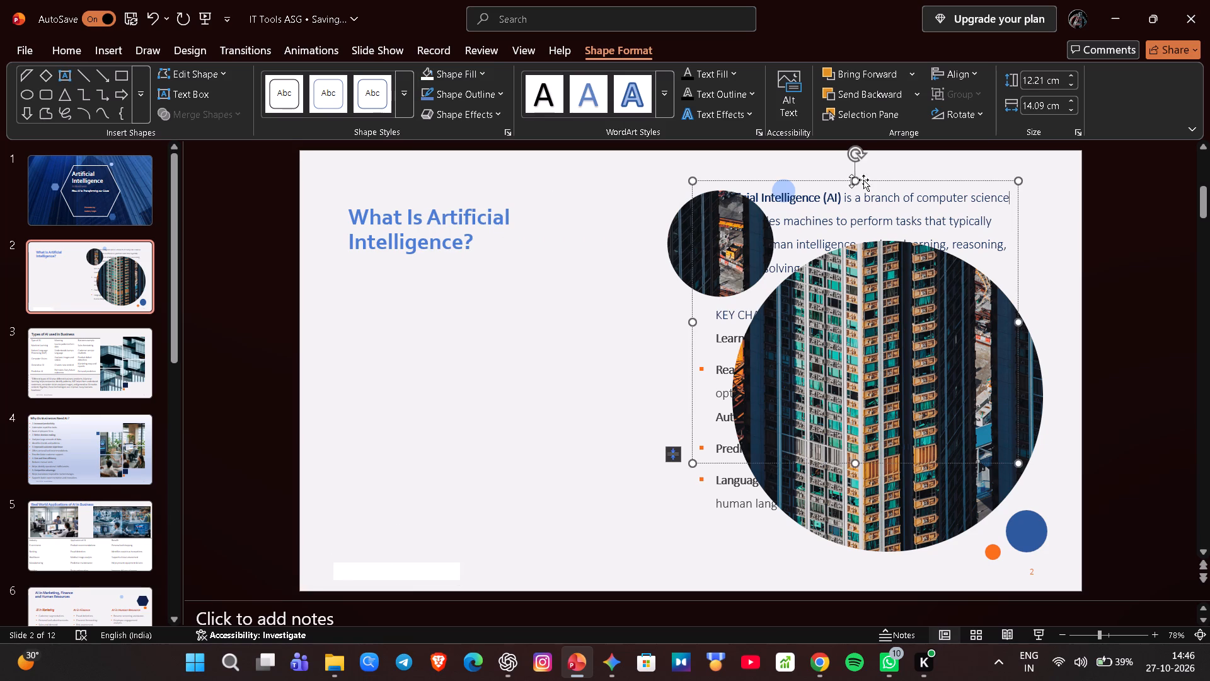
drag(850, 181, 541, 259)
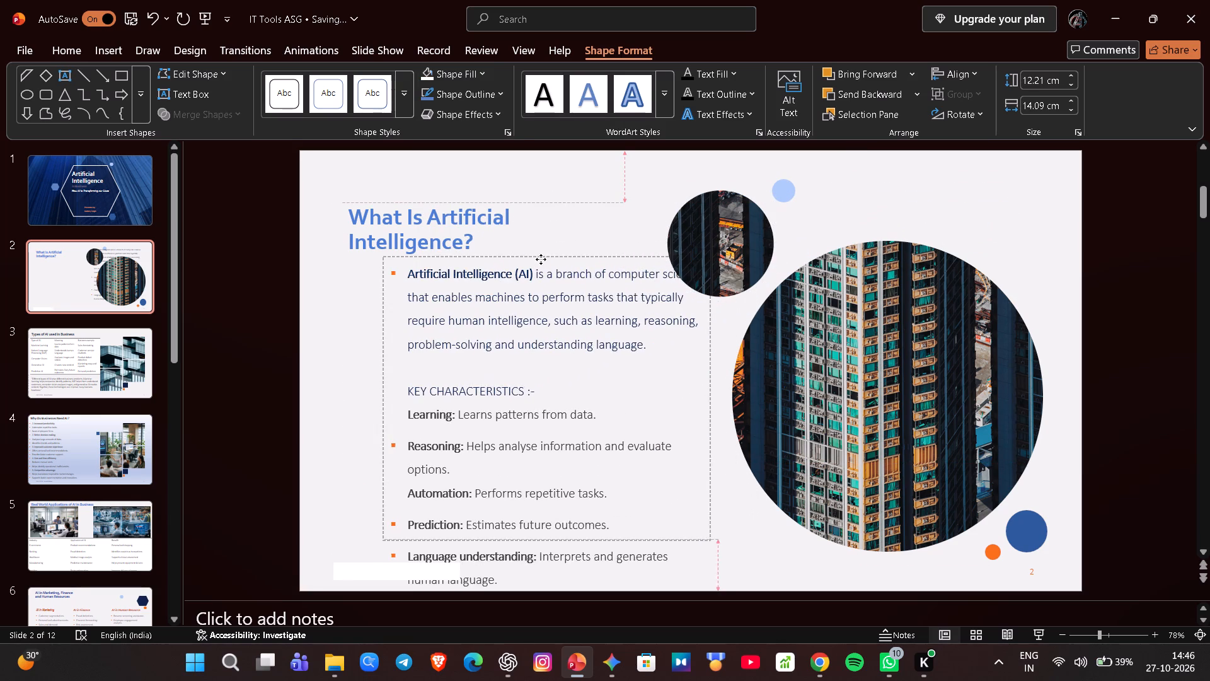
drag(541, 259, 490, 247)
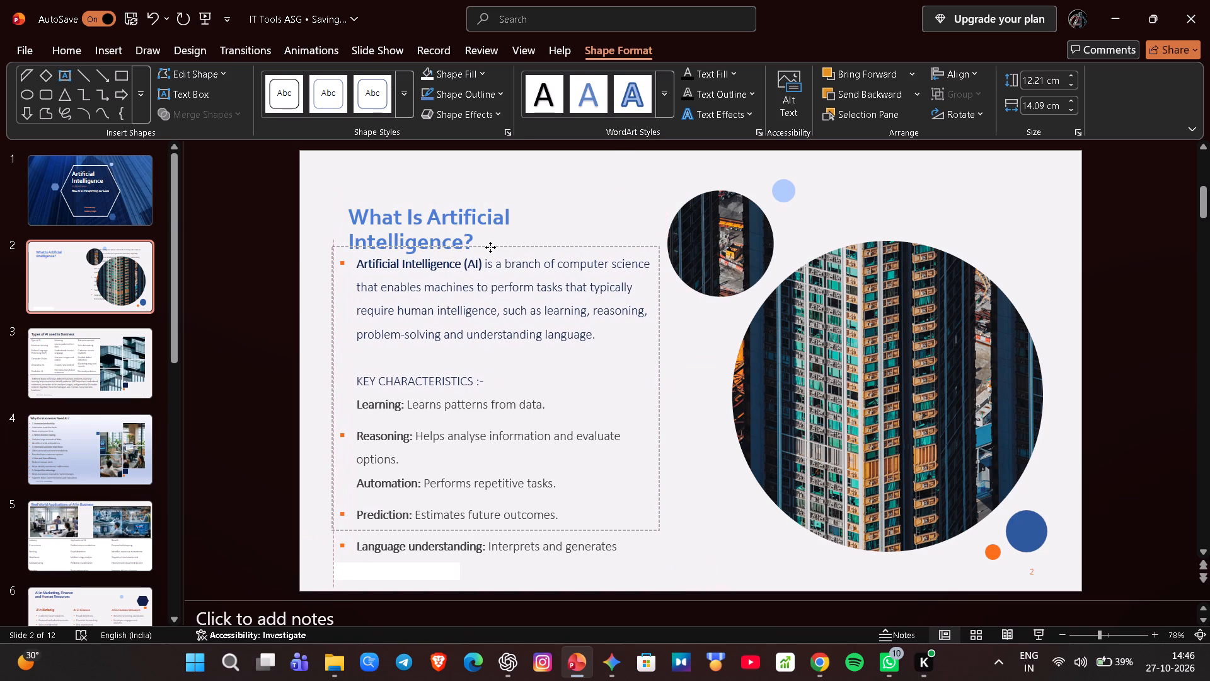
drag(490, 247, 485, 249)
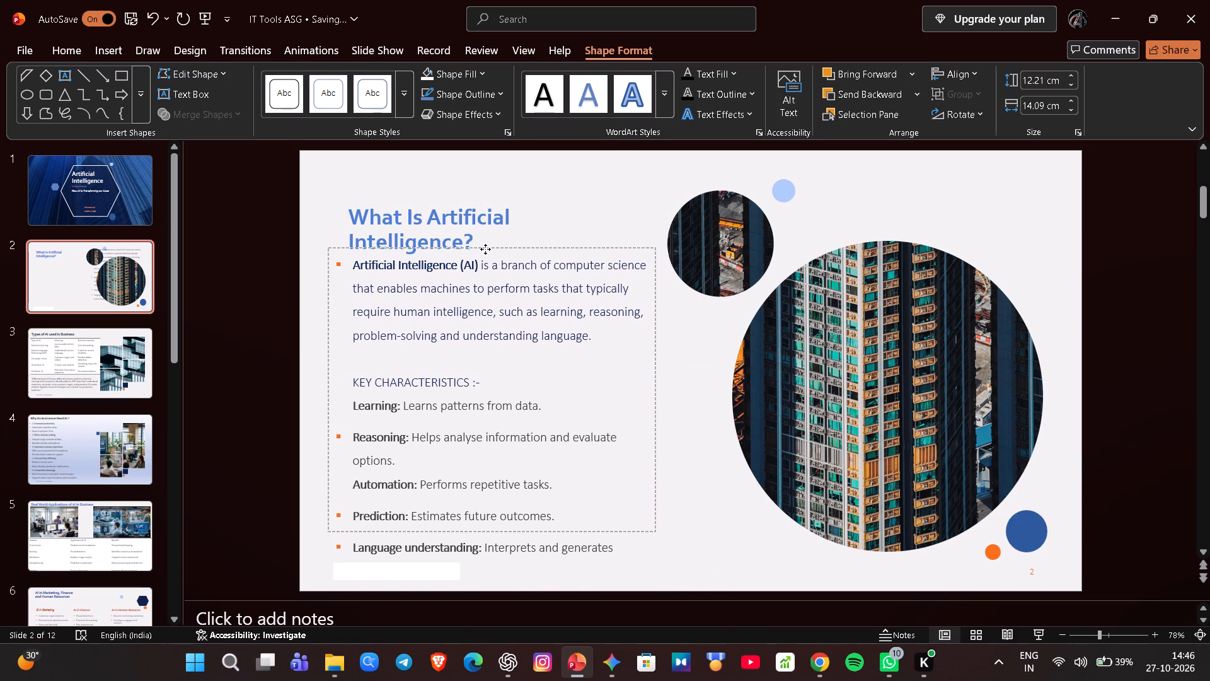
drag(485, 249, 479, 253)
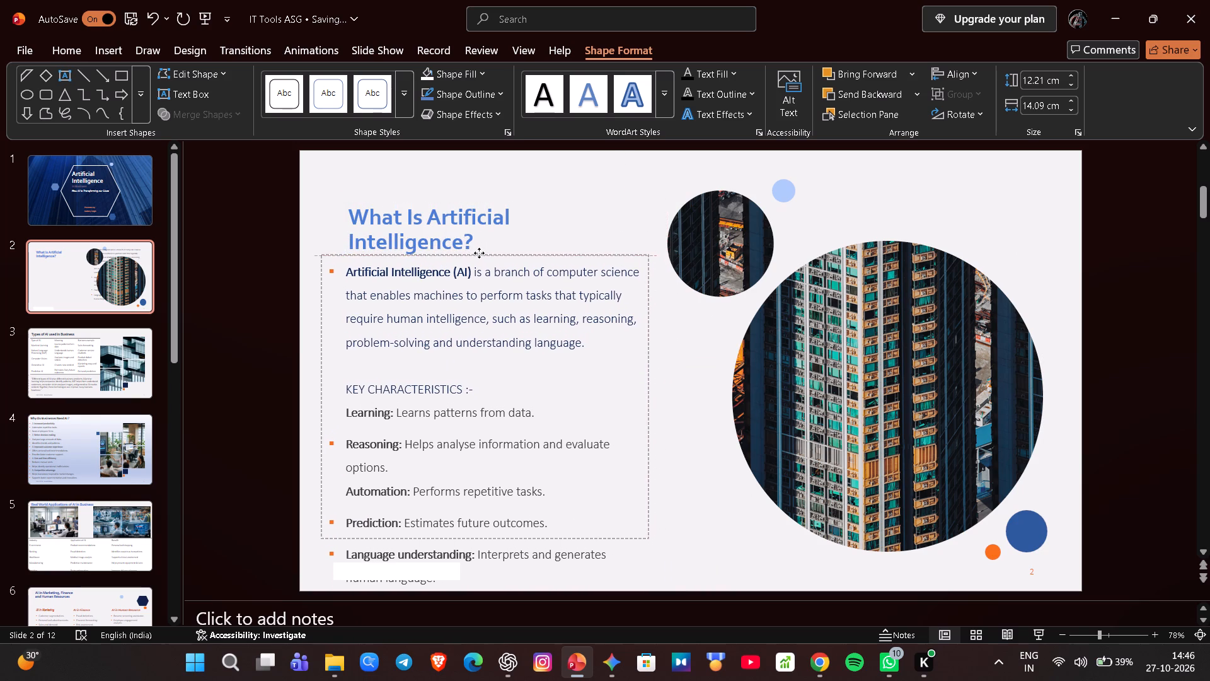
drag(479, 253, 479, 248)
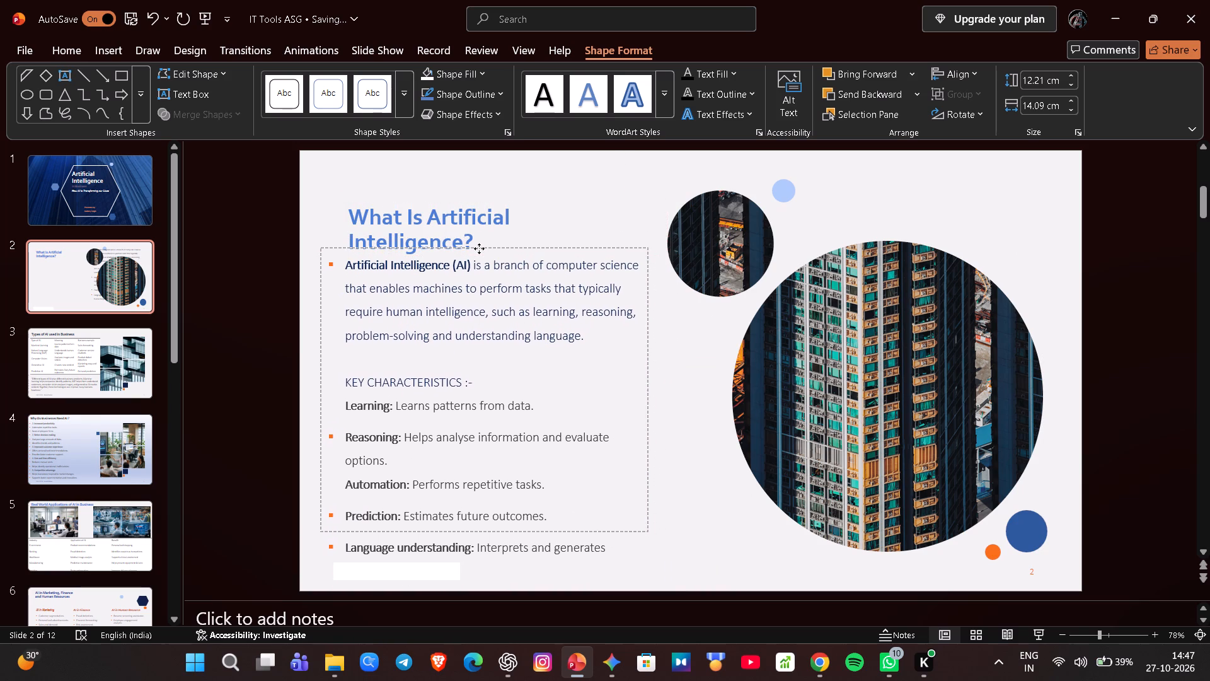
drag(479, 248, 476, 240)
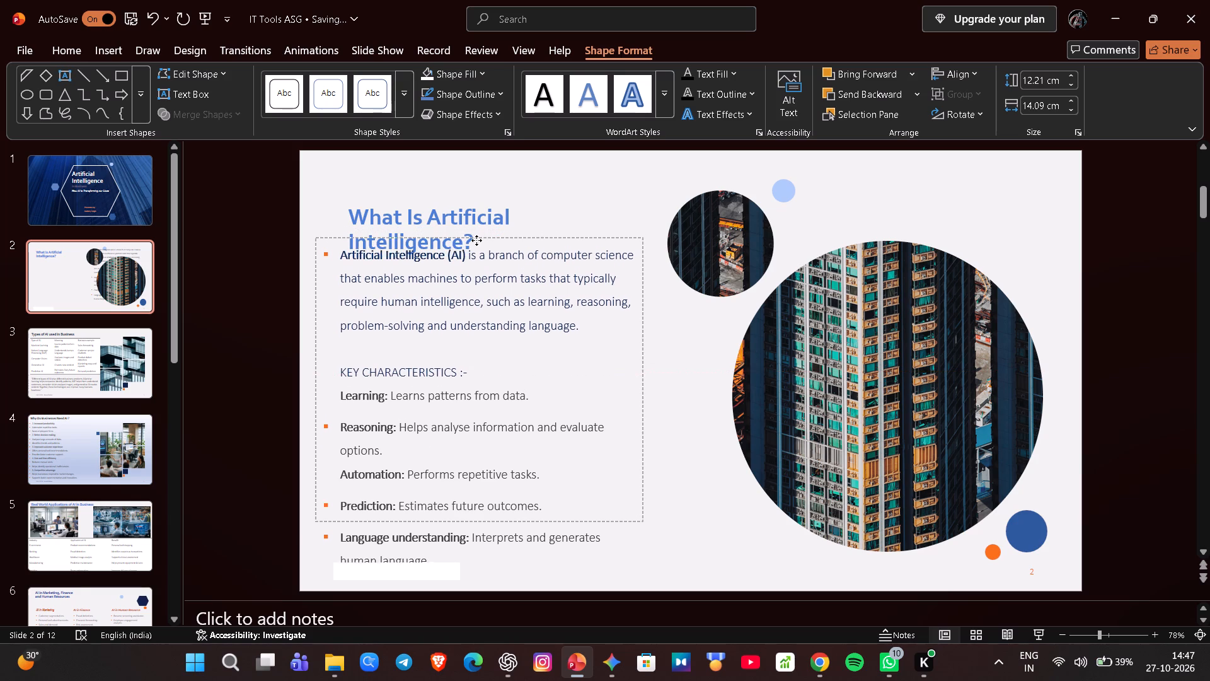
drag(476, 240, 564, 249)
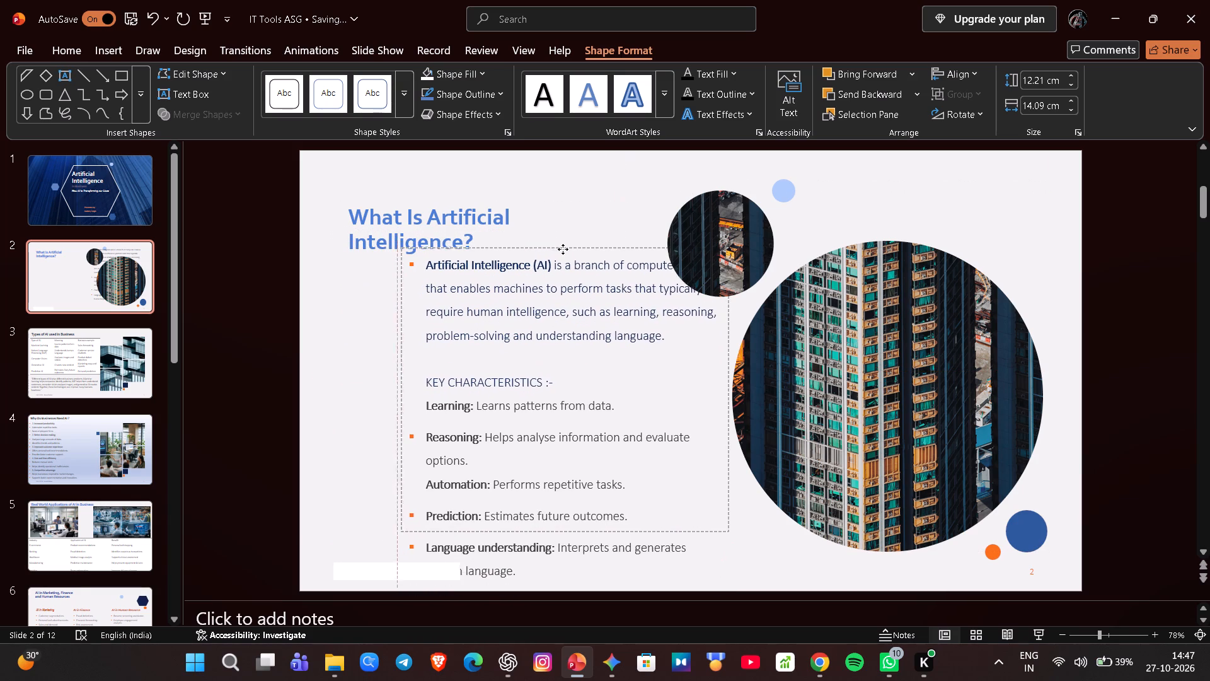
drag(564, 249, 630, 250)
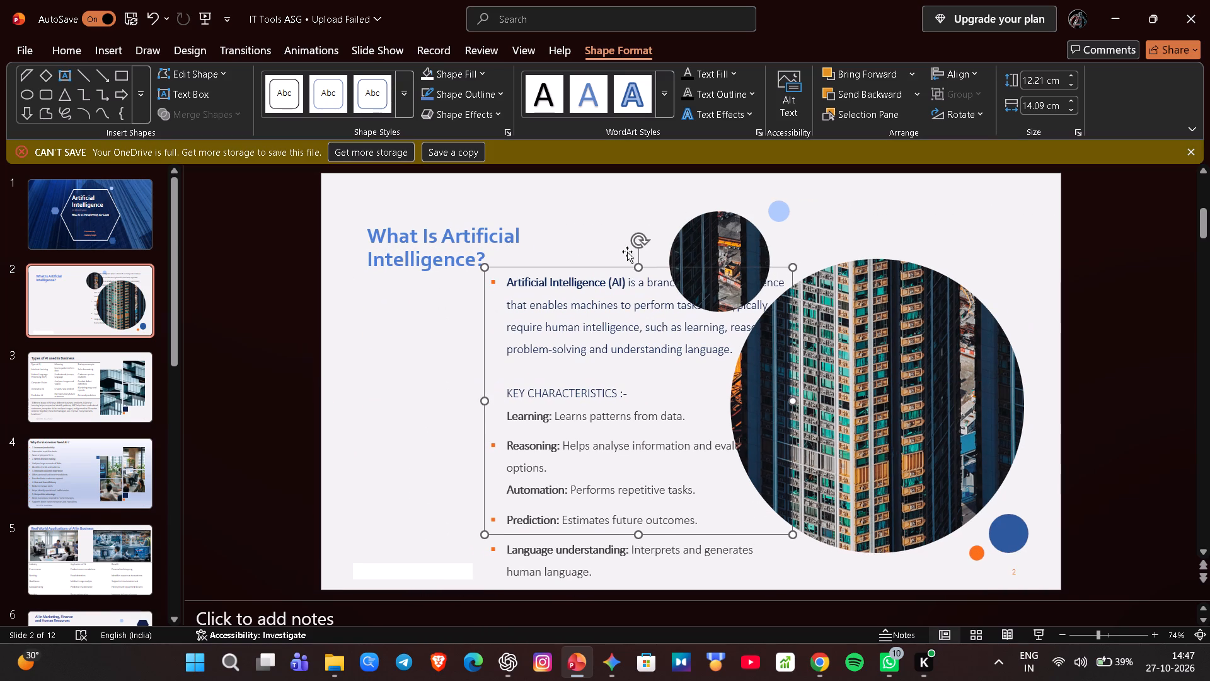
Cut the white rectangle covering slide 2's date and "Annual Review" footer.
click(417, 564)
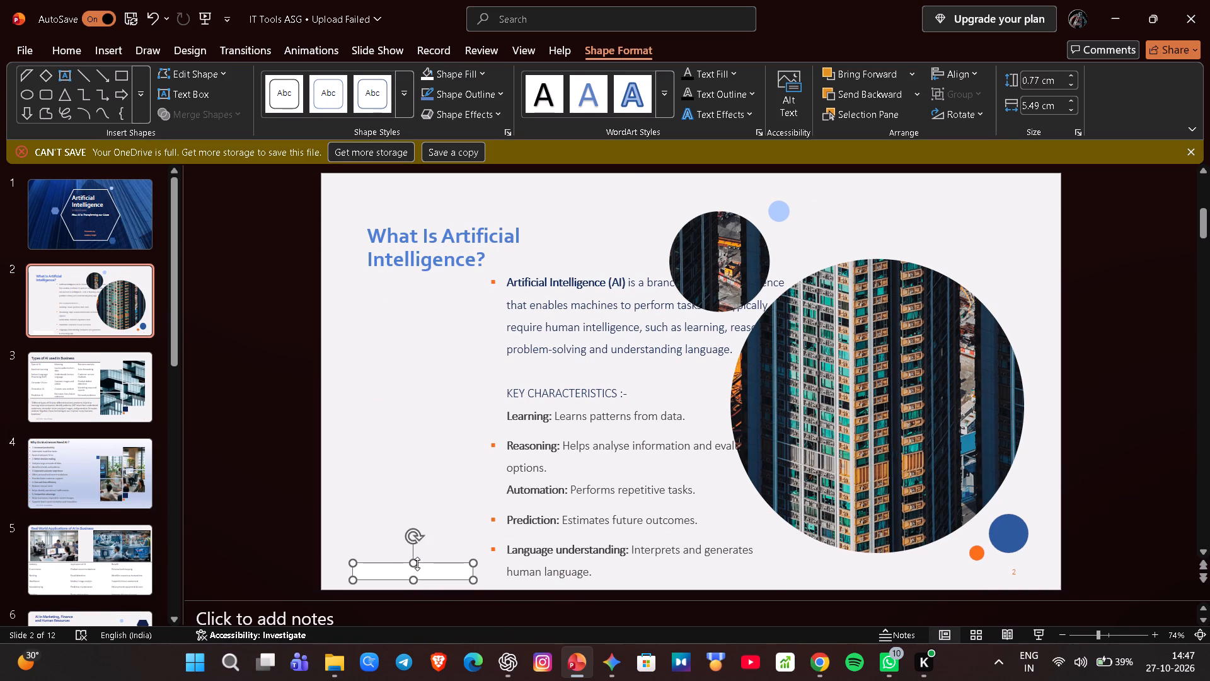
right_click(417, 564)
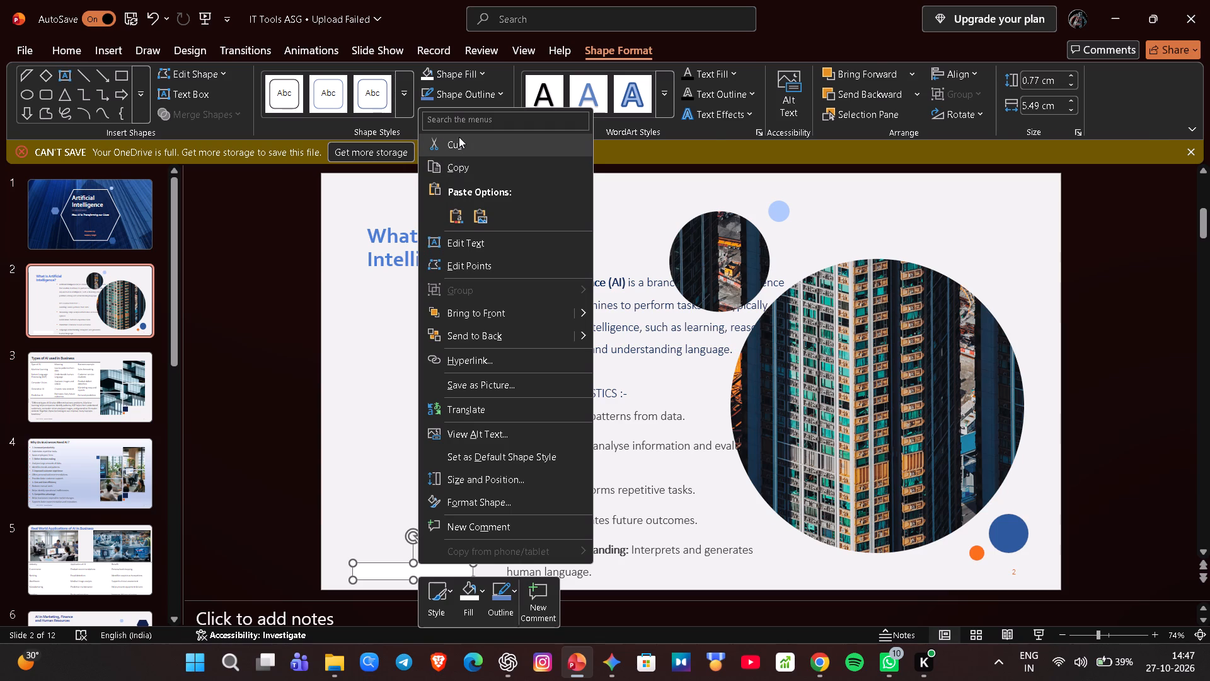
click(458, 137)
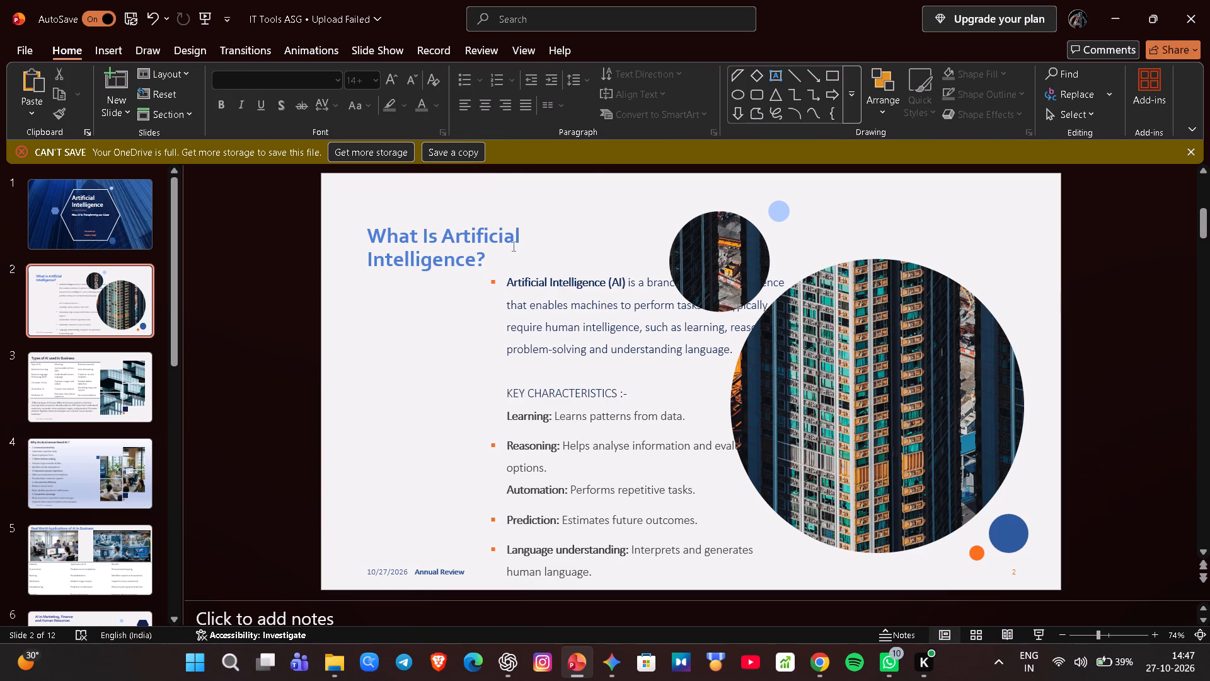
Move the "What Is Artificial Intelligence?" title up and slightly left, close to slide 2's upper-left corner.
click(495, 250)
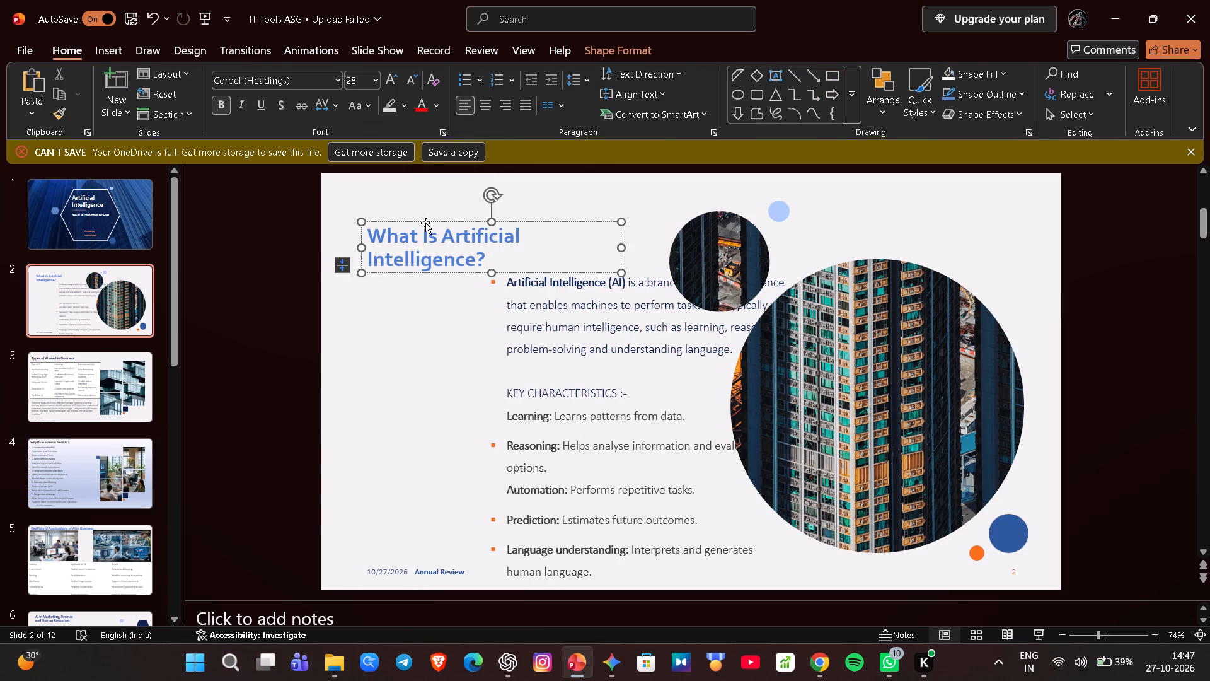
drag(425, 223, 398, 170)
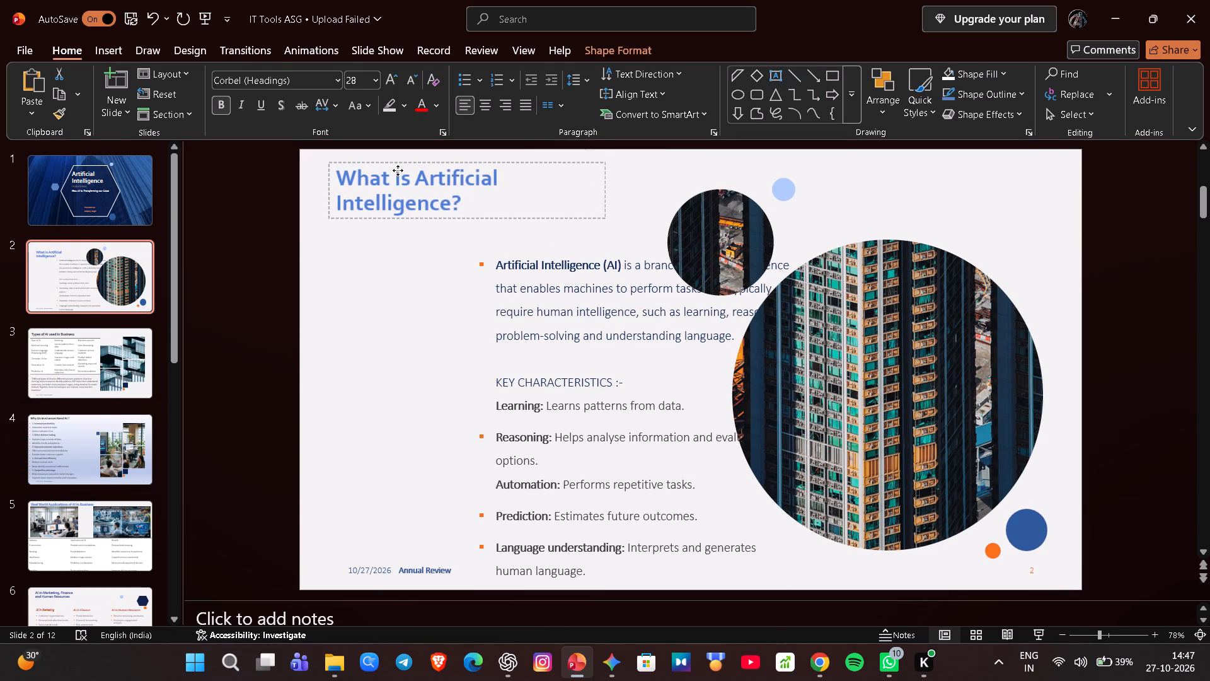
drag(398, 170, 394, 170)
Move slide 2's body text box up and left, directly beneath the title, so its last line sits above the date footer.
drag(645, 371, 526, 235)
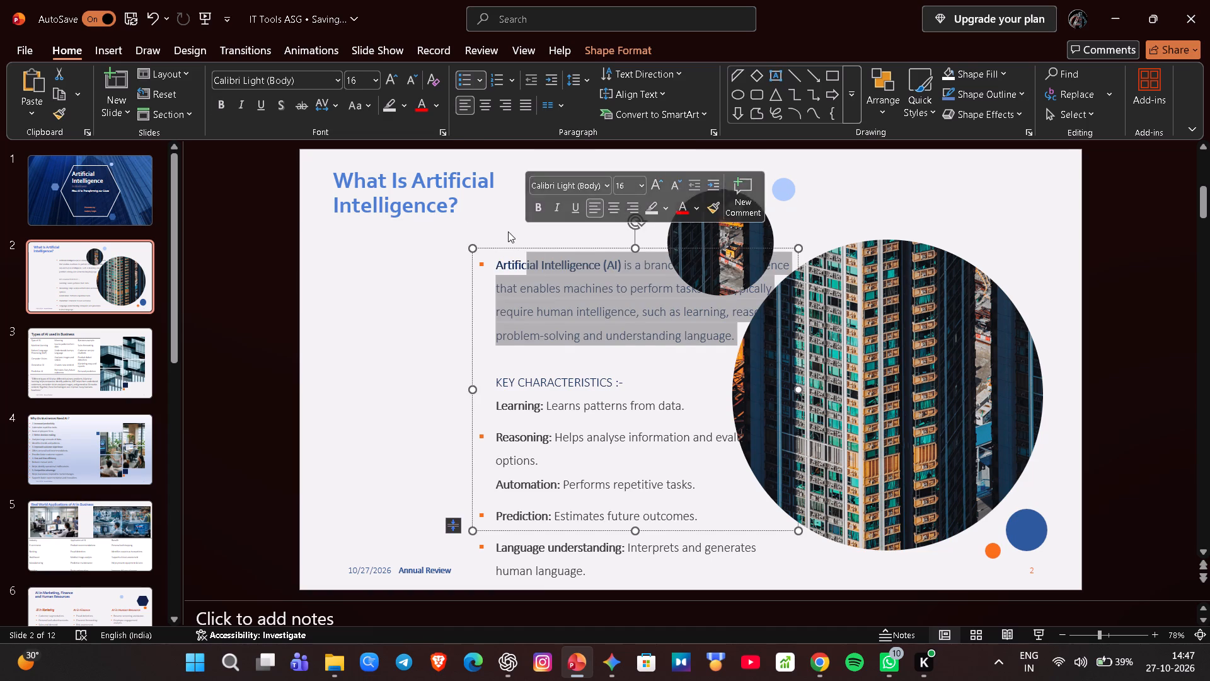
click(508, 231)
click(499, 250)
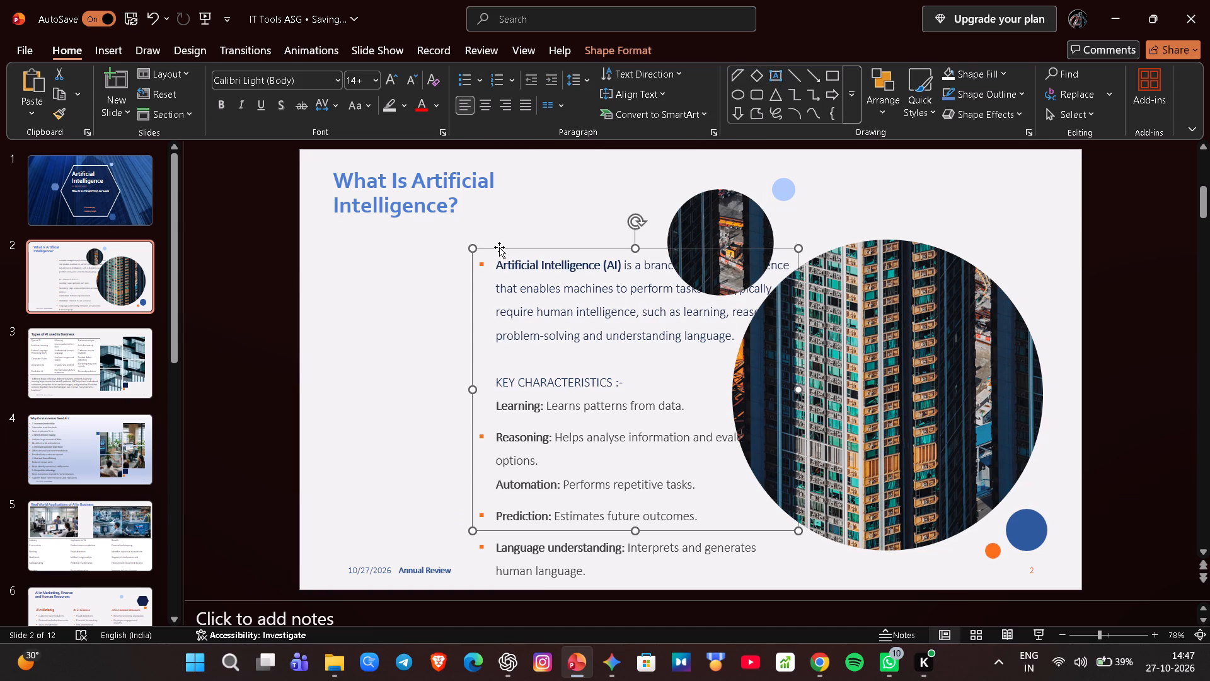
drag(499, 247, 344, 225)
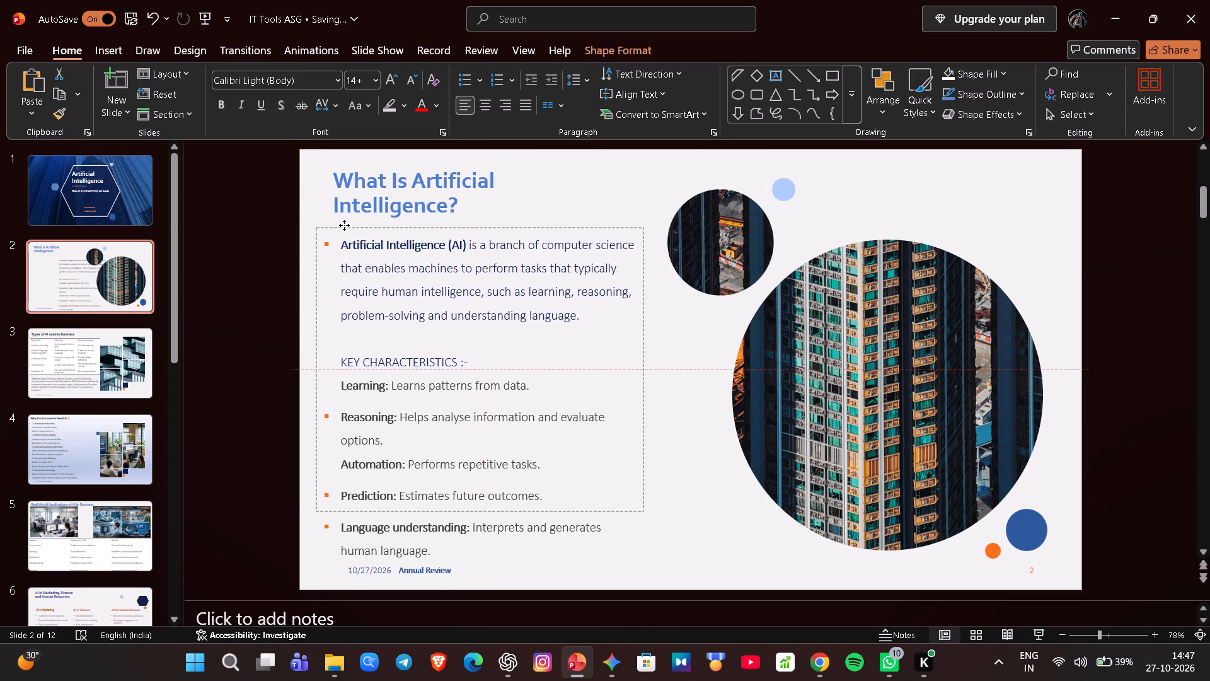
drag(344, 225, 345, 228)
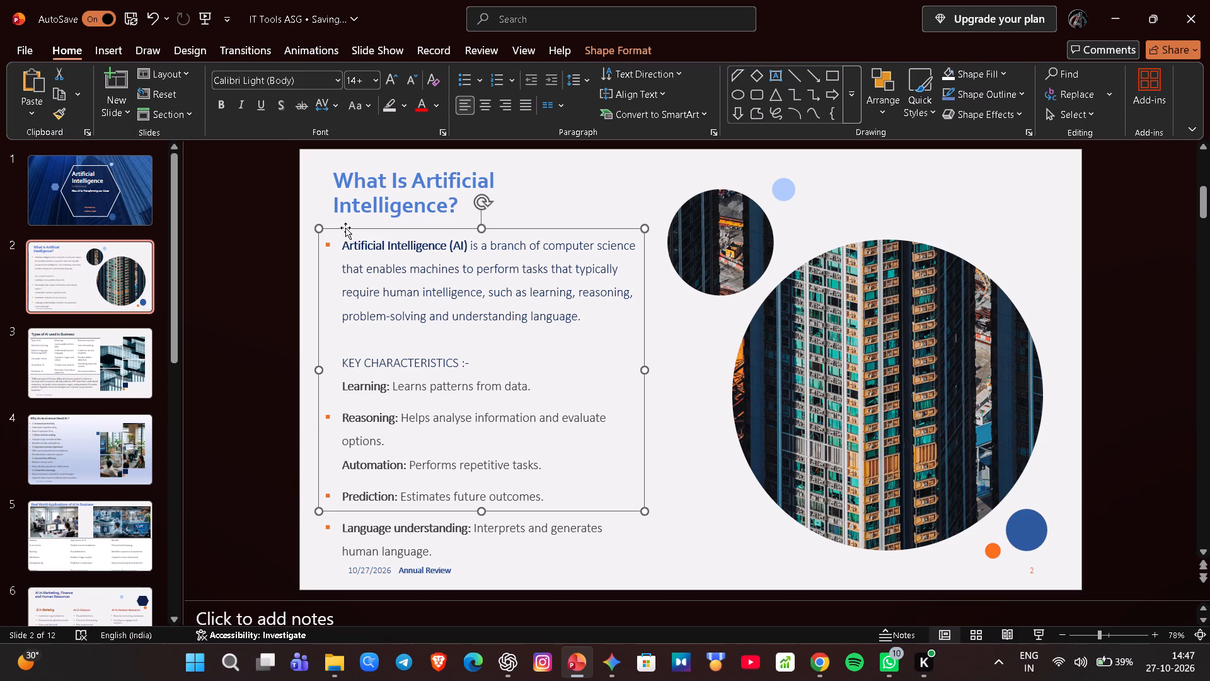
click(692, 354)
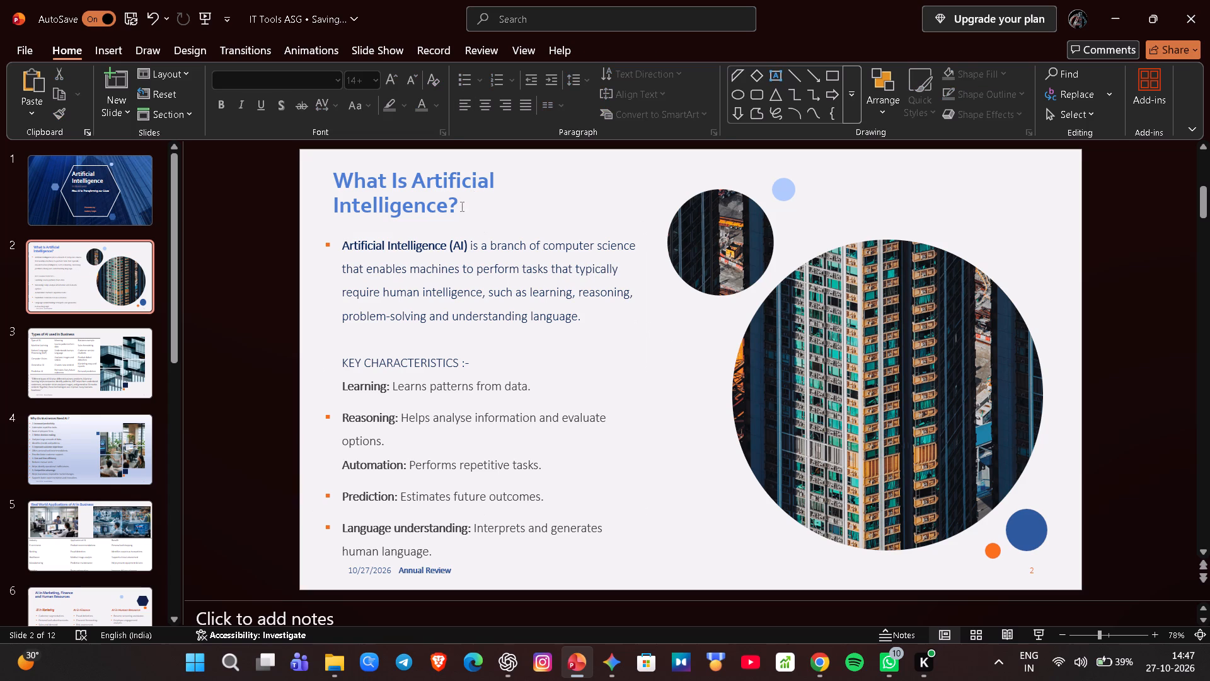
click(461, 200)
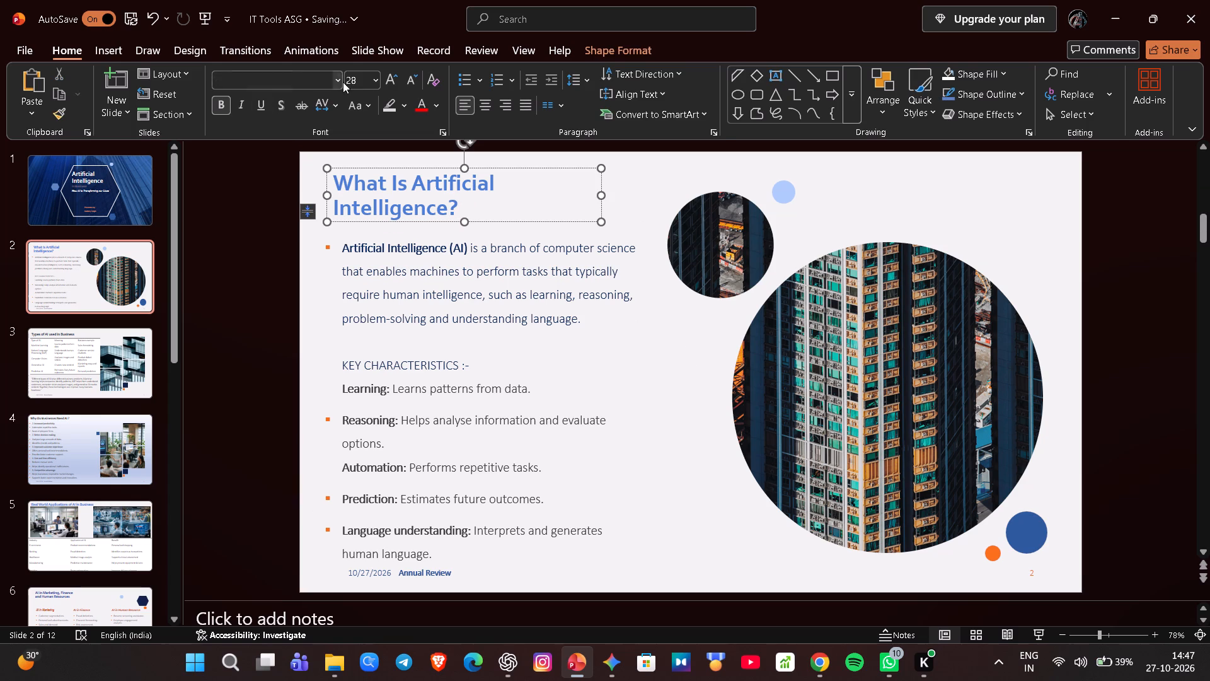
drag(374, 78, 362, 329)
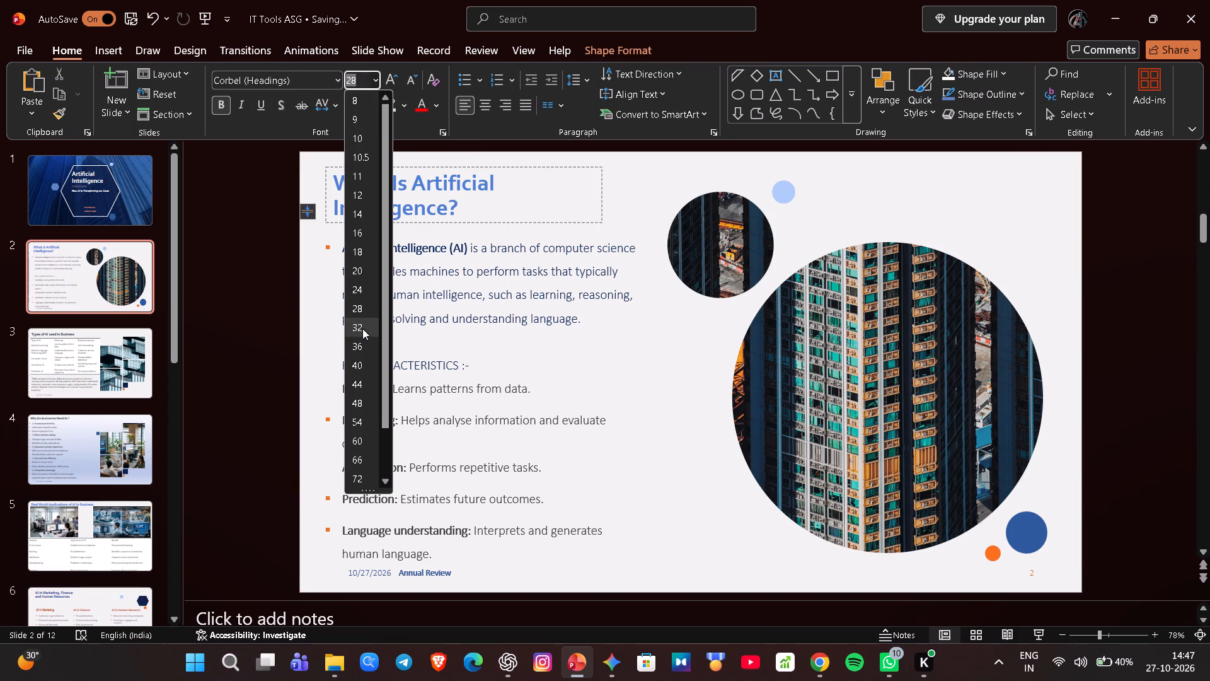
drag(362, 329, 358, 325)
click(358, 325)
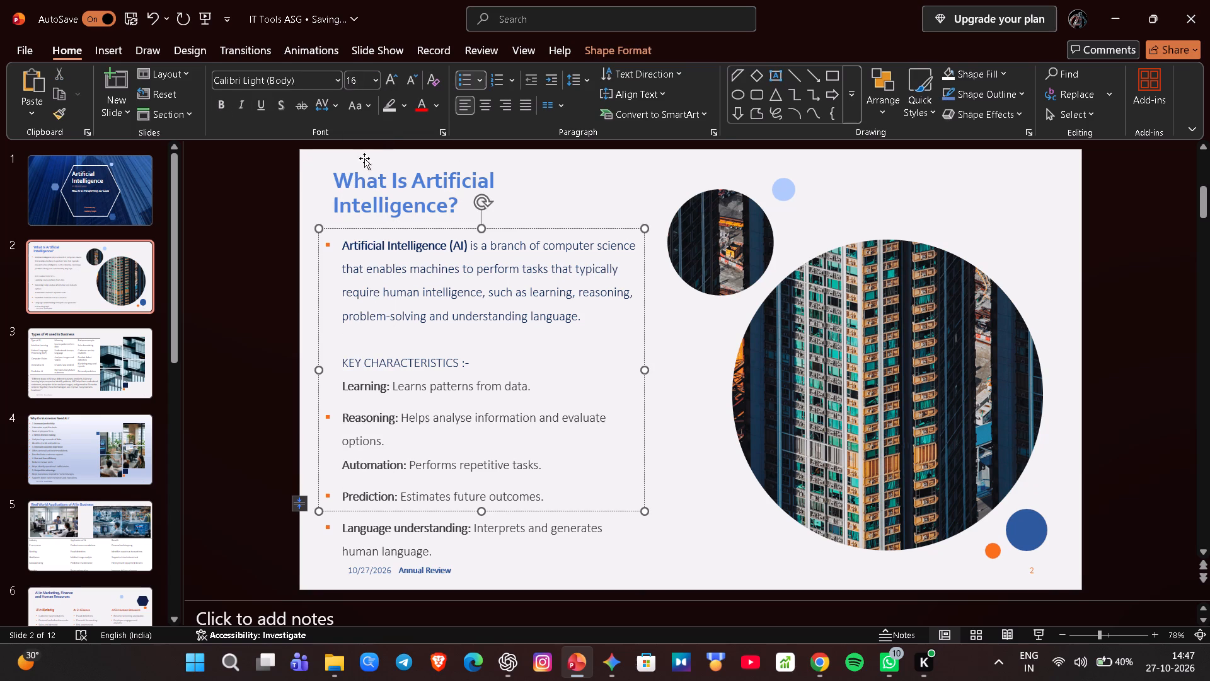
Set the font size of slide 2's whole "What Is Artificial Intelligence?" title to 32.
click(329, 179)
drag(329, 179, 409, 200)
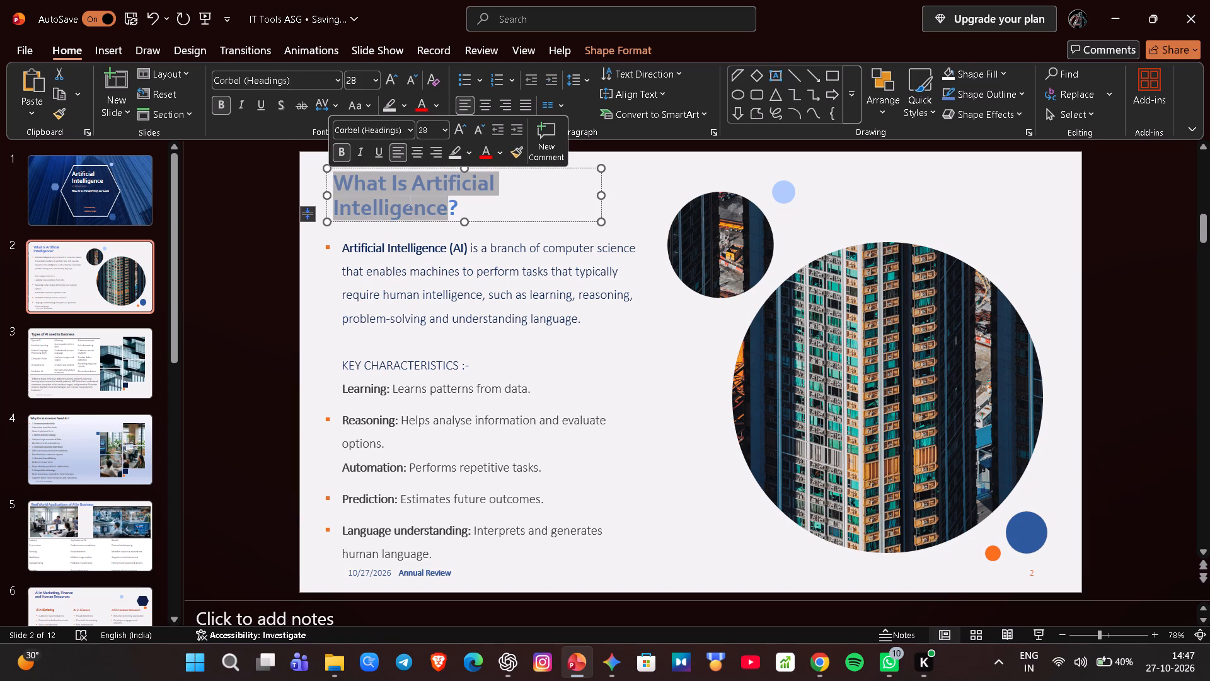
drag(409, 200, 464, 207)
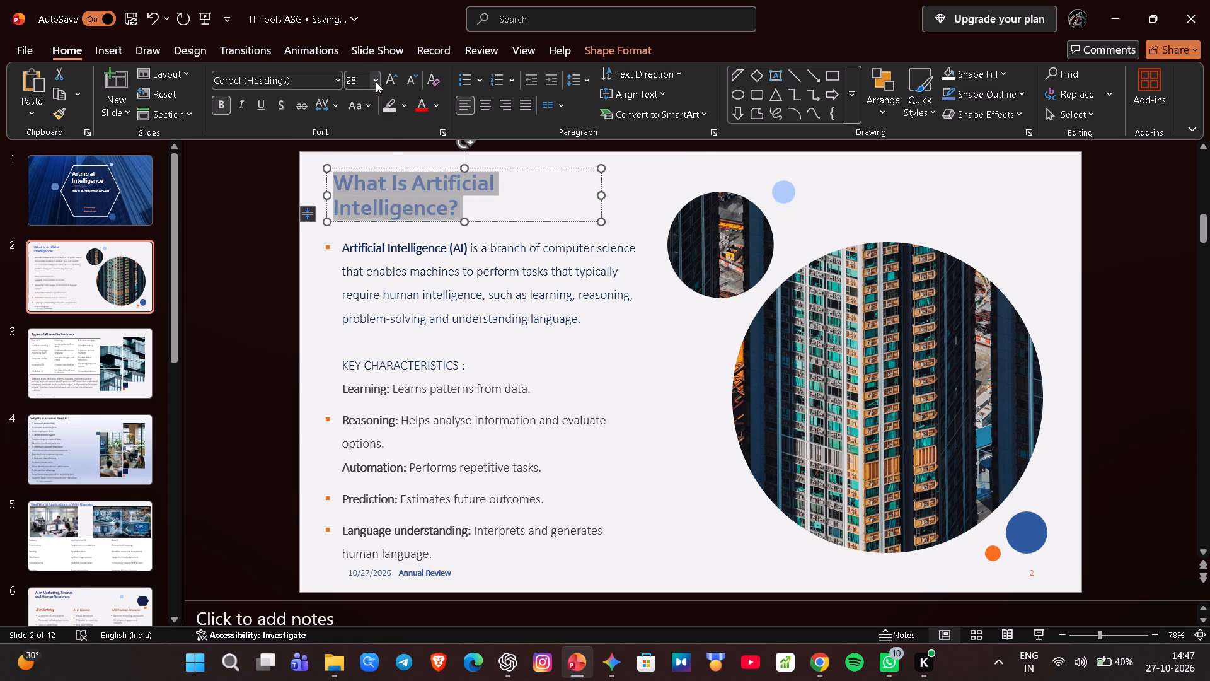
drag(376, 82, 364, 325)
click(672, 167)
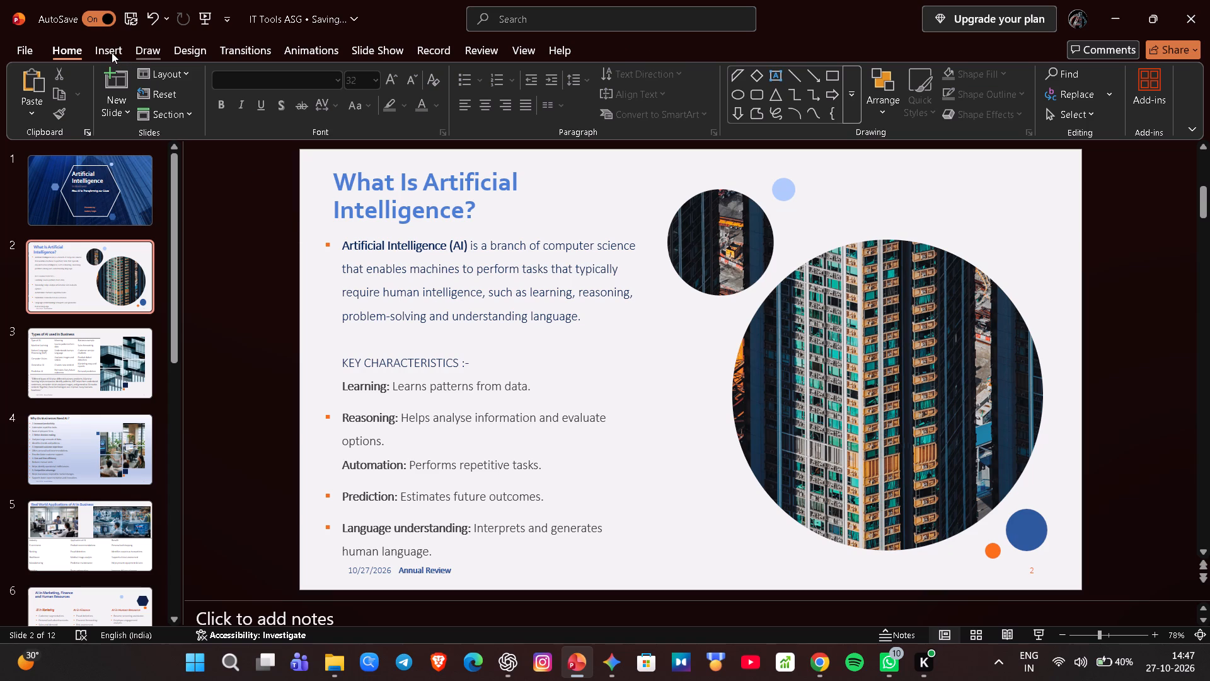
Look over slides 3 and 5, and examine the thumbnails of the remaining slides through slide 12.
click(69, 340)
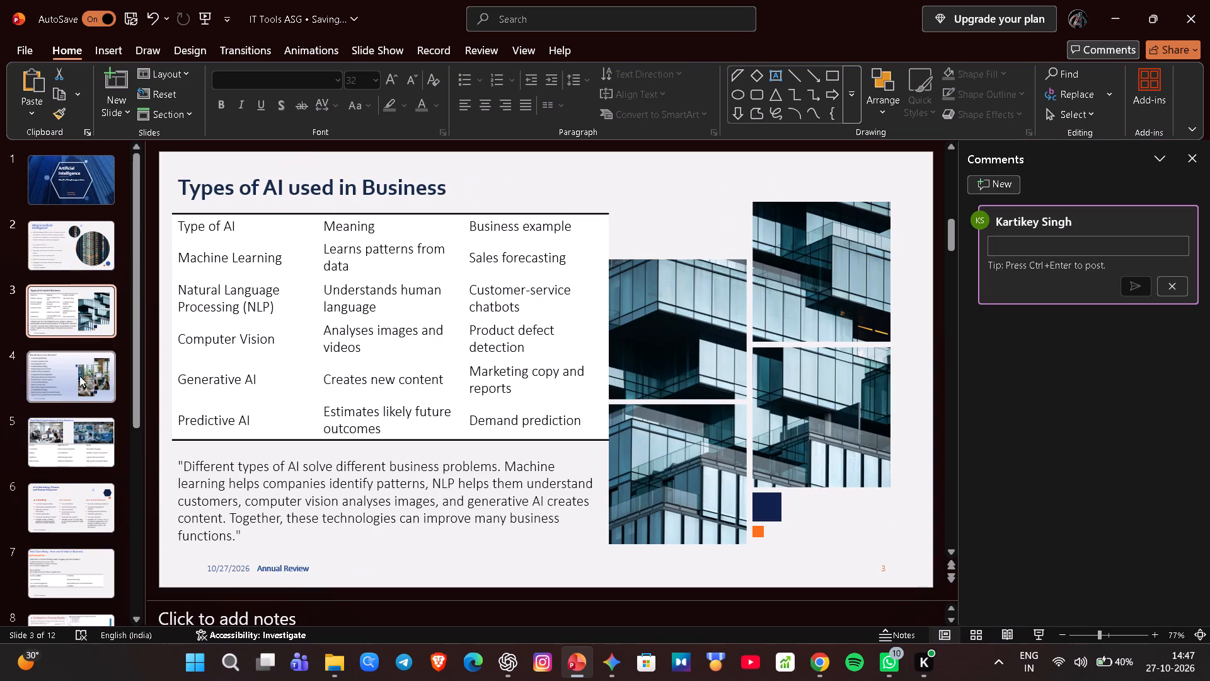
click(76, 475)
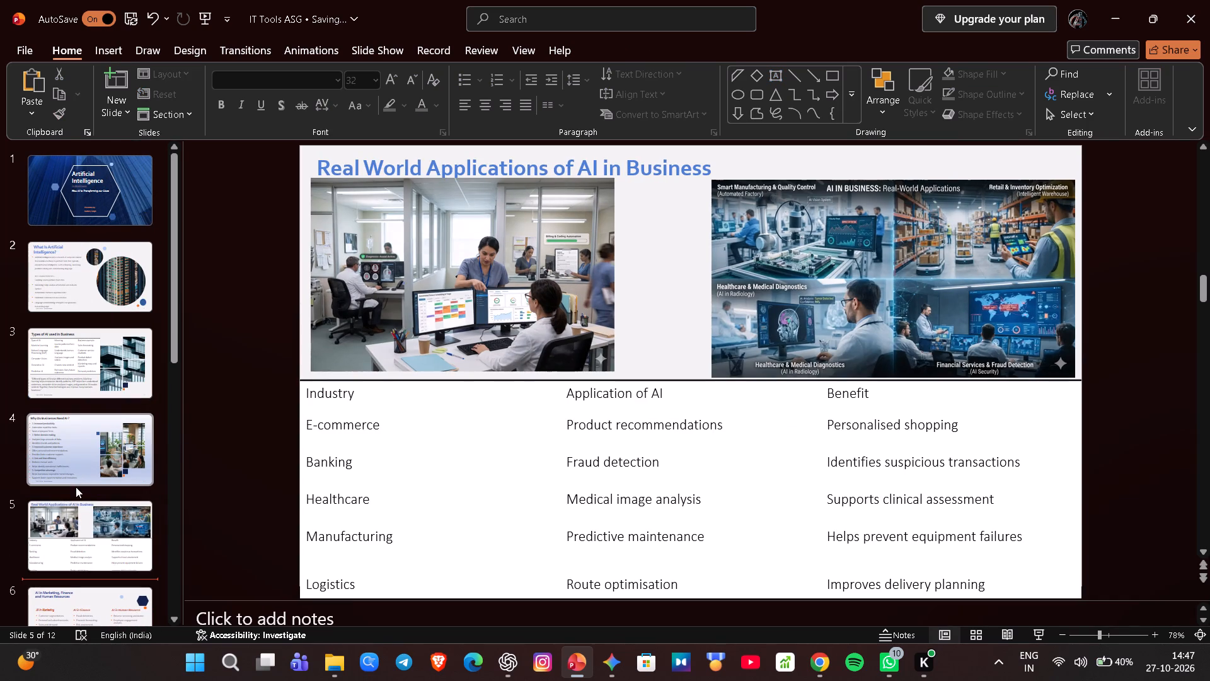
click(72, 533)
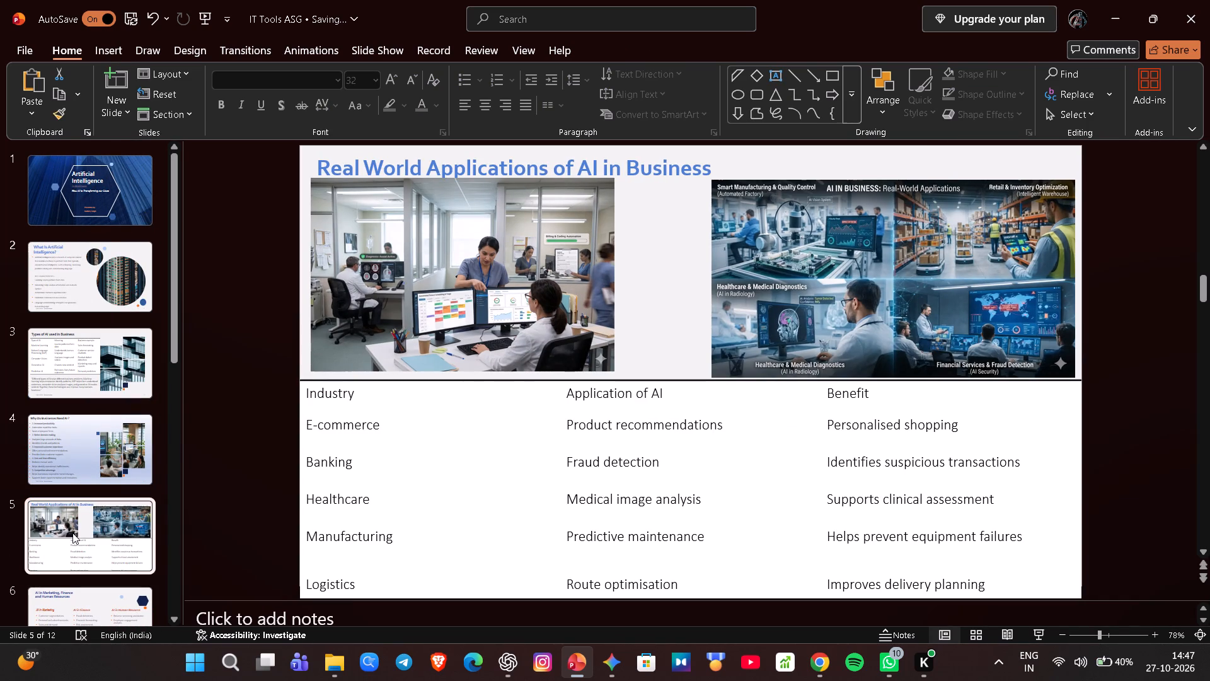
click(68, 541)
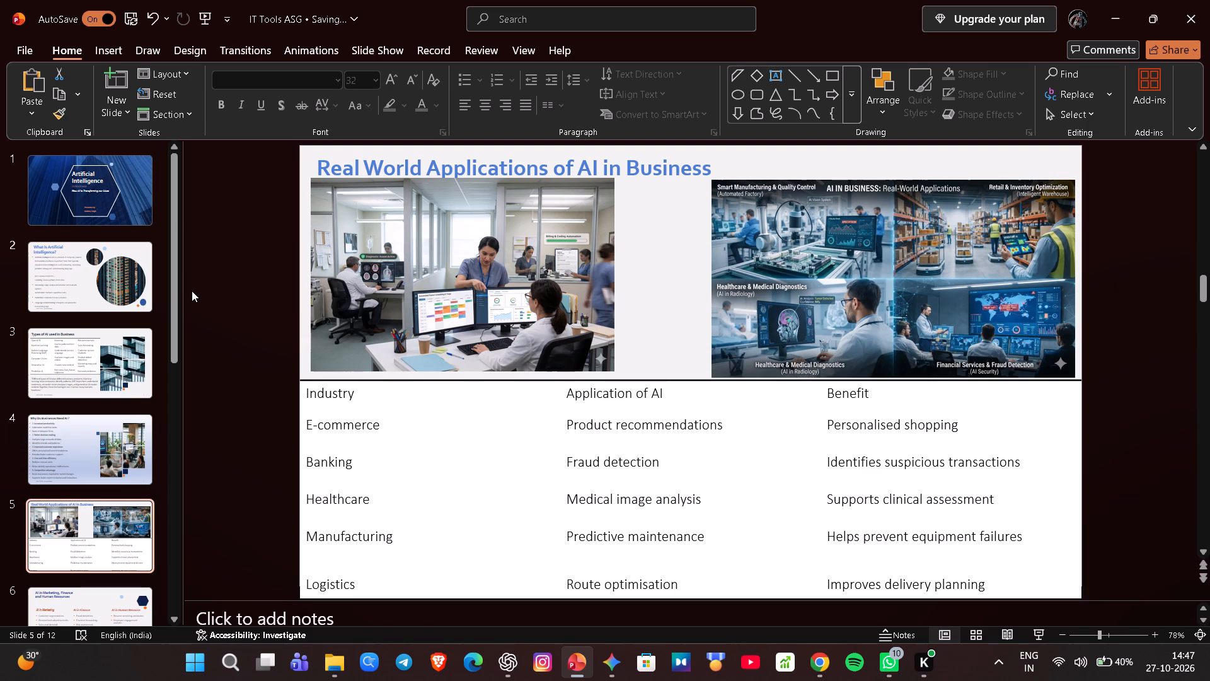
drag(170, 284, 200, 431)
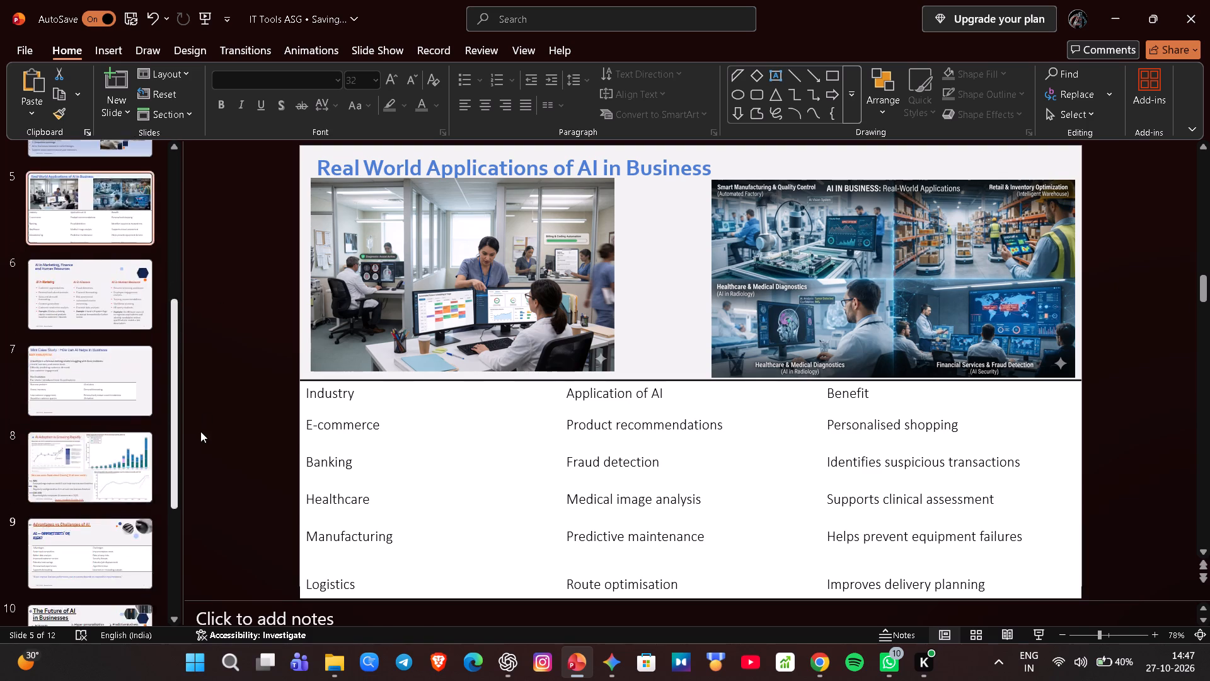
drag(200, 431, 217, 680)
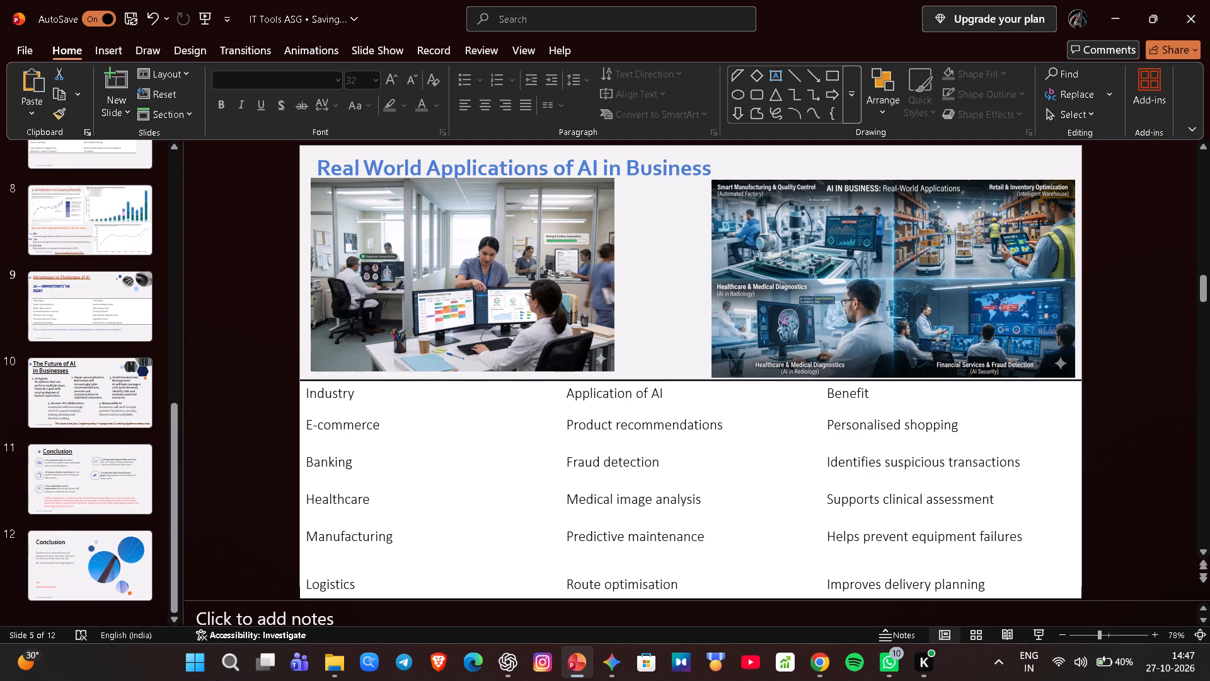